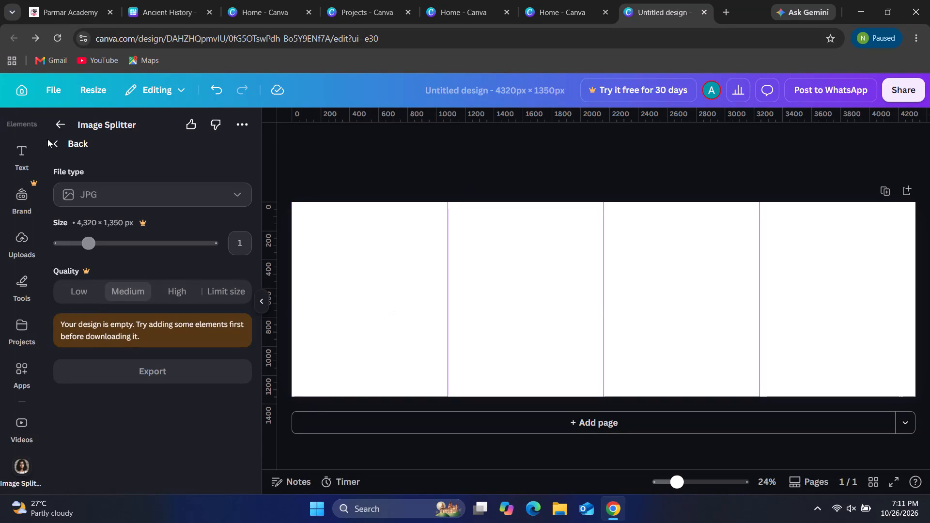
Leave the current design for the home page and create a new custom-size design of 1080 × 1080 px.
{"action": "left_click", "coordinate": [27, 97]}
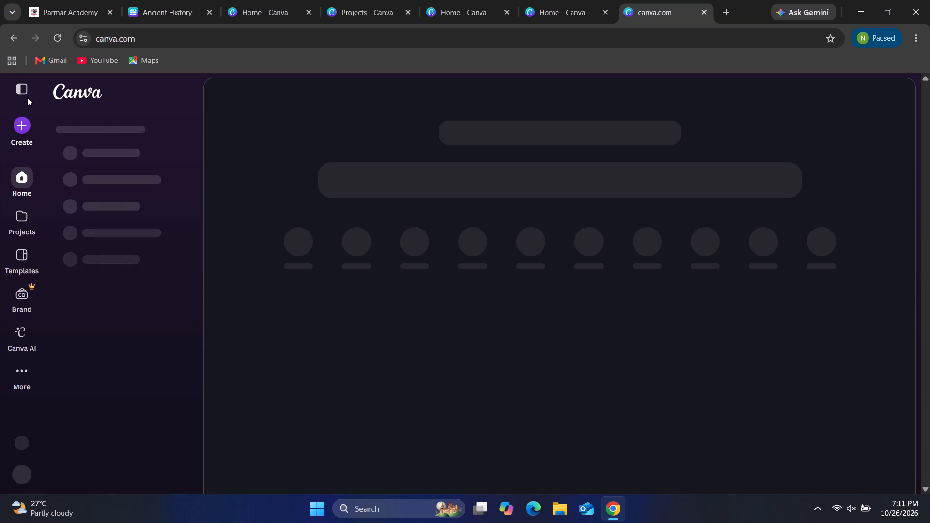
{"action": "left_click", "coordinate": [23, 126]}
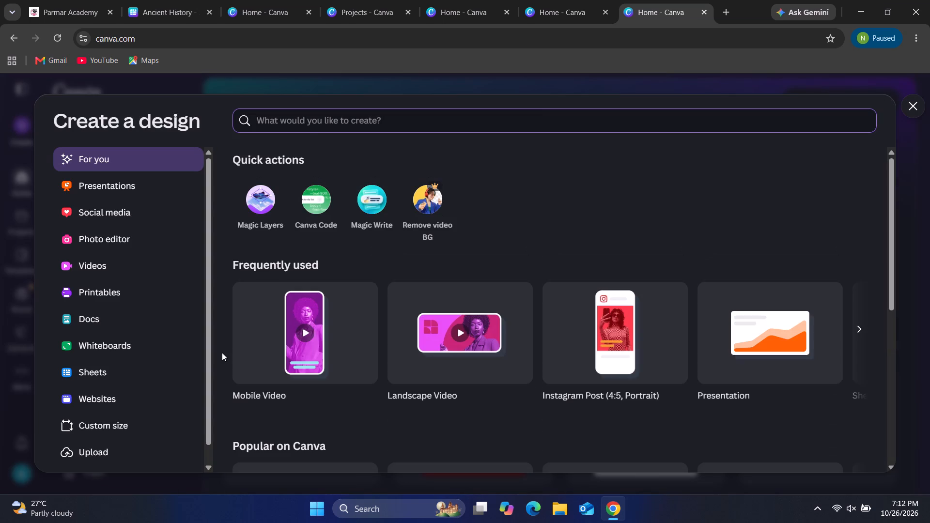
{"action": "left_click_drag", "start_coordinate": [222, 353], "coordinate": [421, 329]}
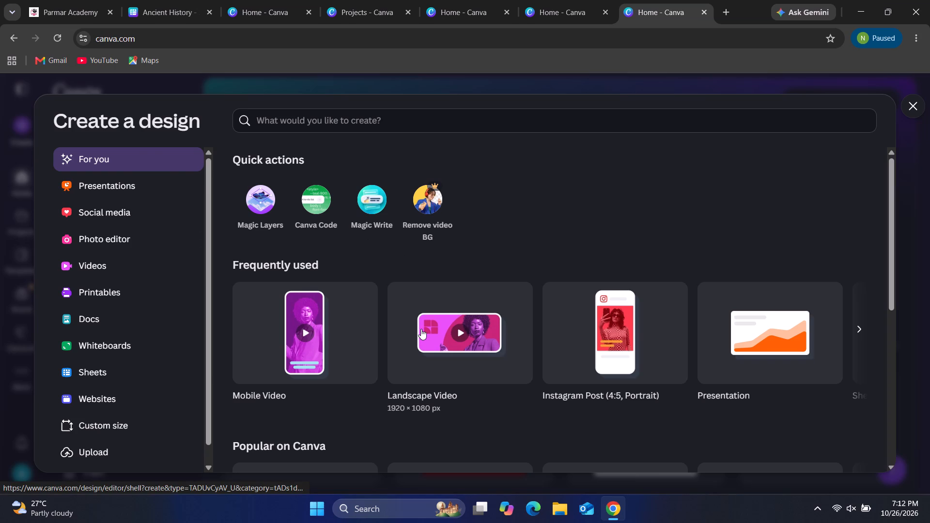
{"action": "scroll", "coordinate": [21, 522], "scroll_direction": "down", "scroll_amount": 5}
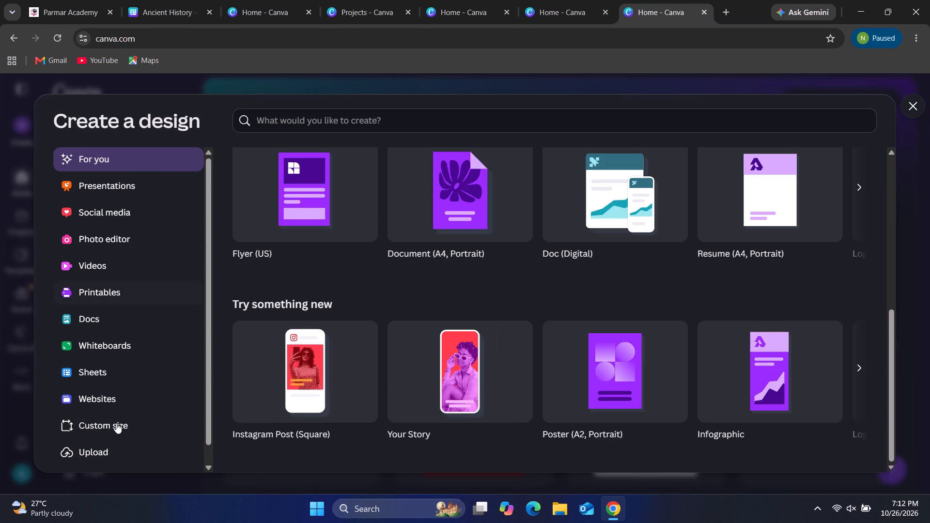
{"action": "left_click", "coordinate": [116, 423]}
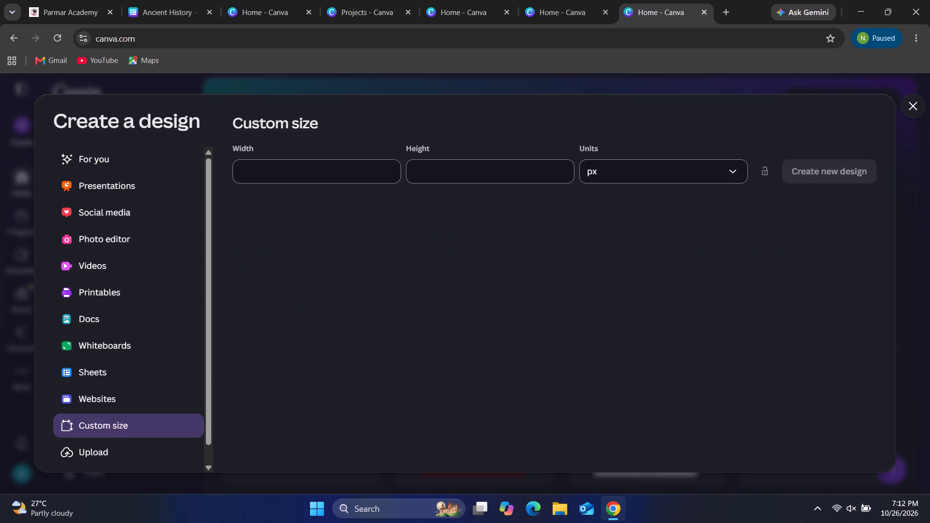
{"action": "left_click", "coordinate": [329, 176]}
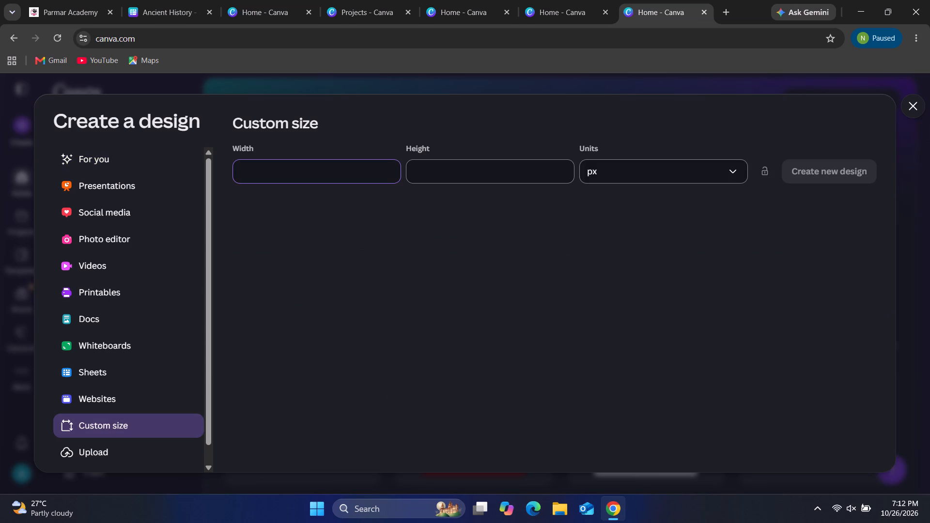
{"action": "key", "text": "End"}
{"action": "key", "text": "Insert"}
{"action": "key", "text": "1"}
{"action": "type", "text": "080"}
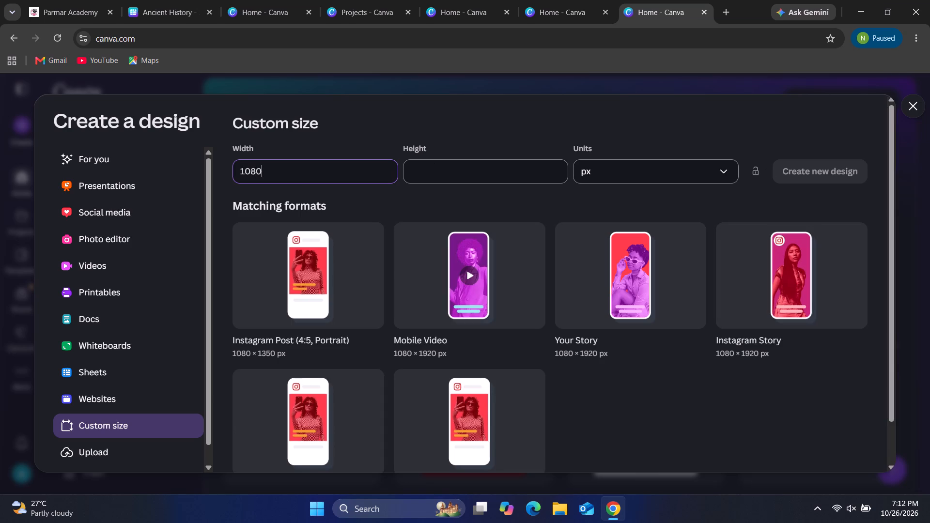
{"action": "left_click", "coordinate": [482, 179]}
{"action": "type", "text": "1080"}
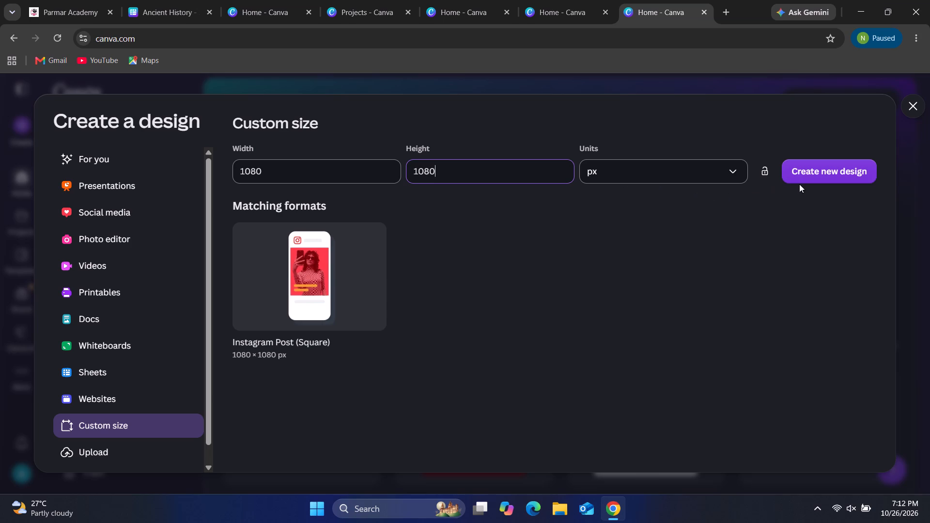
{"action": "left_click", "coordinate": [805, 171]}
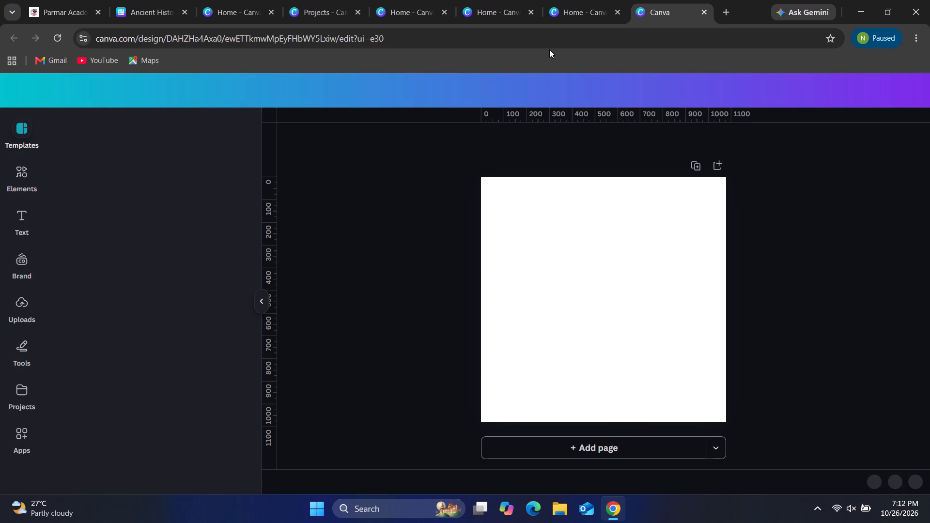
Set the blank page's background to the solid colour #10386D.
{"action": "left_click", "coordinate": [557, 275]}
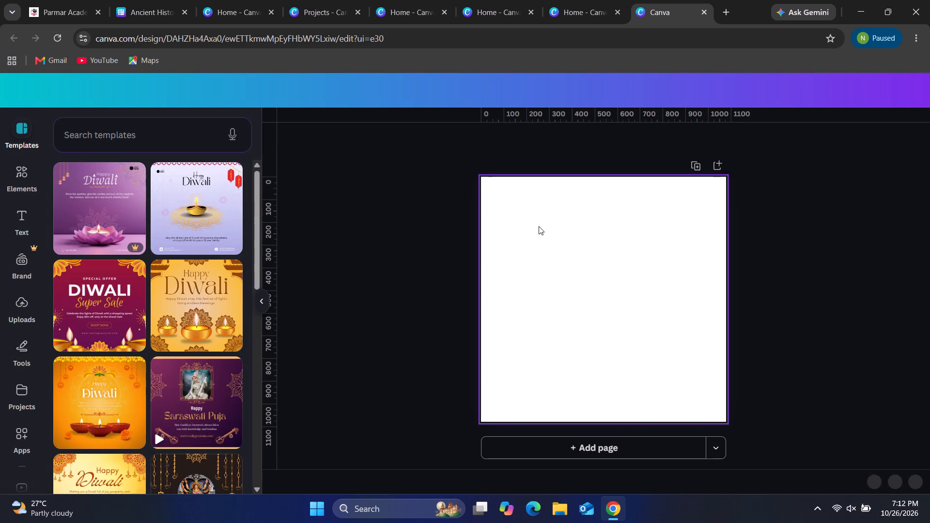
{"action": "left_click", "coordinate": [539, 224]}
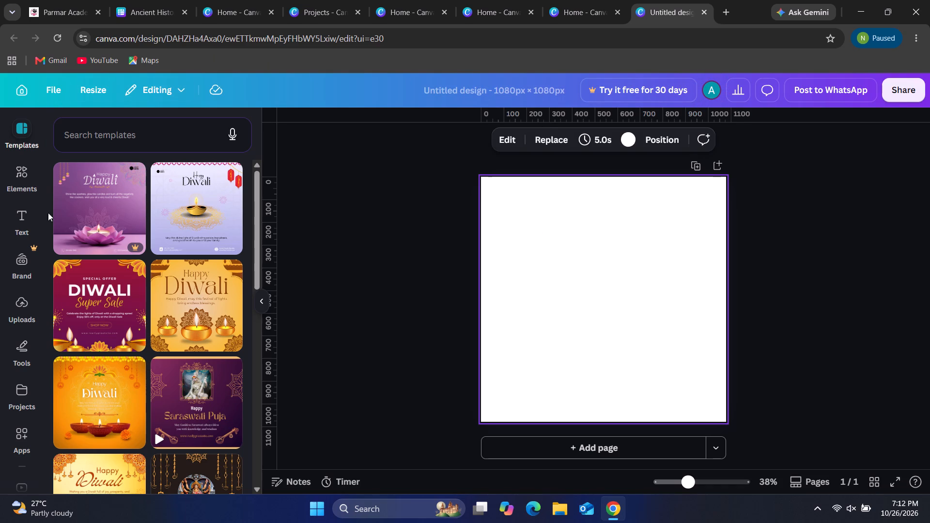
{"action": "left_click", "coordinate": [178, 89]}
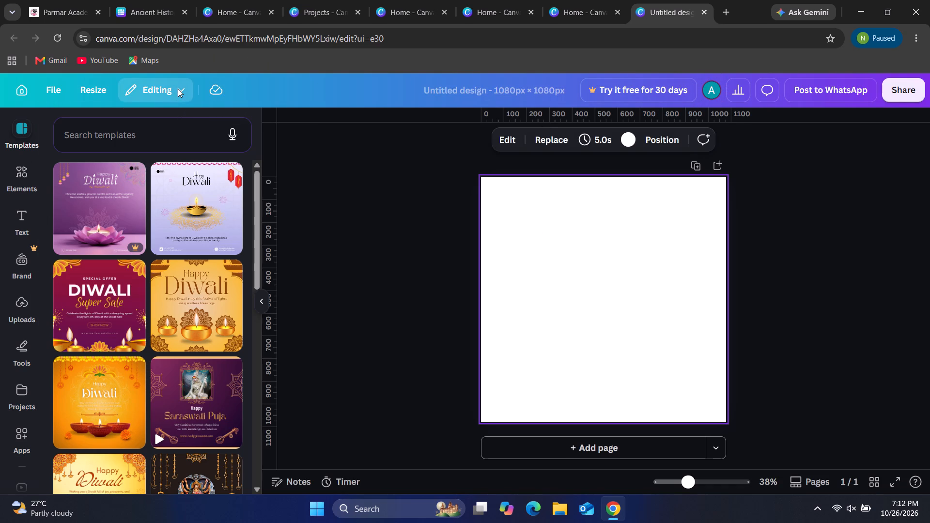
{"action": "left_click", "coordinate": [377, 212]}
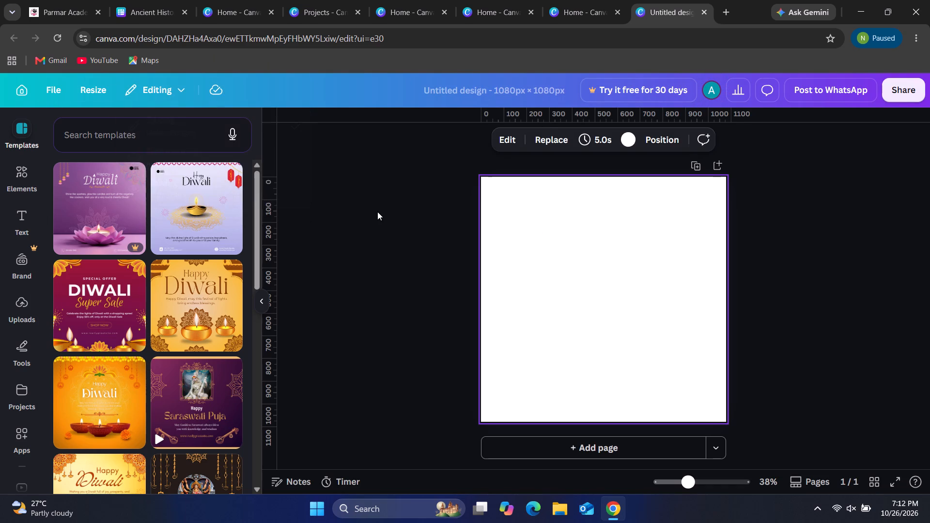
{"action": "left_click", "coordinate": [622, 141]}
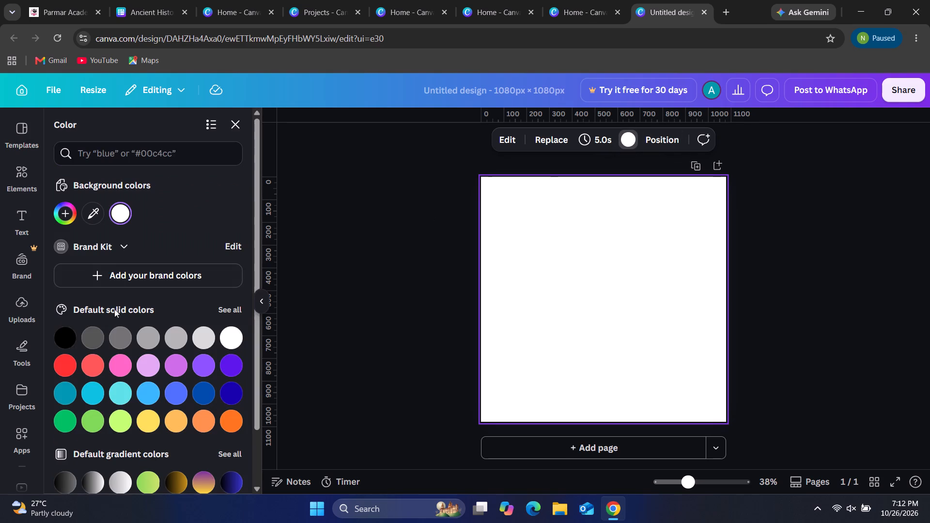
{"action": "left_click", "coordinate": [125, 215]}
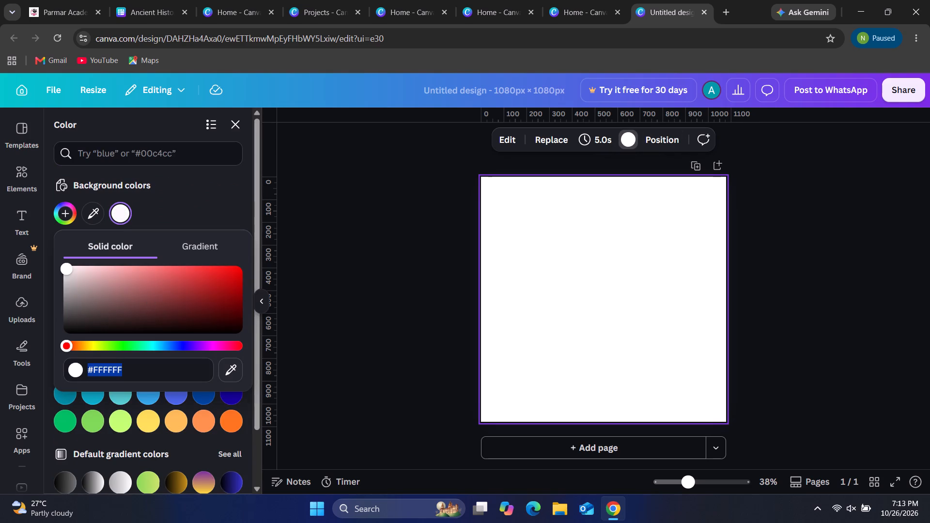
{"action": "left_click", "coordinate": [125, 370]}
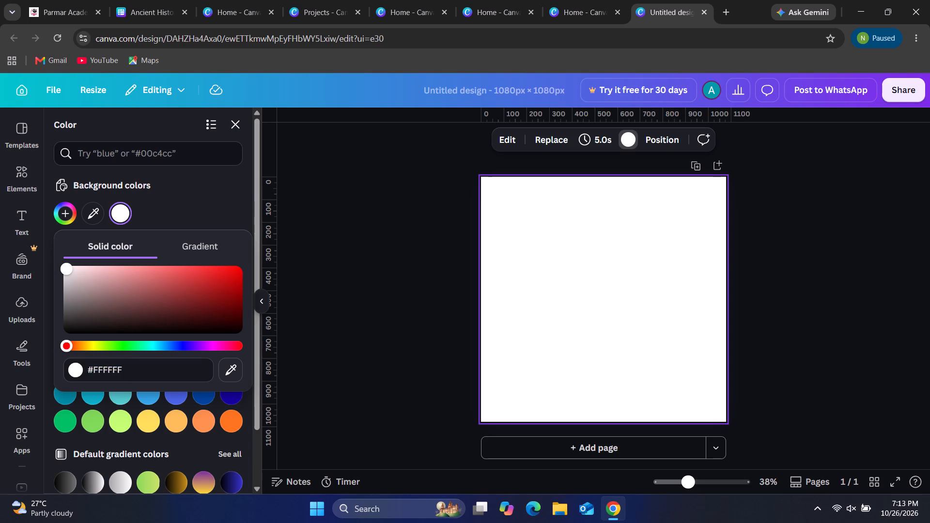
{"action": "key", "text": "BackSpace"}
{"action": "key", "text": "BackSpace"}
{"action": "key", "text": "BackSpace"}
{"action": "key", "text": "BackSpace"}
{"action": "key", "text": "BackSpace"}
{"action": "key", "text": "BackSpace"}
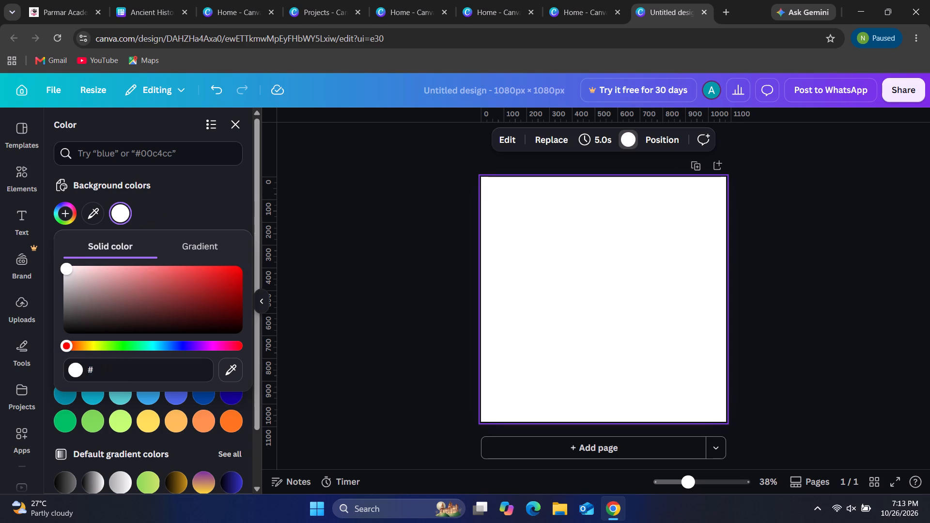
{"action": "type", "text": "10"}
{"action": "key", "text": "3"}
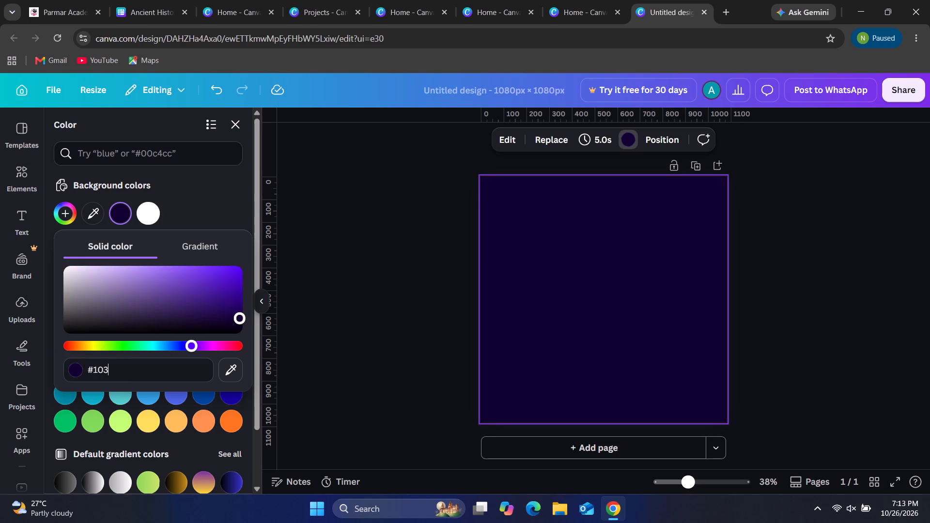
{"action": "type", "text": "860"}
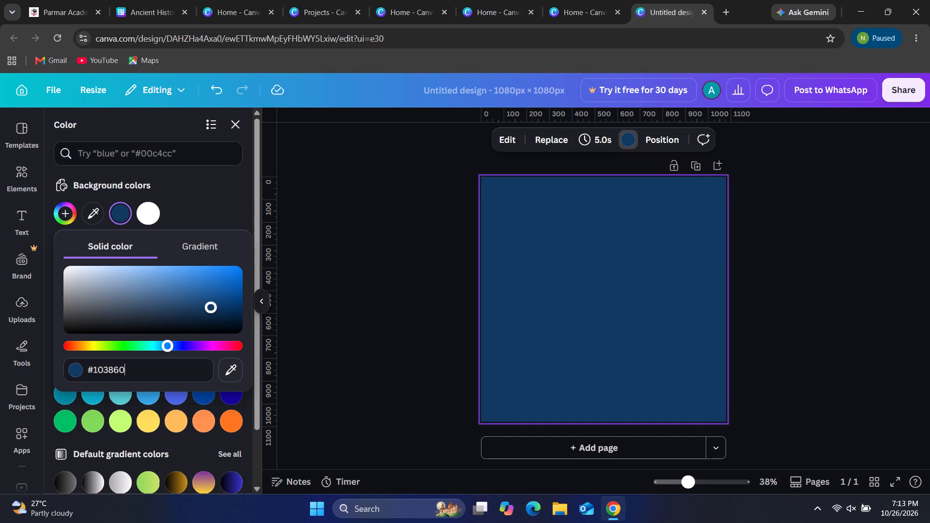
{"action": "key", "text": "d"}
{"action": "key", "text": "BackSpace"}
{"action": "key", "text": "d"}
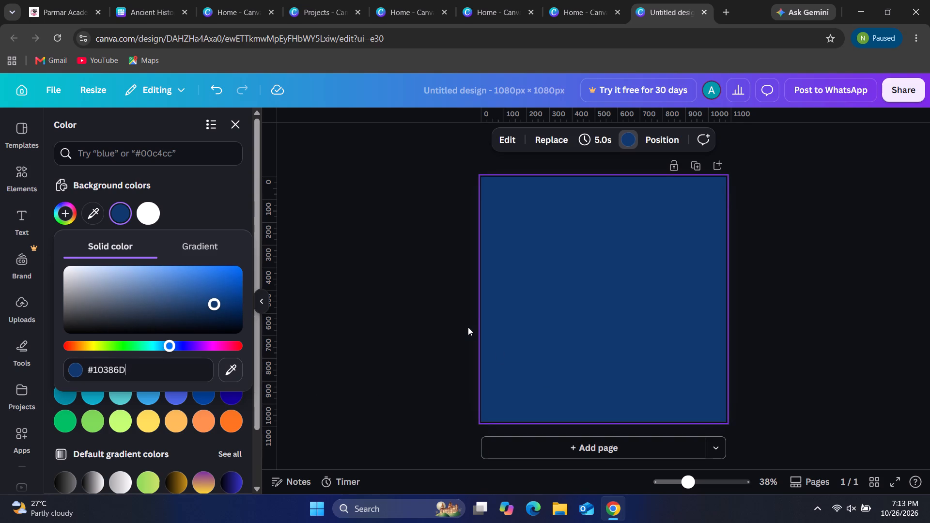
{"action": "left_click", "coordinate": [396, 320]}
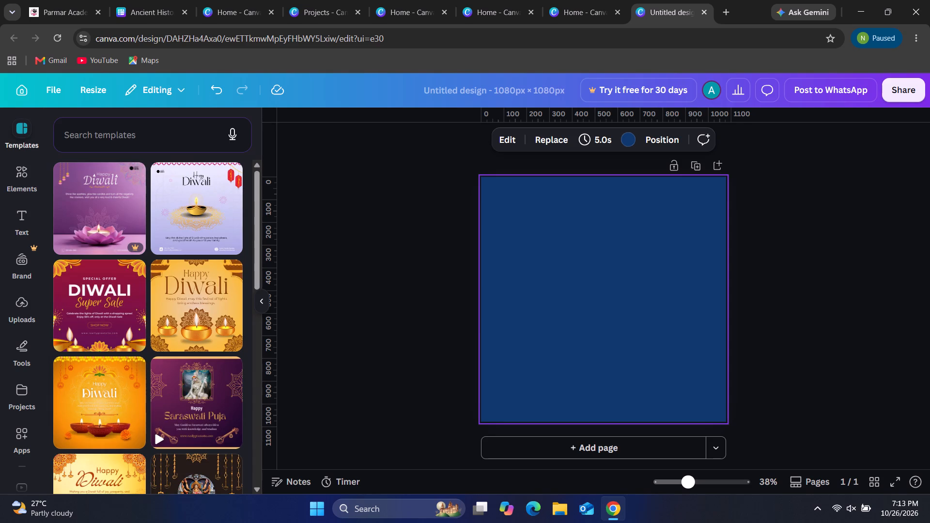
Search the elements for "paper tear frame" and add a landscape torn-paper frame with a stepped upper edge to the page.
{"action": "left_click", "coordinate": [26, 188]}
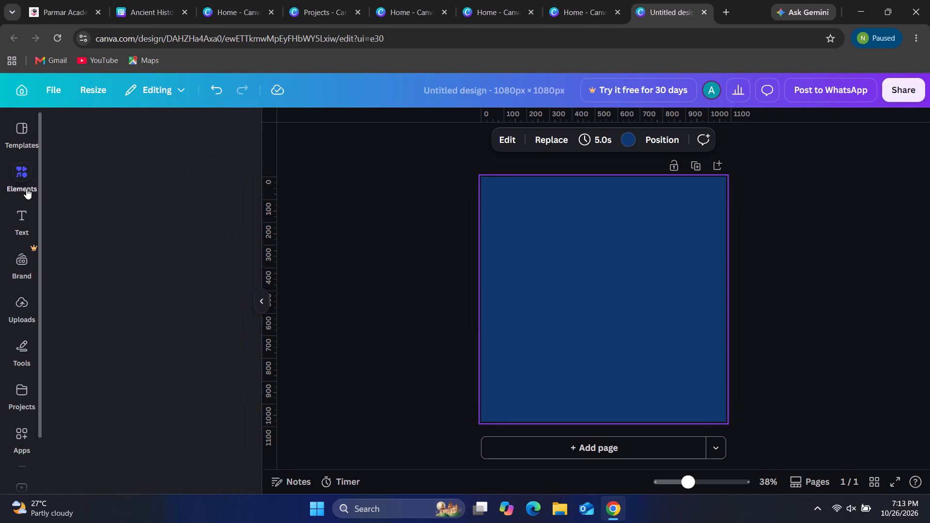
{"action": "left_click", "coordinate": [127, 140]}
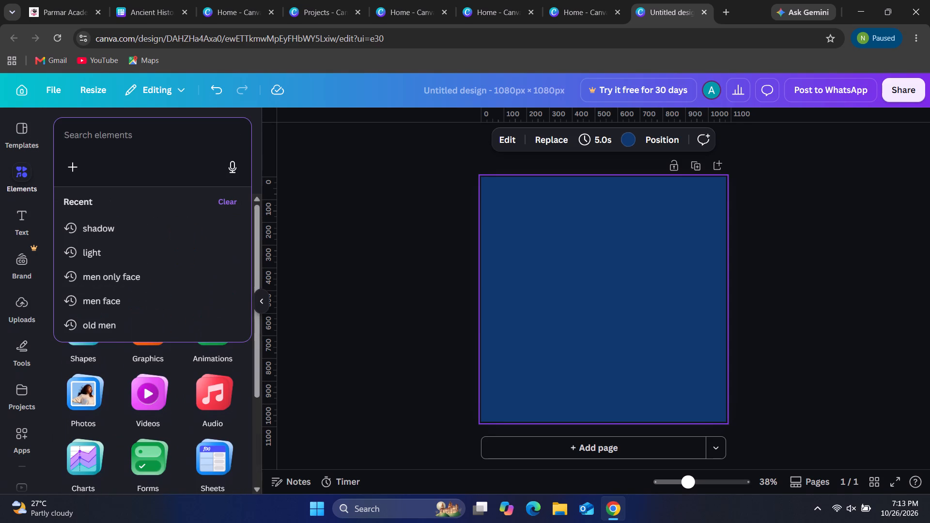
{"action": "type", "text": "pa"}
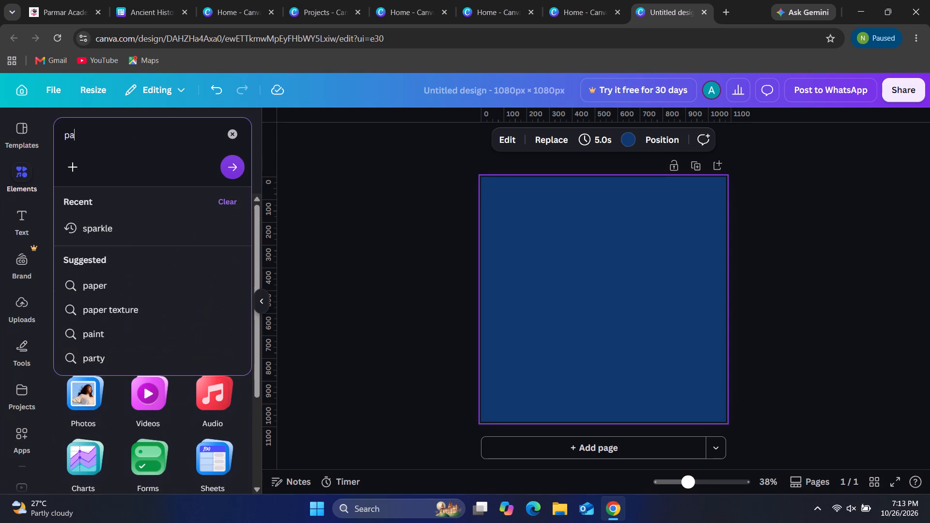
{"action": "type", "text": "per"}
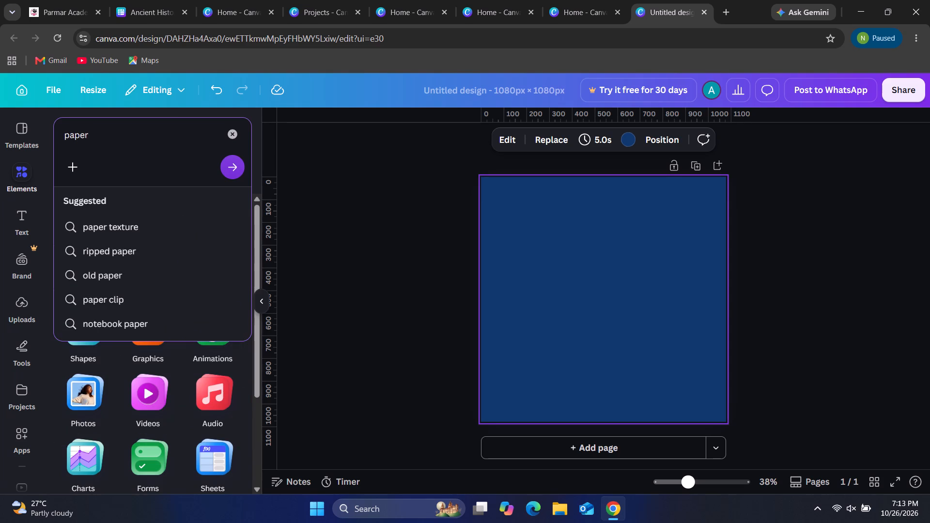
{"action": "key", "text": "space"}
{"action": "type", "text": "tear frame"}
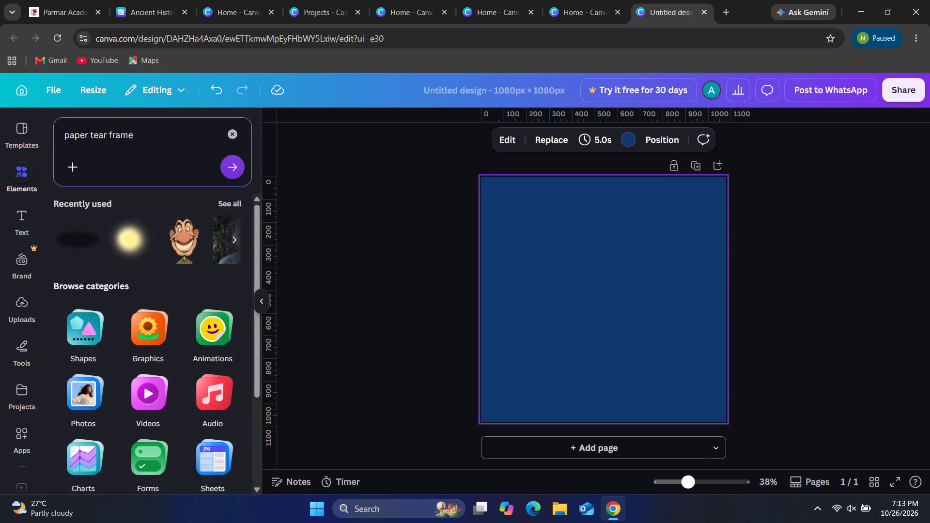
{"action": "key", "text": "Return"}
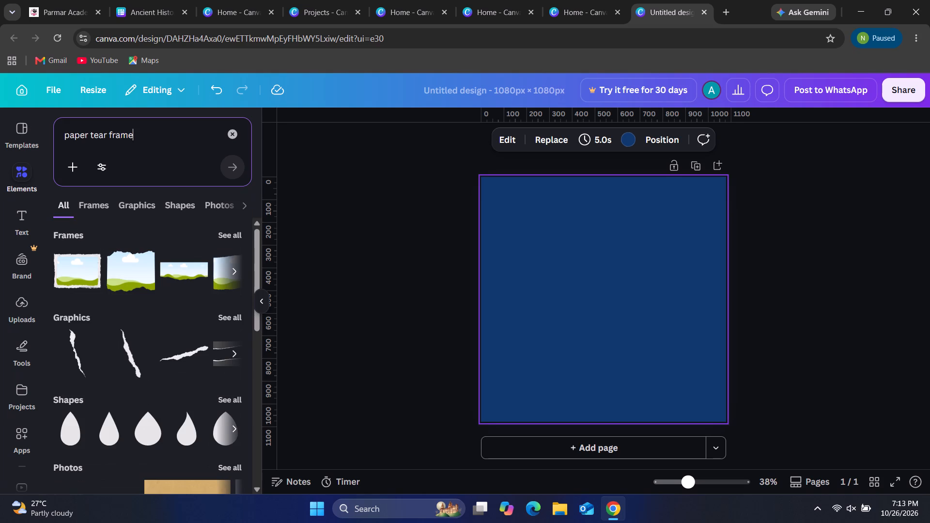
{"action": "left_click", "coordinate": [230, 240]}
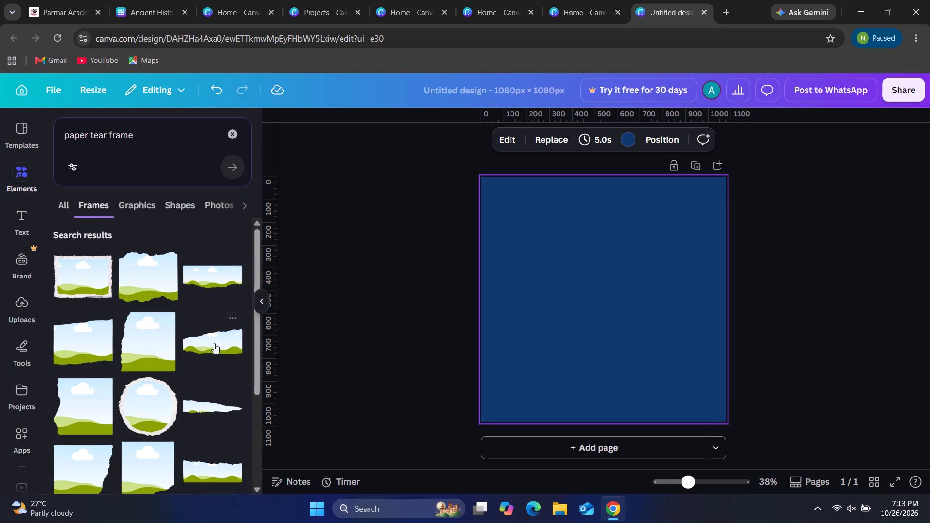
{"action": "scroll", "coordinate": [112, 284], "scroll_direction": "down", "scroll_amount": 5}
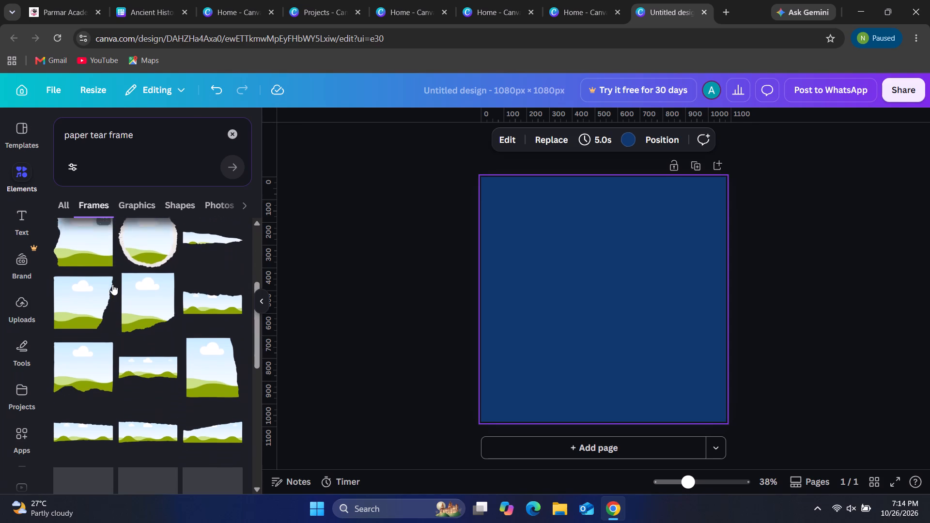
{"action": "scroll", "coordinate": [112, 284], "scroll_direction": "down", "scroll_amount": 5}
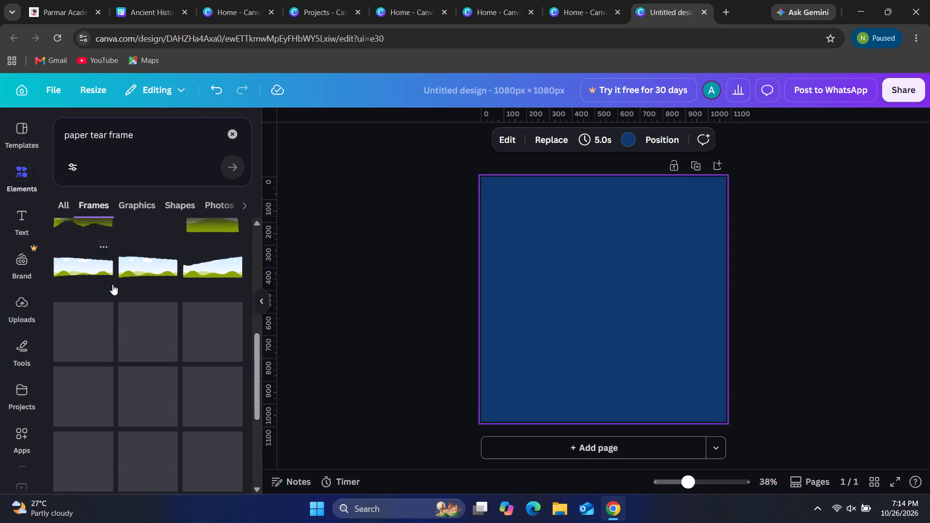
{"action": "scroll", "coordinate": [112, 284], "scroll_direction": "down", "scroll_amount": 2}
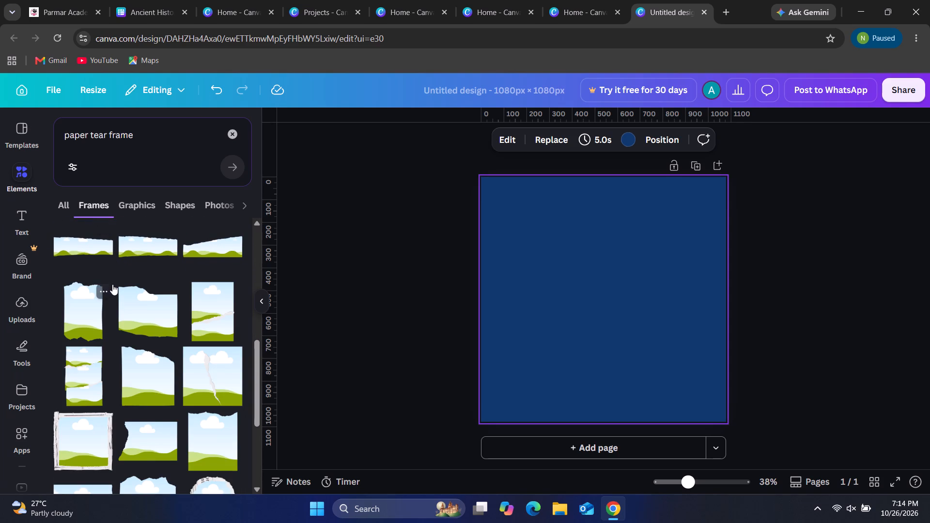
{"action": "scroll", "coordinate": [112, 284], "scroll_direction": "down", "scroll_amount": 2}
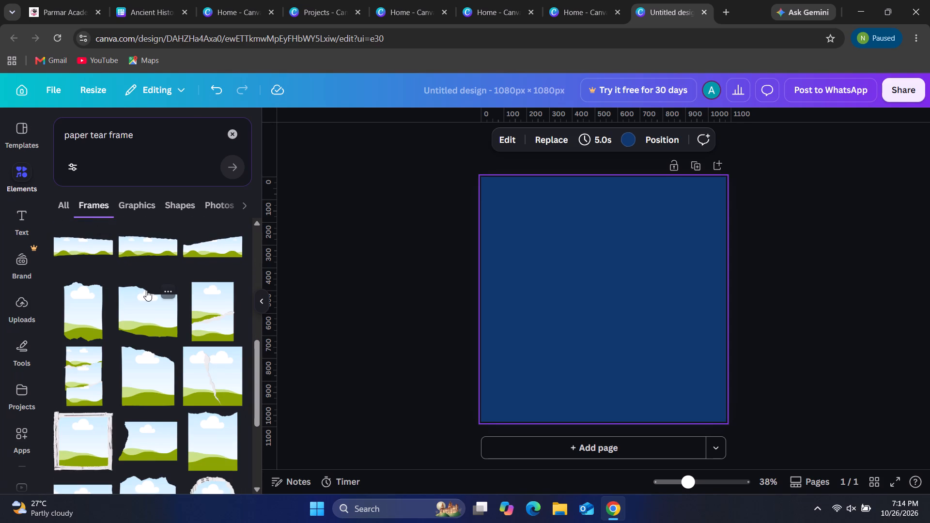
{"action": "left_click", "coordinate": [147, 290]}
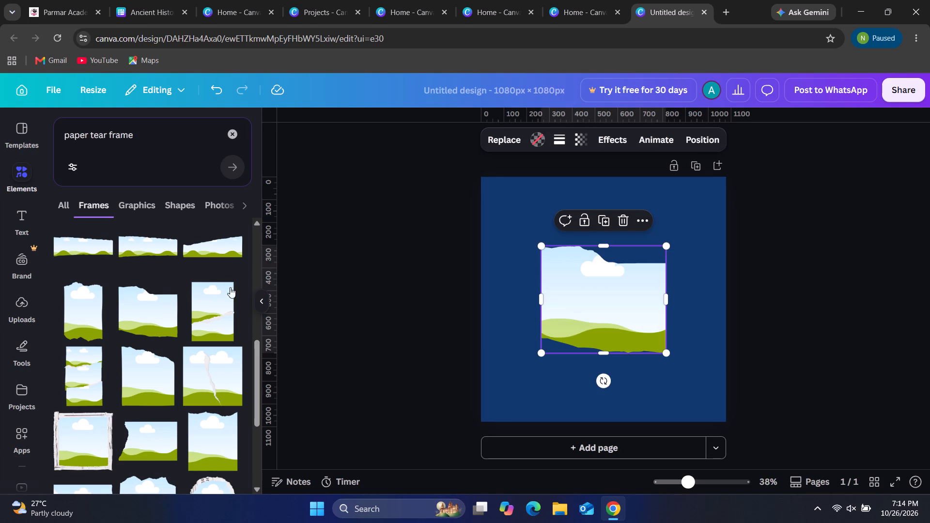
Enlarge the torn-paper frame to about 677 px tall, widen it past both page sides, and position it across the page's lower half.
{"action": "left_click_drag", "start_coordinate": [597, 298], "coordinate": [534, 333]}
{"action": "left_click_drag", "start_coordinate": [605, 388], "coordinate": [612, 391]}
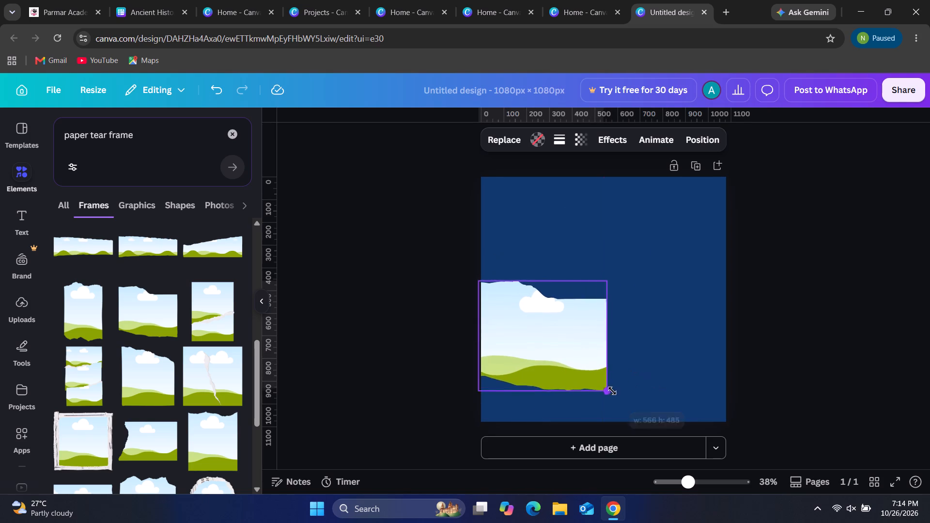
{"action": "left_click_drag", "start_coordinate": [612, 391], "coordinate": [692, 396]}
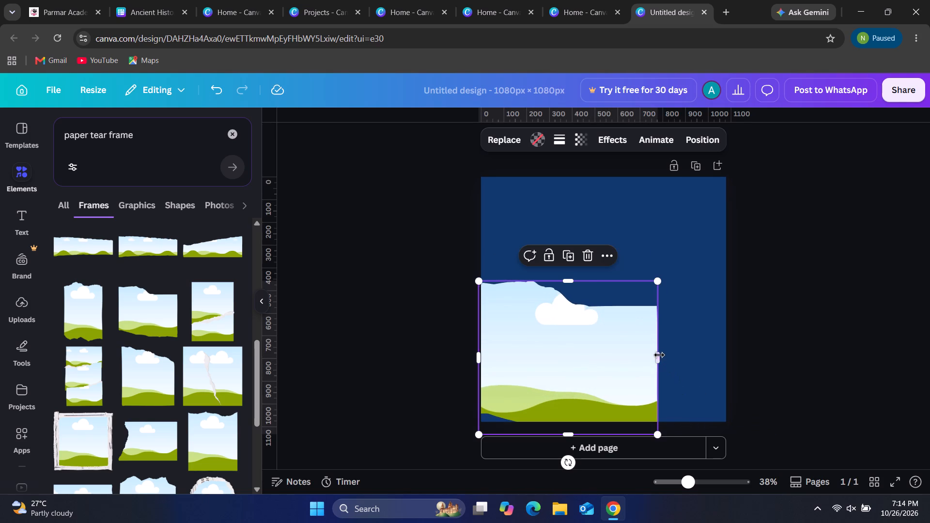
{"action": "left_click_drag", "start_coordinate": [658, 353], "coordinate": [722, 344]}
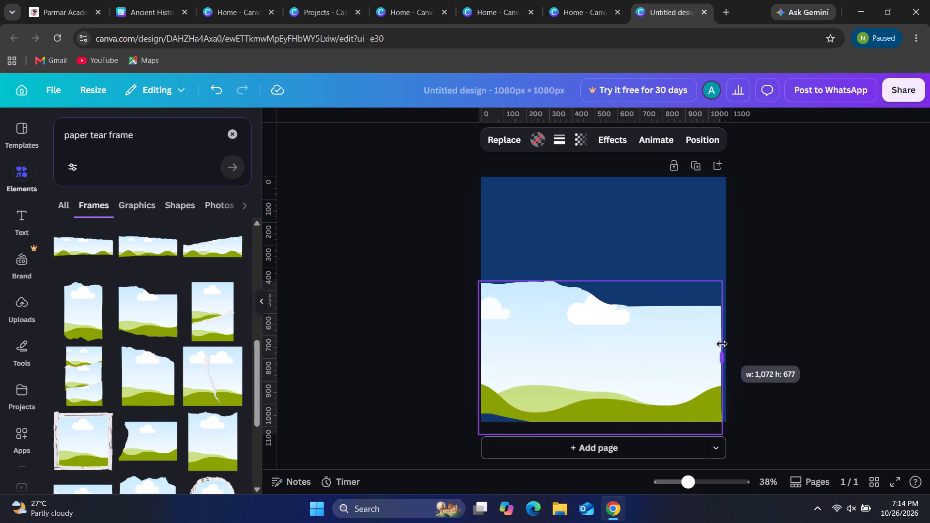
{"action": "left_click_drag", "start_coordinate": [722, 344], "coordinate": [740, 344]}
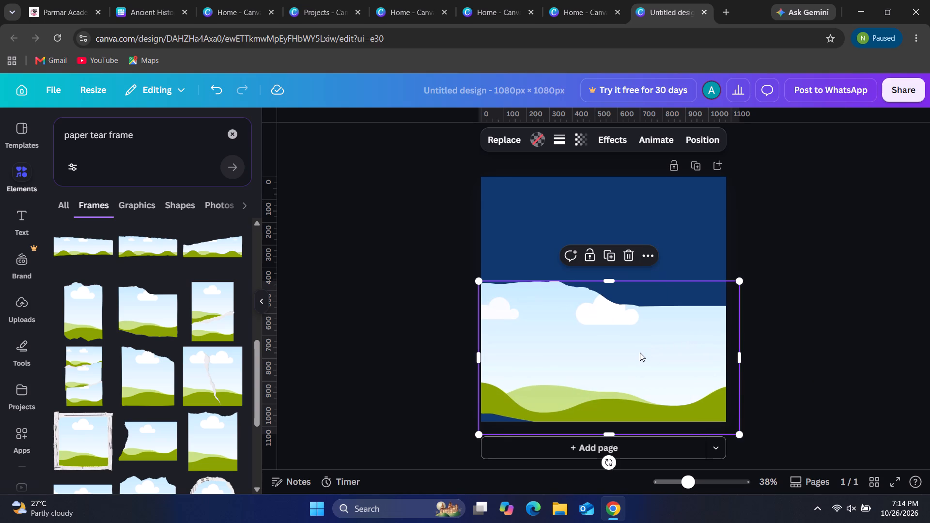
{"action": "left_click_drag", "start_coordinate": [617, 360], "coordinate": [613, 377]}
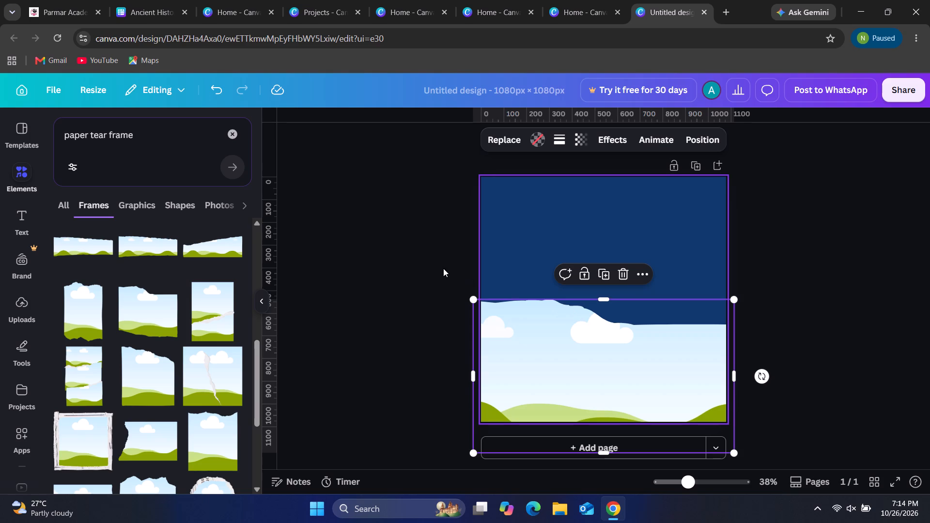
Search the element photos for "paper texture" and fill the torn-paper frame with a white crumpled-paper photo.
{"action": "left_click", "coordinate": [231, 144]}
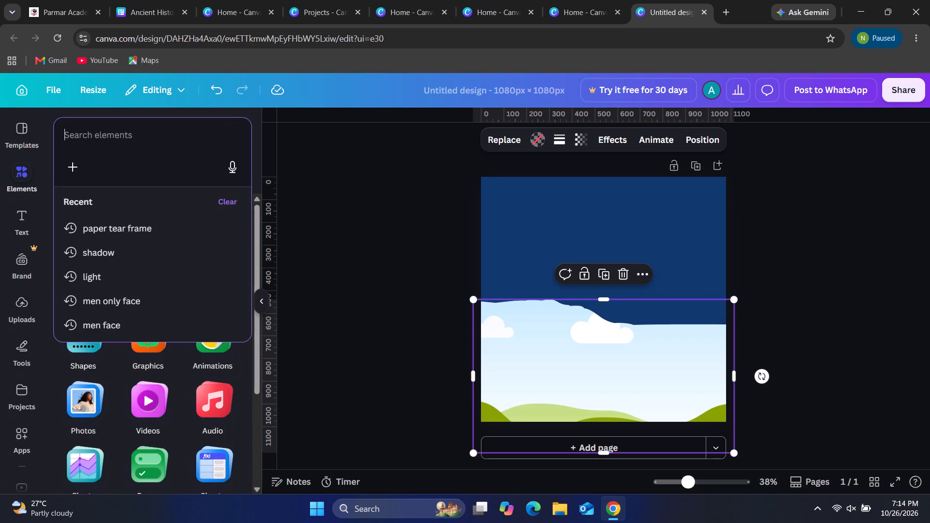
{"action": "key", "text": "p"}
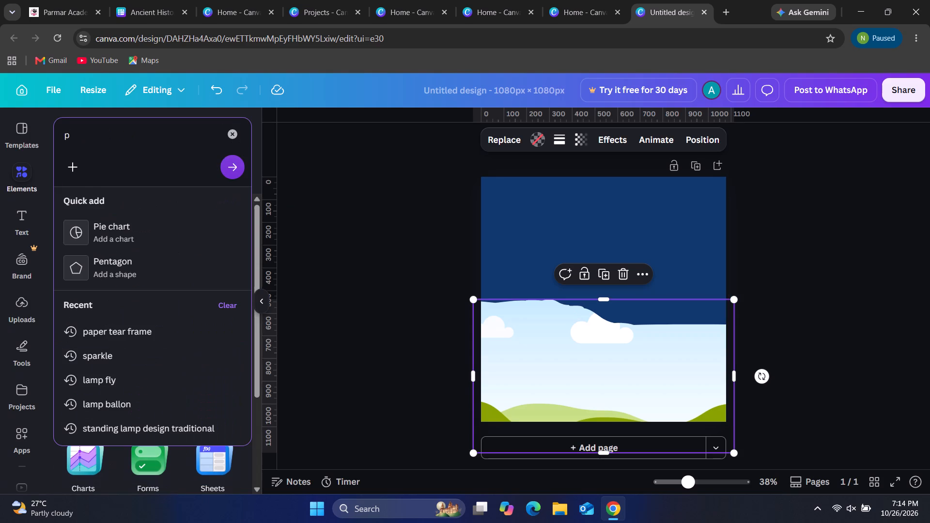
{"action": "type", "text": "aper"}
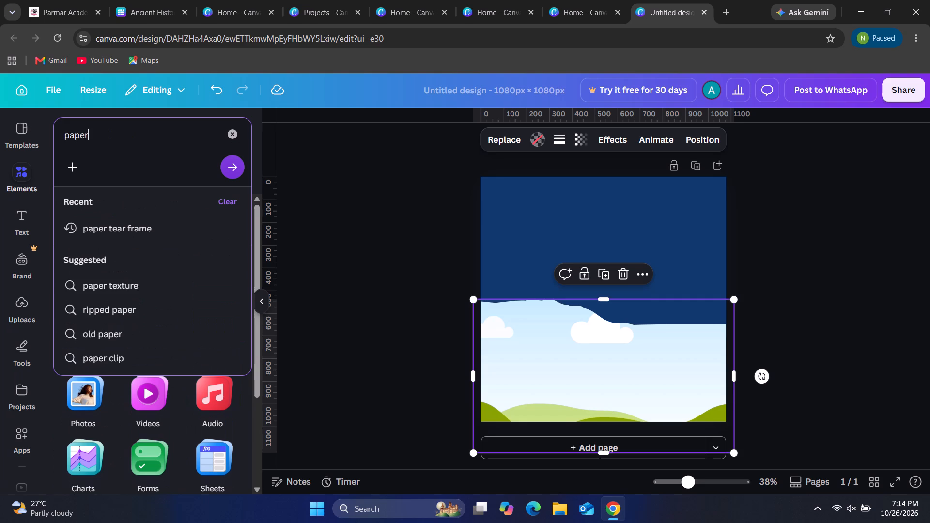
{"action": "key", "text": "space"}
{"action": "type", "text": "texture"}
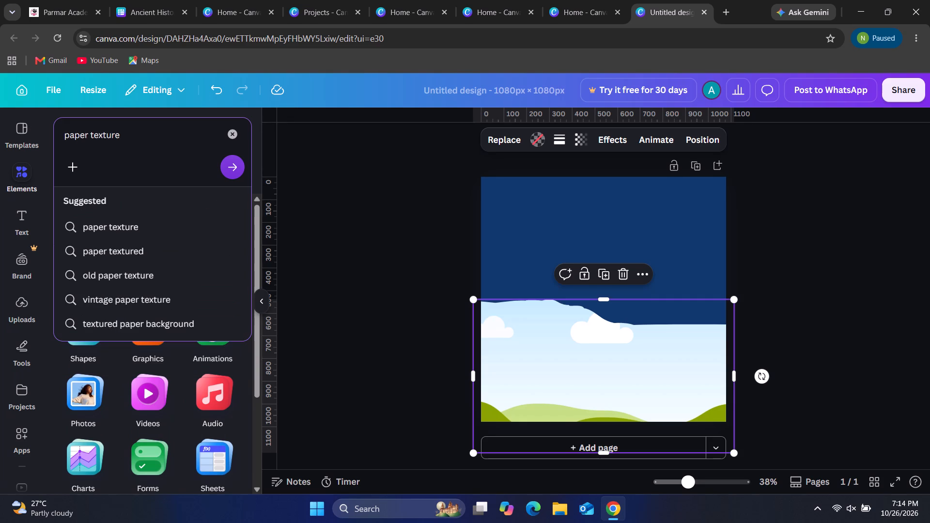
{"action": "key", "text": "Return"}
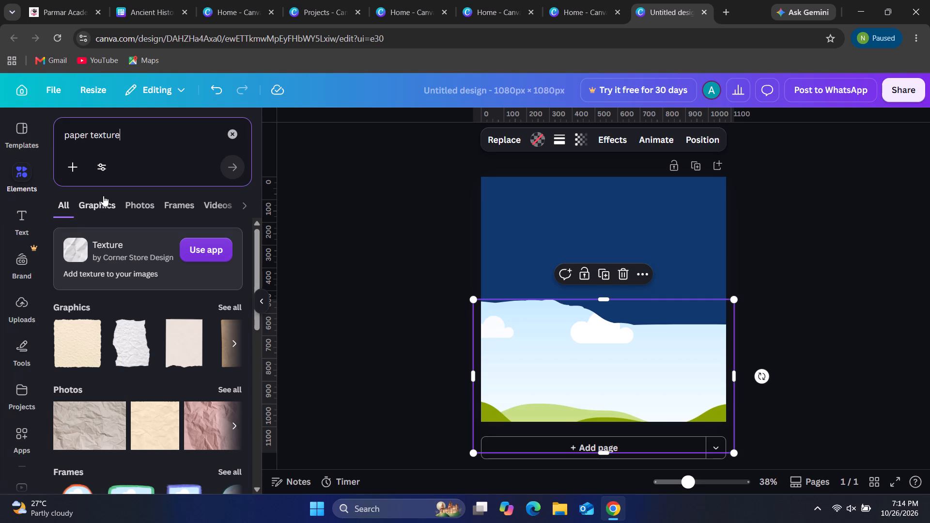
{"action": "left_click", "coordinate": [139, 198]}
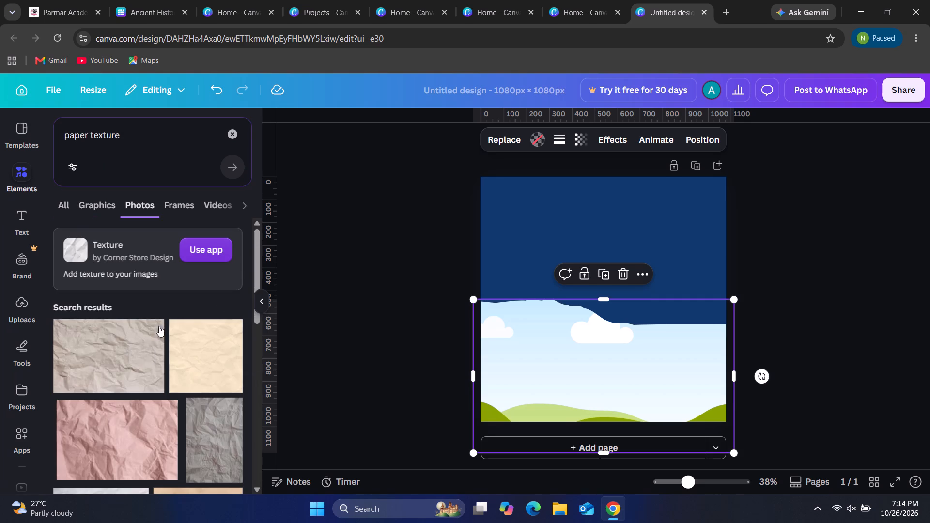
{"action": "scroll", "coordinate": [143, 356], "scroll_direction": "down", "scroll_amount": 5}
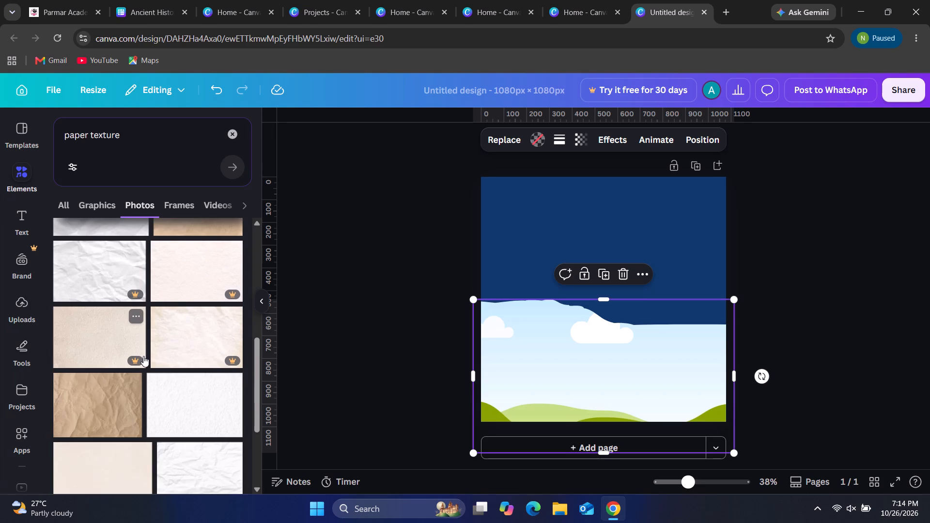
{"action": "scroll", "coordinate": [143, 356], "scroll_direction": "down", "scroll_amount": 2}
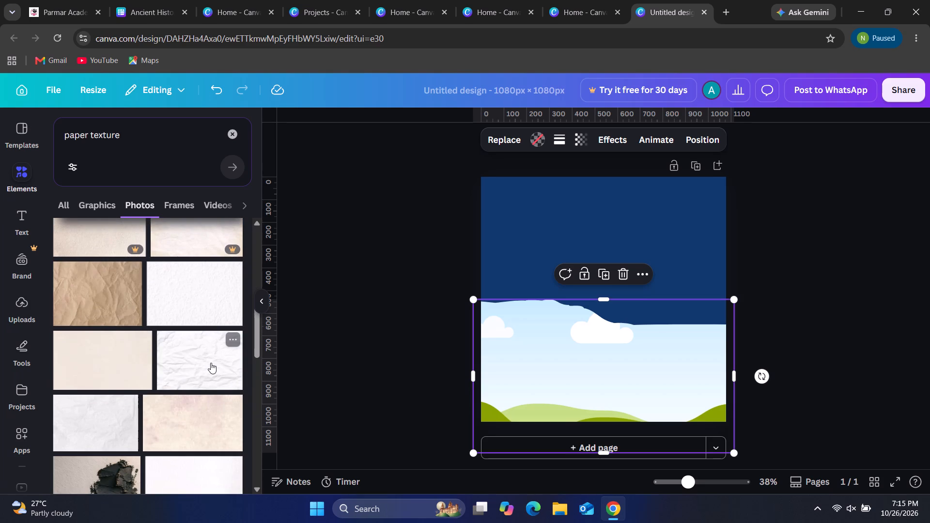
{"action": "left_click", "coordinate": [211, 363]}
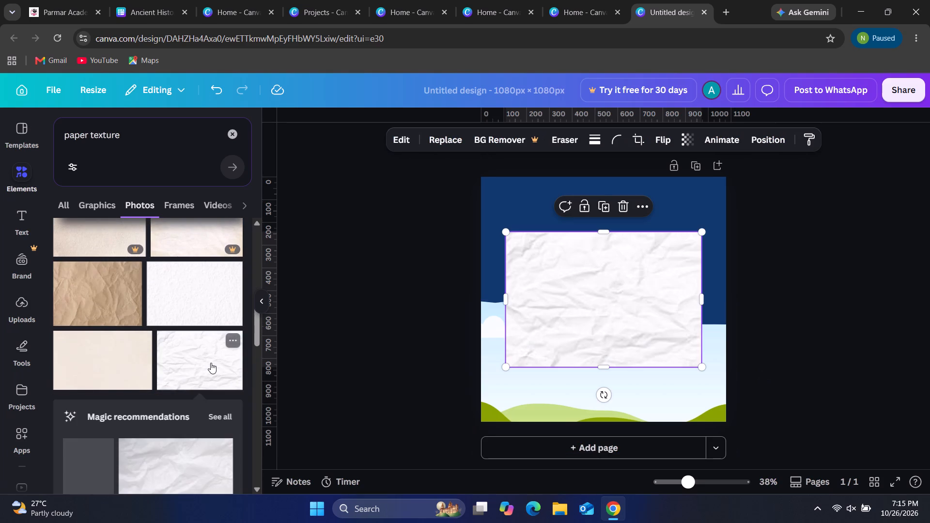
{"action": "left_click_drag", "start_coordinate": [604, 317], "coordinate": [588, 350]}
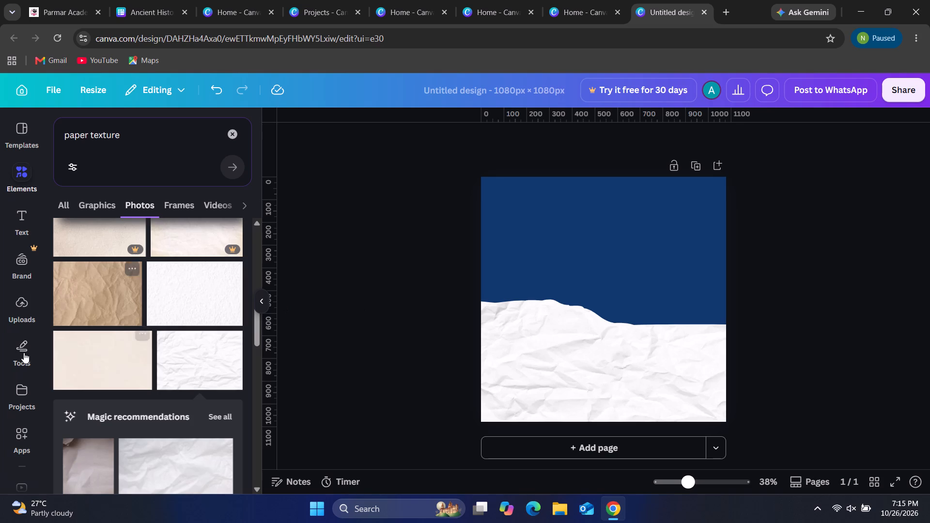
Search the elements for "circle" and add the solid black circle graphic to the page.
{"action": "left_click", "coordinate": [175, 138]}
{"action": "key", "text": "BackSpace"}
{"action": "key", "text": "BackSpace"}
{"action": "key", "text": "BackSpace"}
{"action": "key", "text": "BackSpace"}
{"action": "key", "text": "BackSpace"}
{"action": "key", "text": "BackSpace"}
{"action": "key", "text": "BackSpace"}
{"action": "key", "text": "BackSpace"}
{"action": "key", "text": "BackSpace"}
{"action": "key", "text": "BackSpace"}
{"action": "key", "text": "BackSpace"}
{"action": "key", "text": "BackSpace"}
{"action": "key", "text": "BackSpace"}
{"action": "key", "text": "BackSpace"}
{"action": "key", "text": "BackSpace"}
{"action": "key", "text": "BackSpace"}
{"action": "key", "text": "BackSpace"}
{"action": "key", "text": "BackSpace"}
{"action": "key", "text": "BackSpace"}
{"action": "key", "text": "BackSpace"}
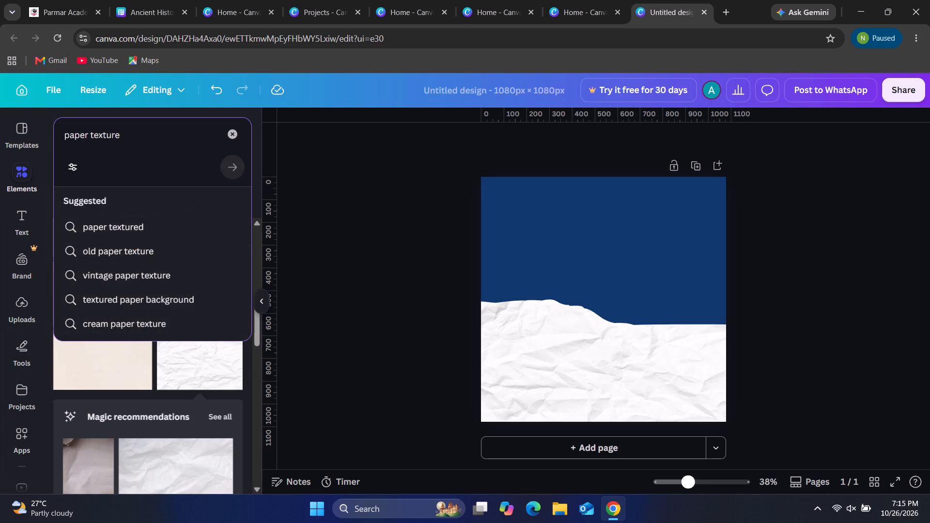
{"action": "key", "text": "BackSpace"}
{"action": "key", "text": "BackSpace"}
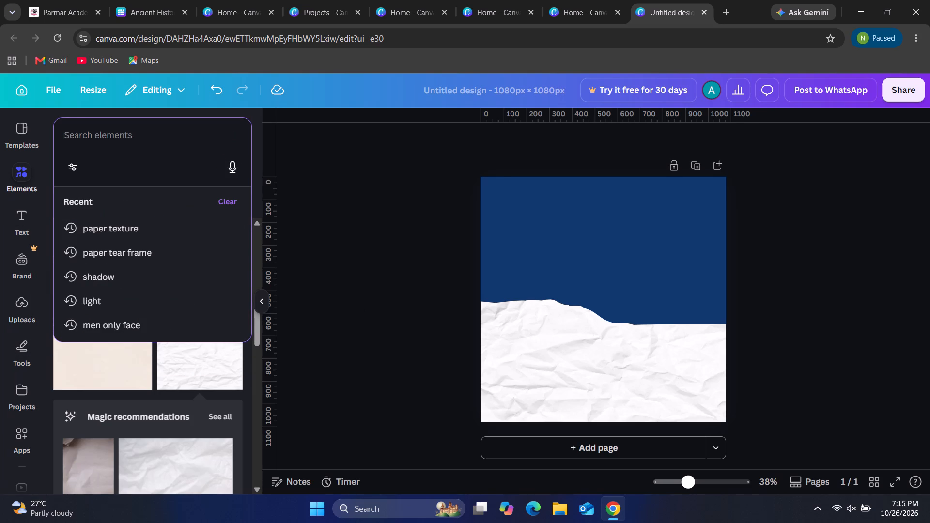
{"action": "type", "text": "circle"}
{"action": "key", "text": "Return"}
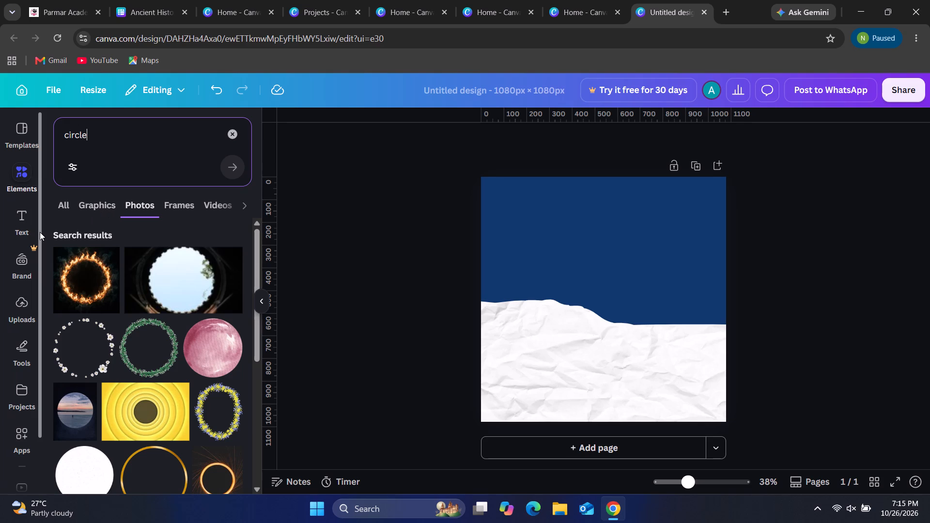
{"action": "left_click", "coordinate": [104, 203]}
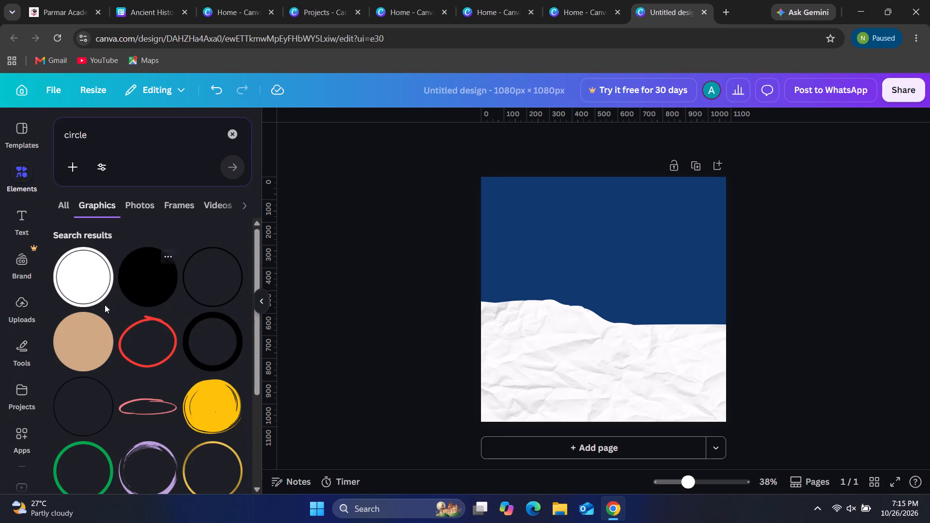
{"action": "scroll", "coordinate": [201, 372], "scroll_direction": "down", "scroll_amount": 4}
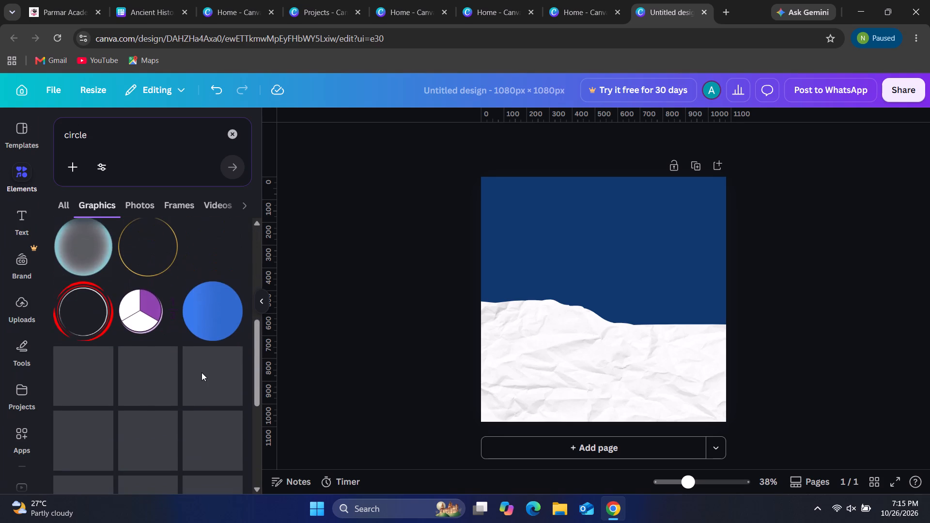
{"action": "scroll", "coordinate": [201, 372], "scroll_direction": "down", "scroll_amount": 2}
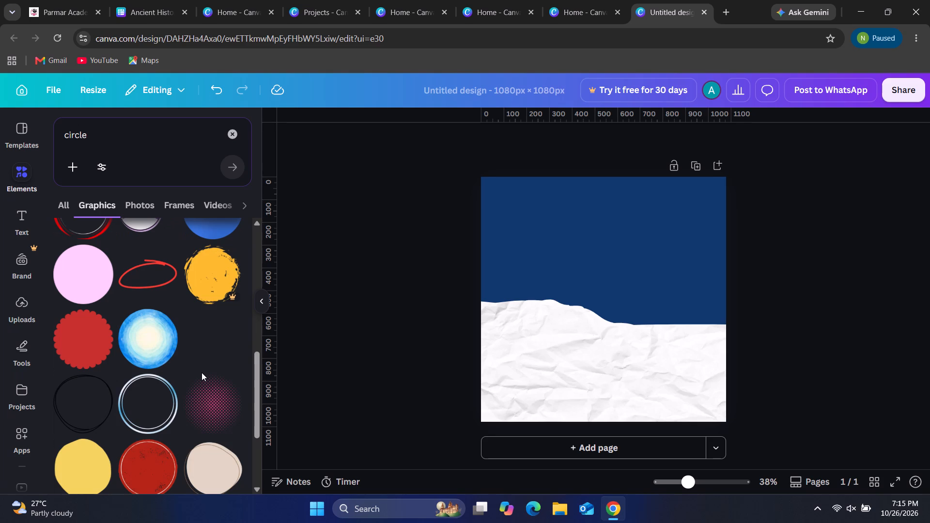
{"action": "left_click", "coordinate": [63, 202]}
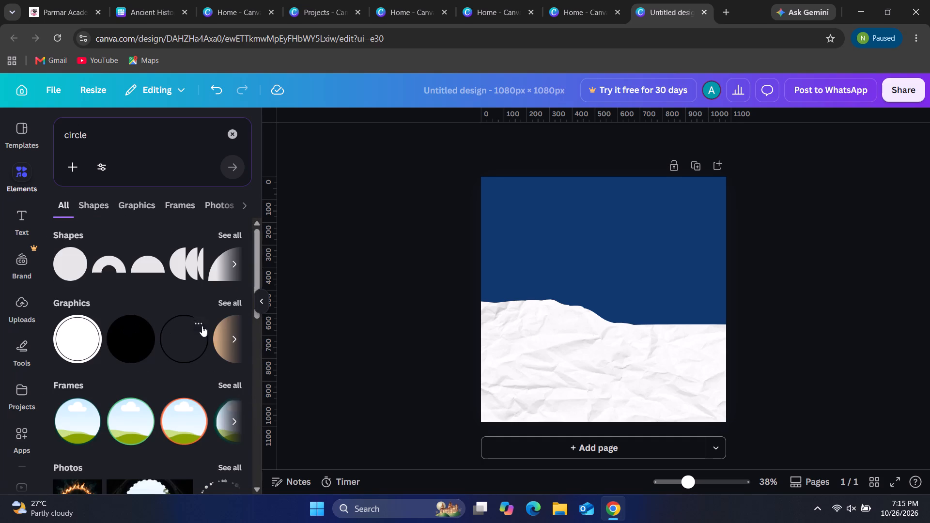
{"action": "left_click", "coordinate": [123, 338]}
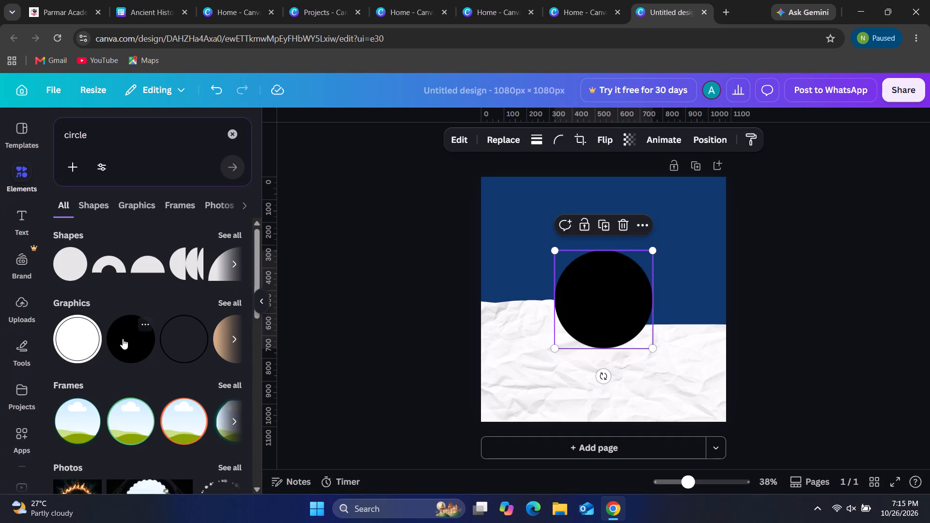
Recolour the circle with the first off-white solid photo colour and move it left so it overlaps the torn paper edge.
{"action": "left_click", "coordinate": [510, 138]}
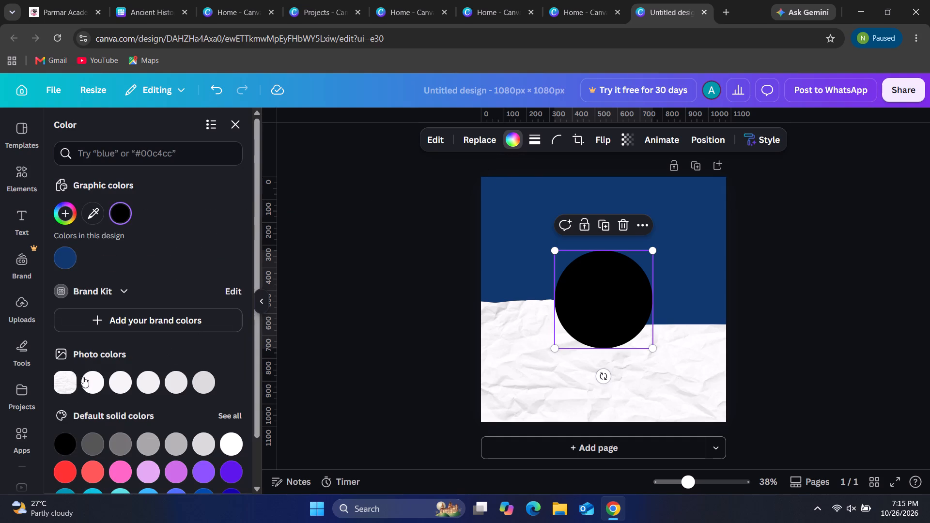
{"action": "left_click", "coordinate": [87, 377]}
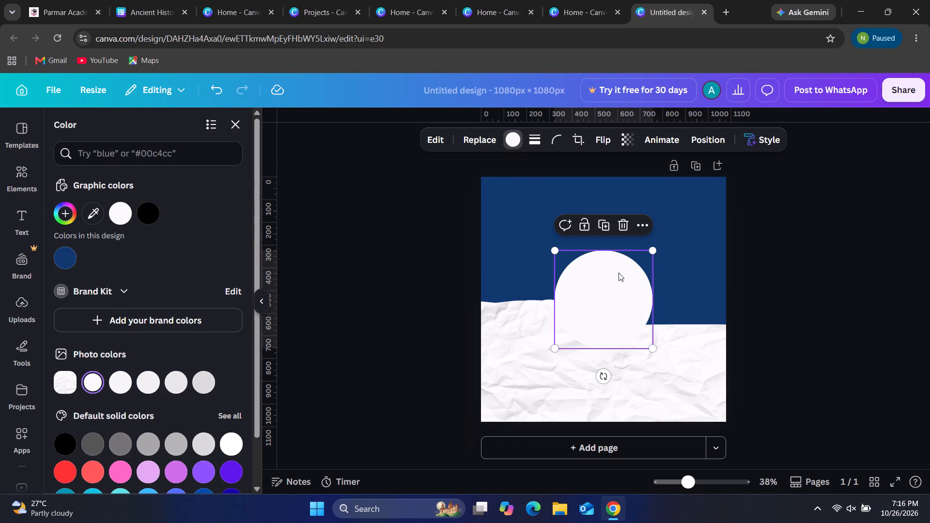
{"action": "left_click_drag", "start_coordinate": [618, 273], "coordinate": [568, 270]}
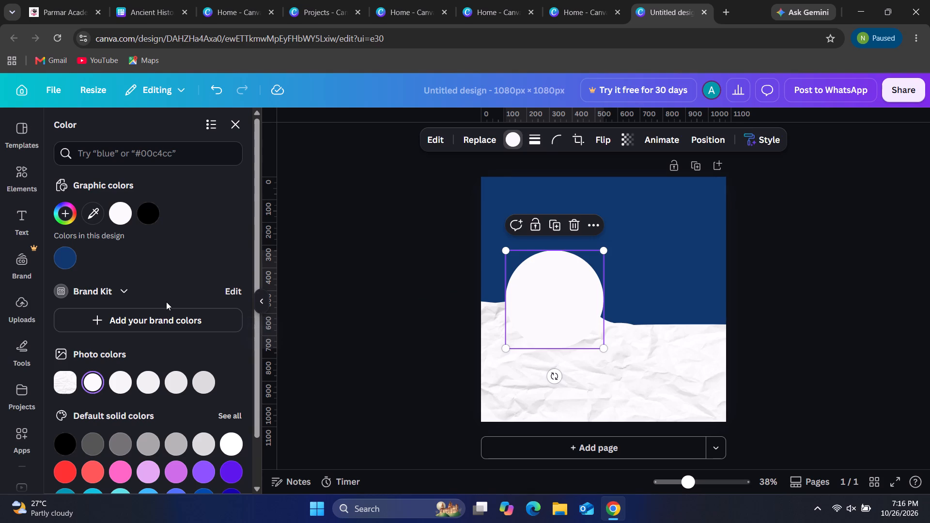
{"action": "left_click", "coordinate": [235, 123]}
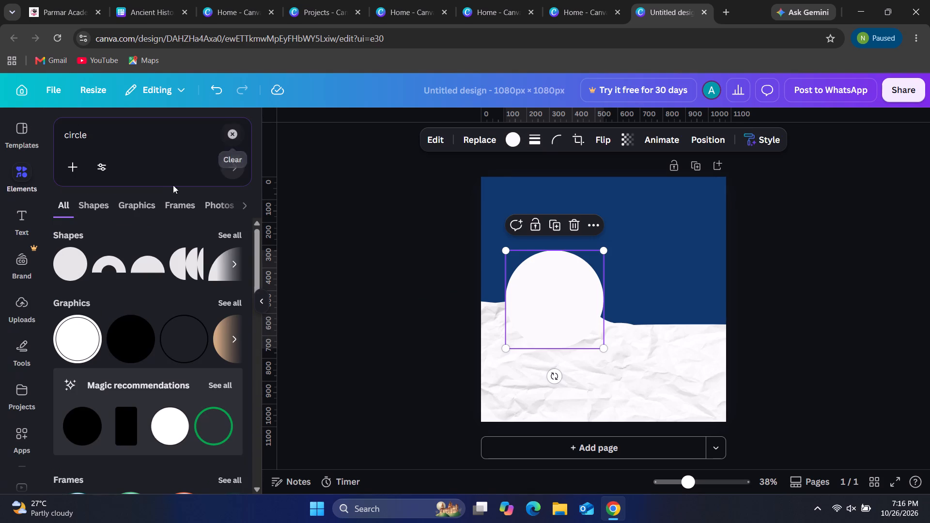
Add a round frame with a thin dark outline, shrink it slightly smaller than the white circle, and centre it on that circle.
{"action": "left_click", "coordinate": [187, 207]}
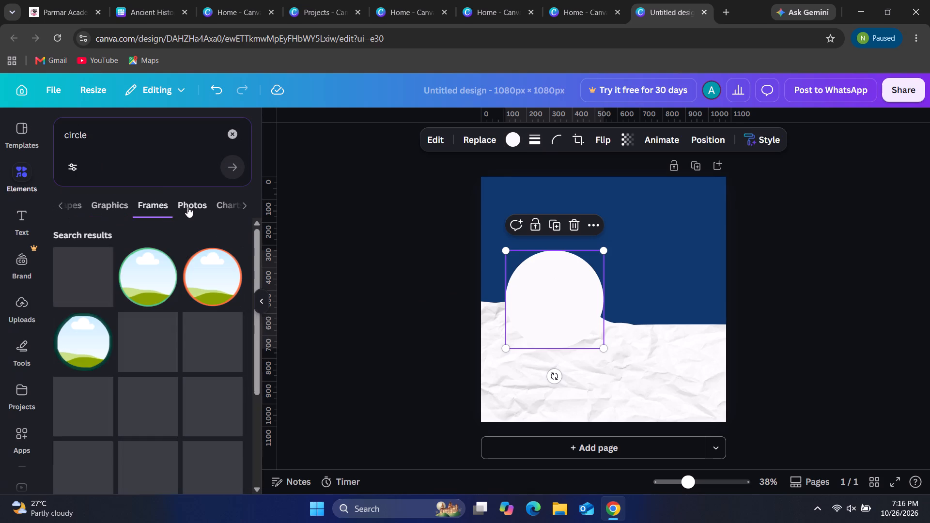
{"action": "left_click", "coordinate": [82, 283]}
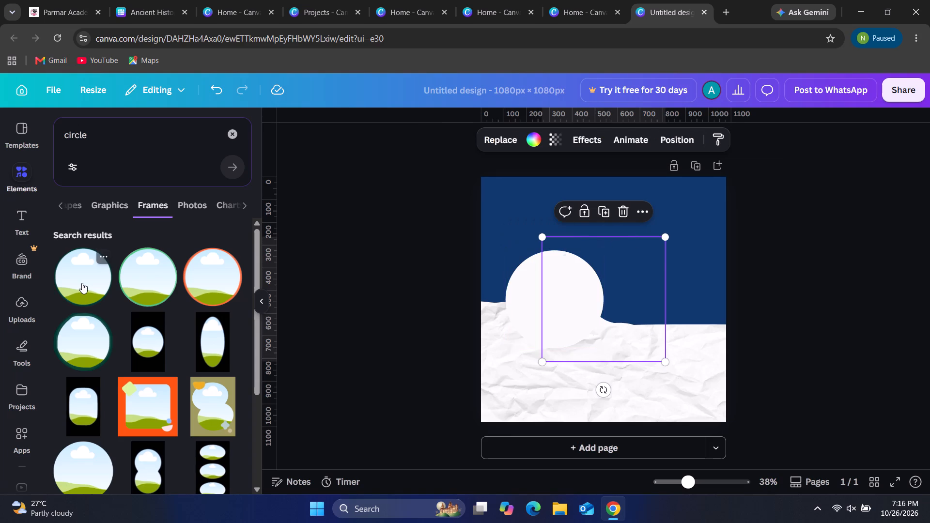
{"action": "left_click_drag", "start_coordinate": [620, 278], "coordinate": [569, 295]}
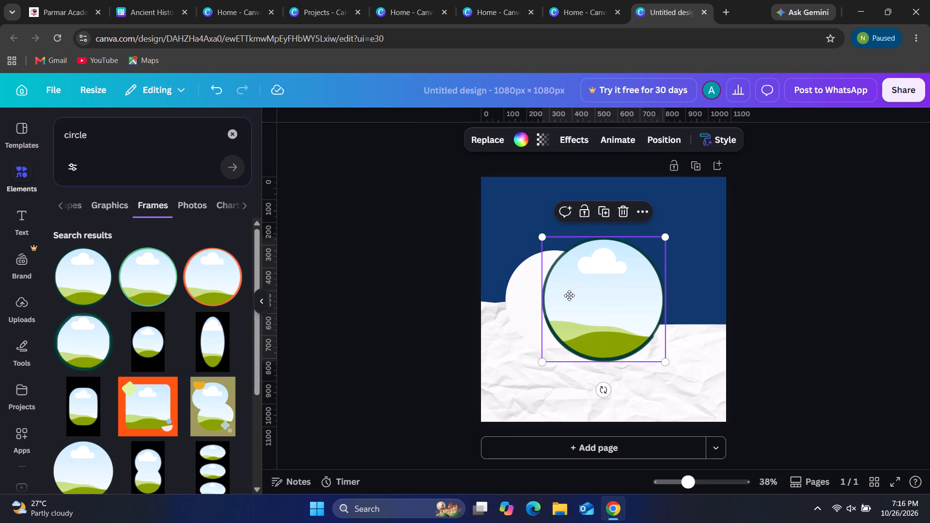
{"action": "left_click_drag", "start_coordinate": [569, 295], "coordinate": [574, 287]}
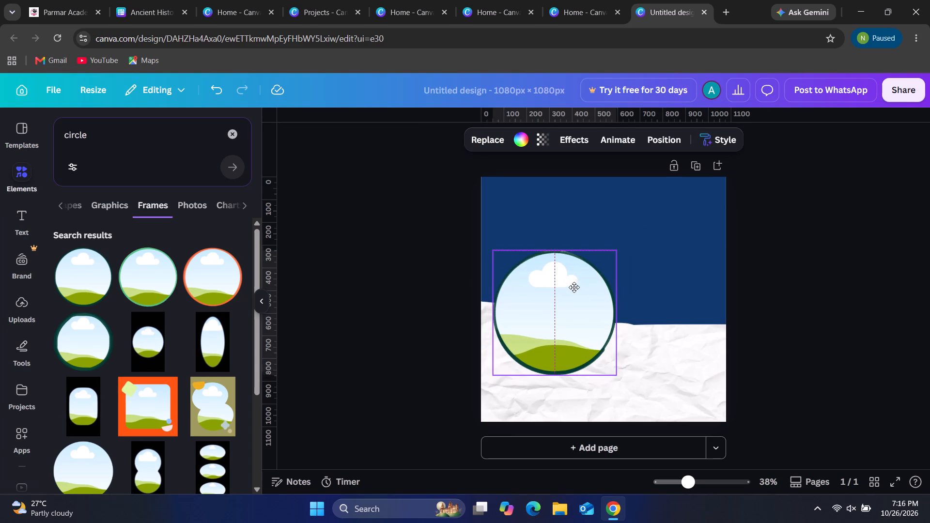
{"action": "left_click_drag", "start_coordinate": [574, 287], "coordinate": [601, 261]}
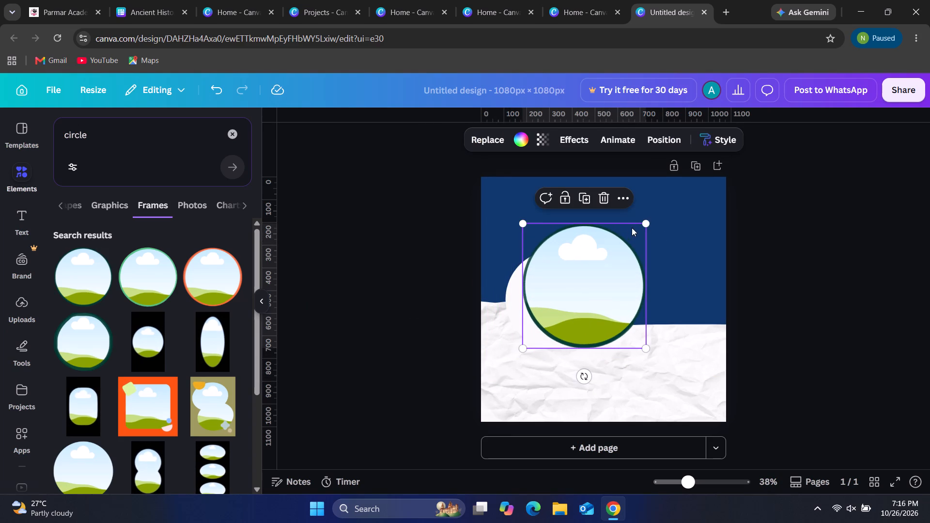
{"action": "left_click_drag", "start_coordinate": [646, 223], "coordinate": [607, 263]}
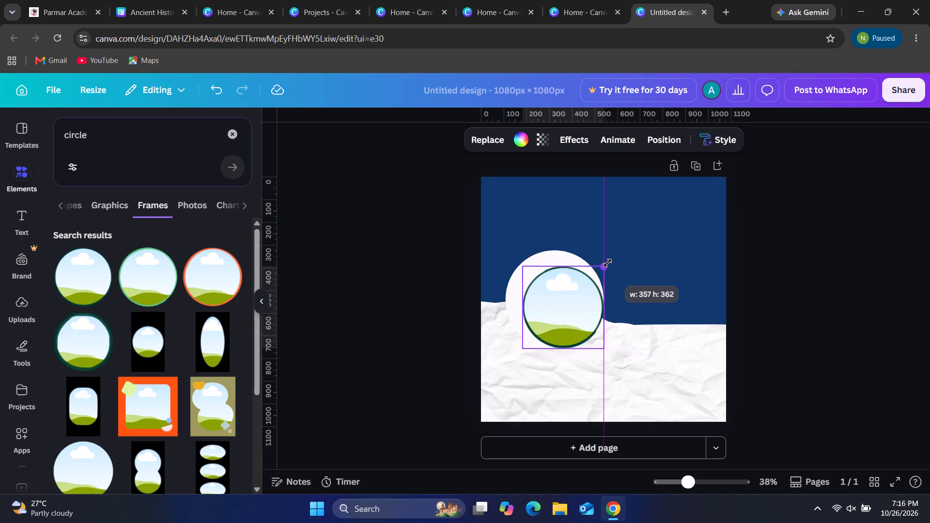
{"action": "left_click_drag", "start_coordinate": [607, 263], "coordinate": [613, 258]}
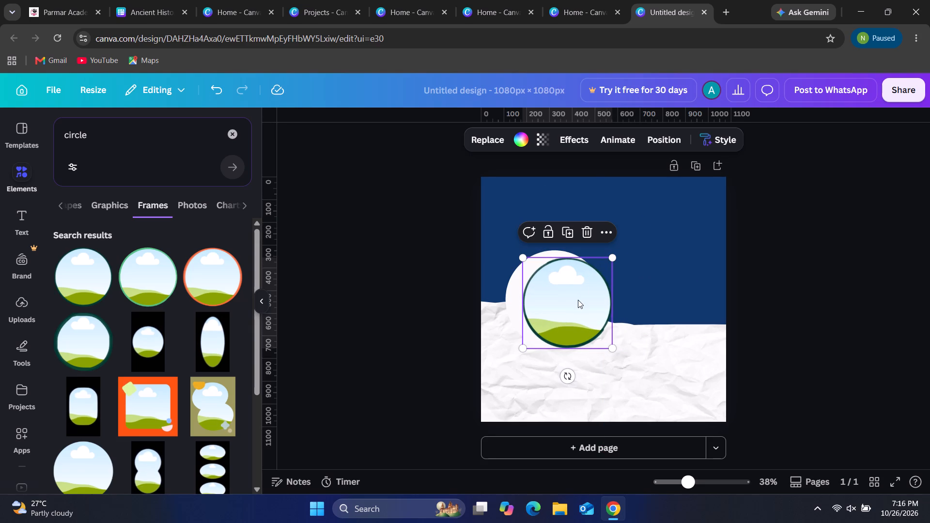
{"action": "left_click_drag", "start_coordinate": [578, 300], "coordinate": [570, 301]}
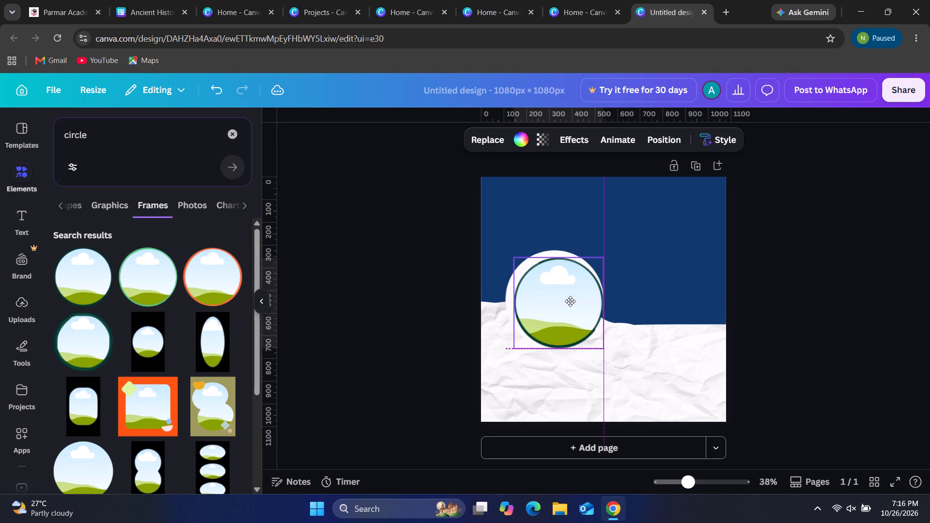
{"action": "left_click_drag", "start_coordinate": [570, 301], "coordinate": [566, 298]}
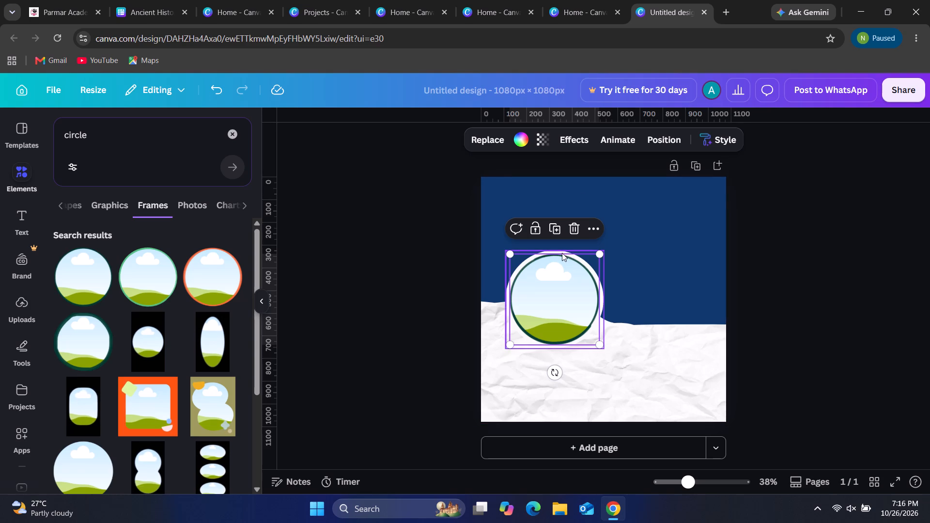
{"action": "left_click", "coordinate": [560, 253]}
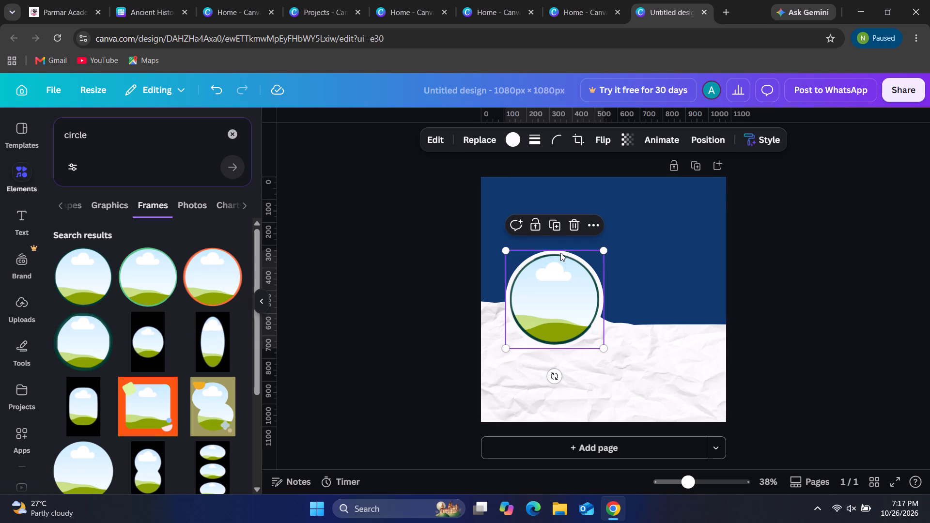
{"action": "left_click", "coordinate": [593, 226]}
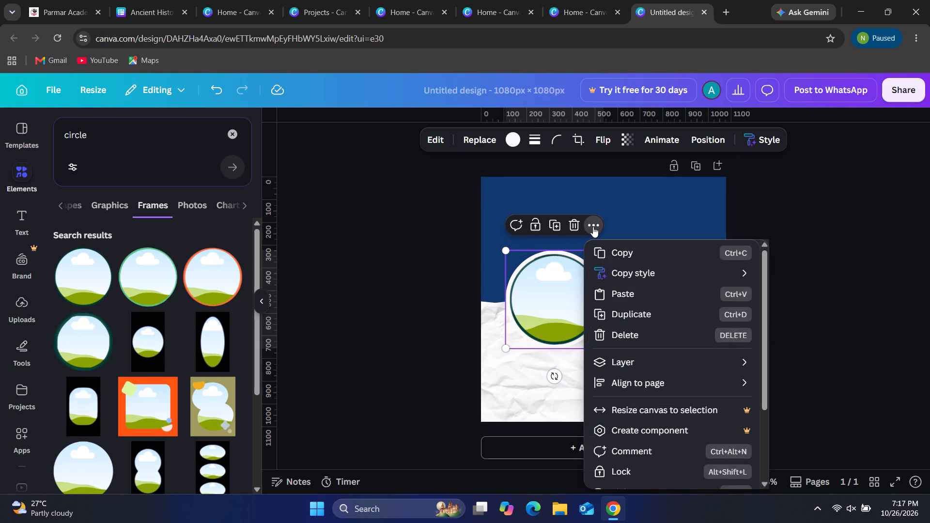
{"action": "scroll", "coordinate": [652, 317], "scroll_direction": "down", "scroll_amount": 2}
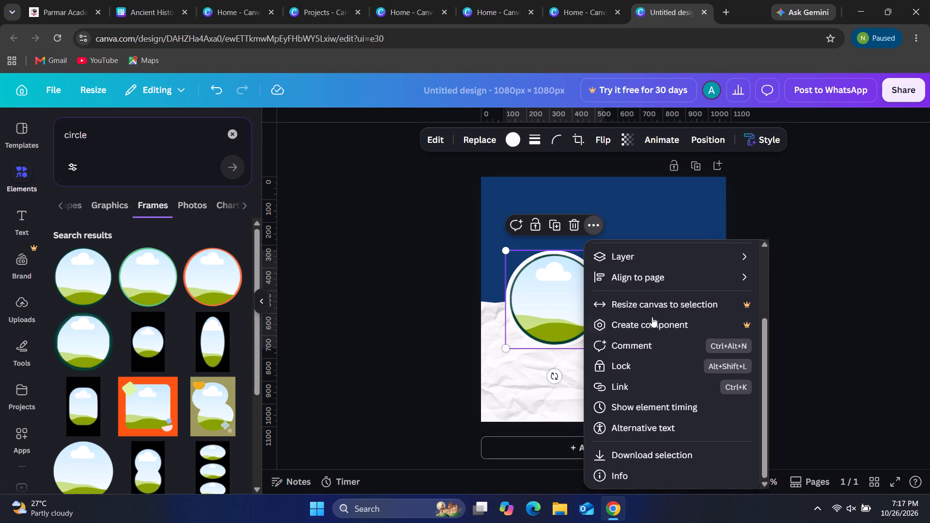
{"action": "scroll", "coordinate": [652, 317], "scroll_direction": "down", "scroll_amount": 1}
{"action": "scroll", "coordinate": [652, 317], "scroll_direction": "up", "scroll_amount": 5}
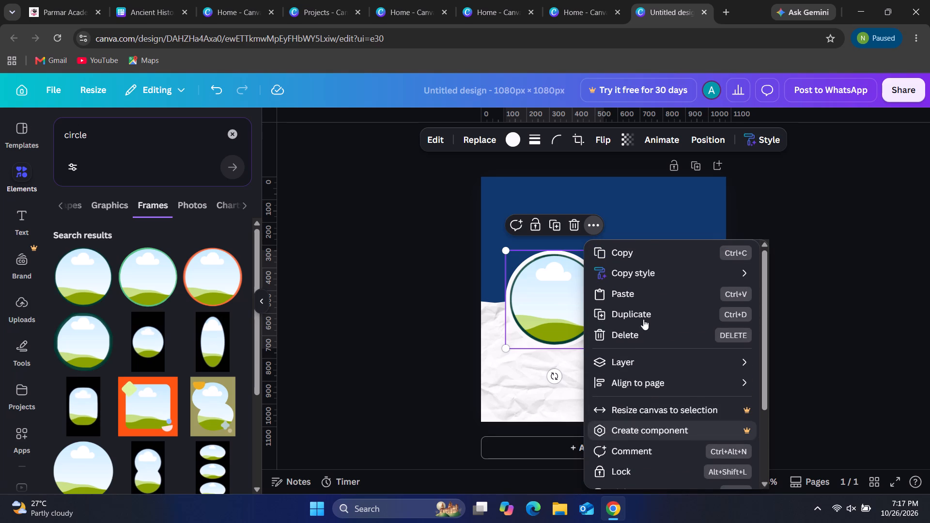
Look through the additional options and available effects of the round frame on the white circle.
{"action": "left_click", "coordinate": [558, 253]}
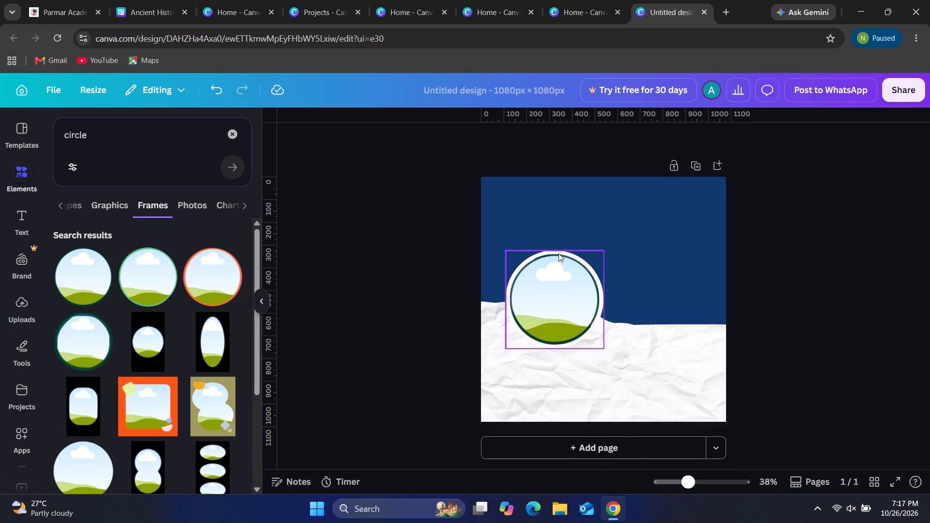
{"action": "left_click", "coordinate": [562, 263], "text": "ctrl"}
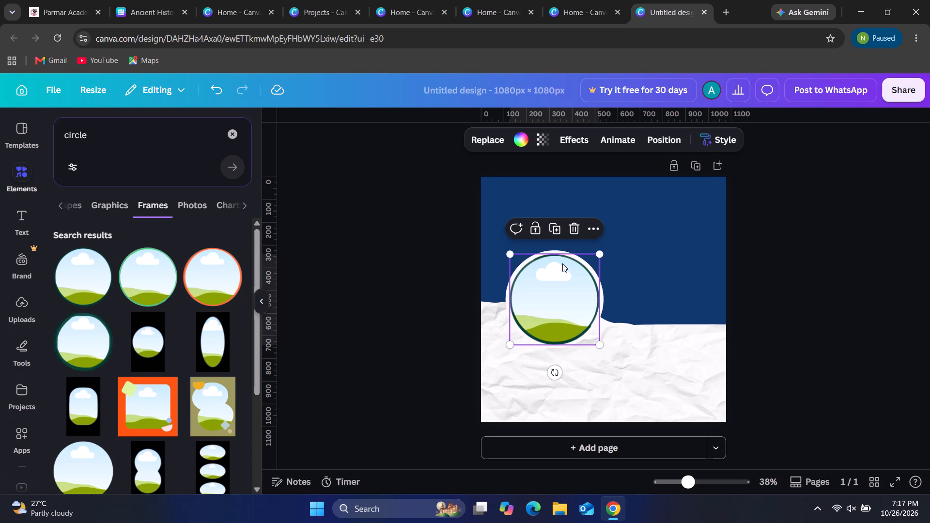
{"action": "left_click", "coordinate": [589, 224]}
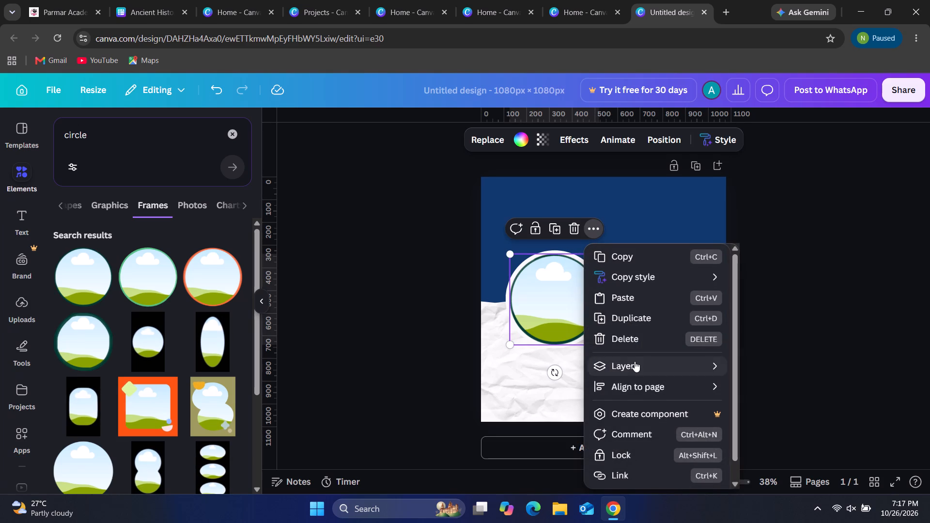
{"action": "scroll", "coordinate": [635, 361], "scroll_direction": "down", "scroll_amount": 2}
{"action": "left_click", "coordinate": [660, 211]}
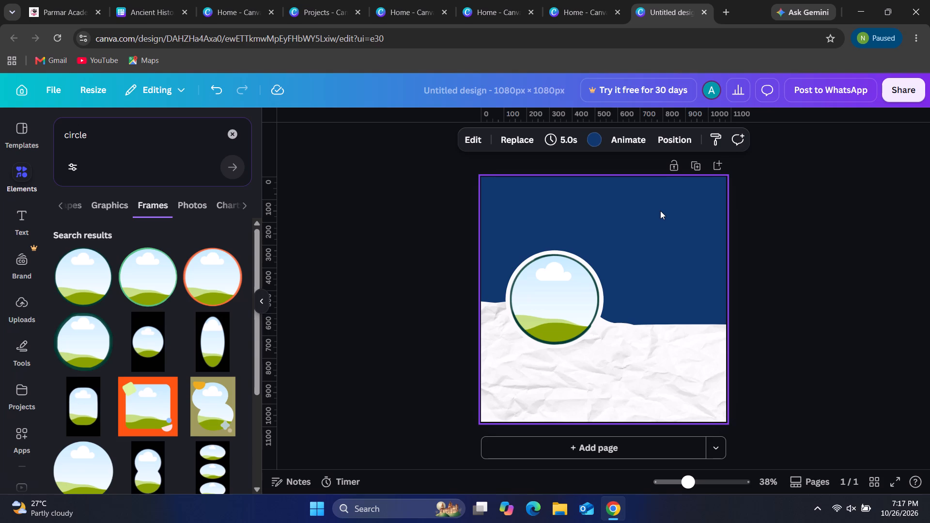
{"action": "left_click", "coordinate": [564, 270]}
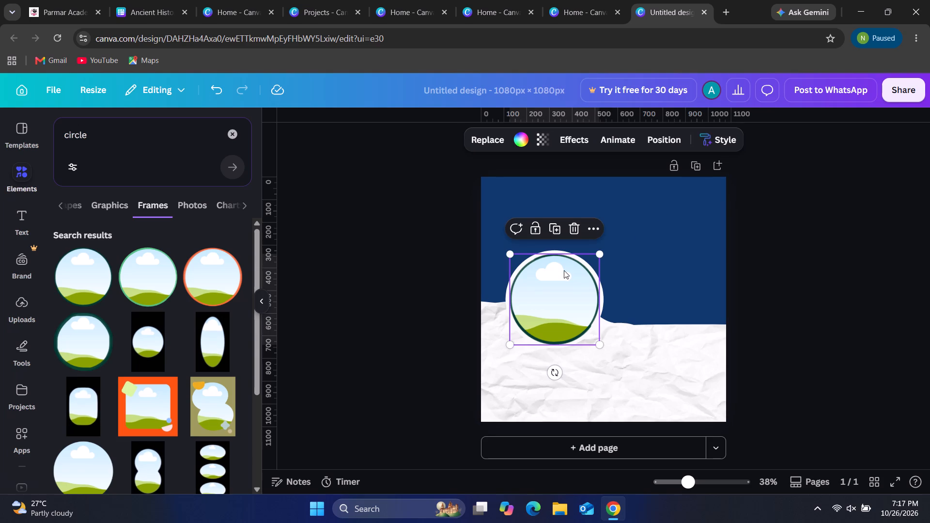
{"action": "left_click", "coordinate": [574, 142]}
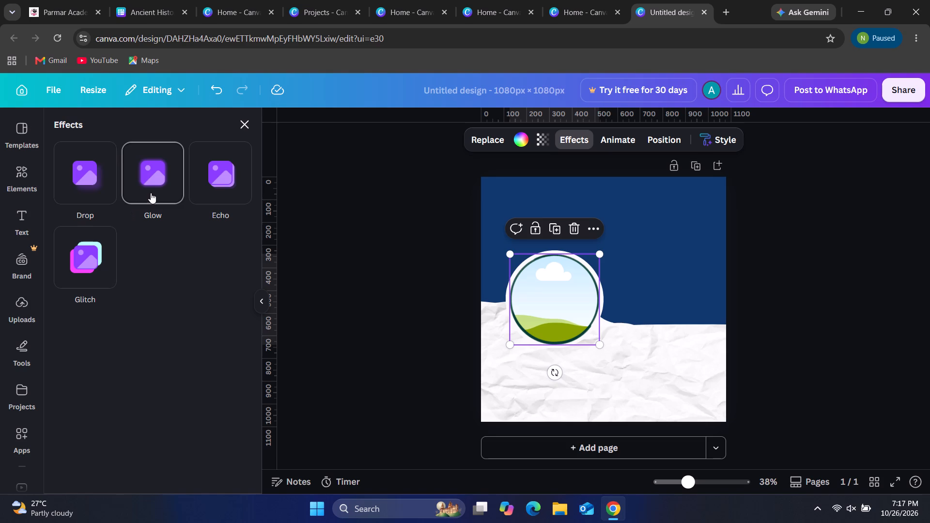
{"action": "left_click", "coordinate": [560, 292]}
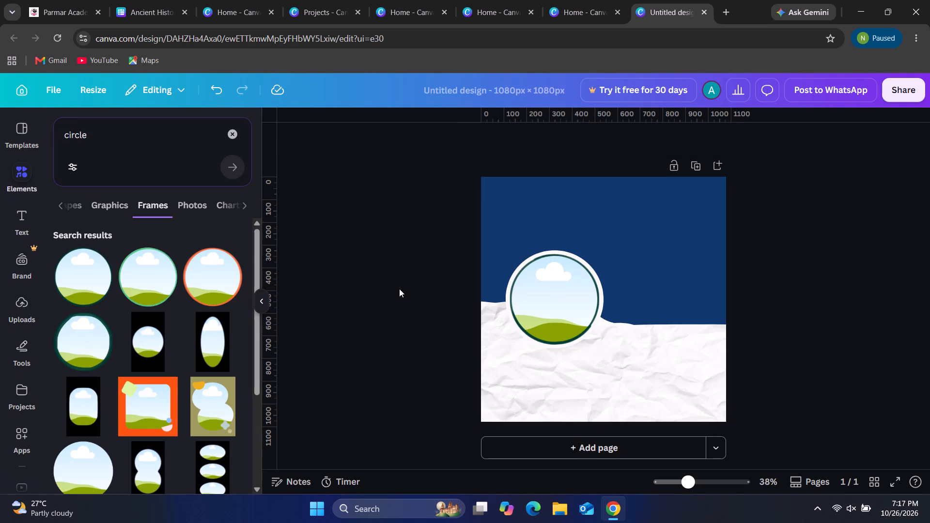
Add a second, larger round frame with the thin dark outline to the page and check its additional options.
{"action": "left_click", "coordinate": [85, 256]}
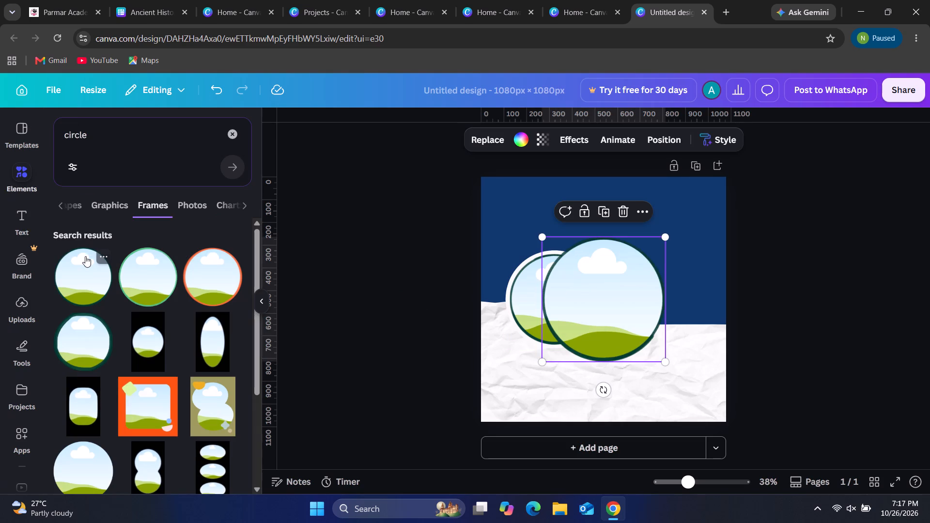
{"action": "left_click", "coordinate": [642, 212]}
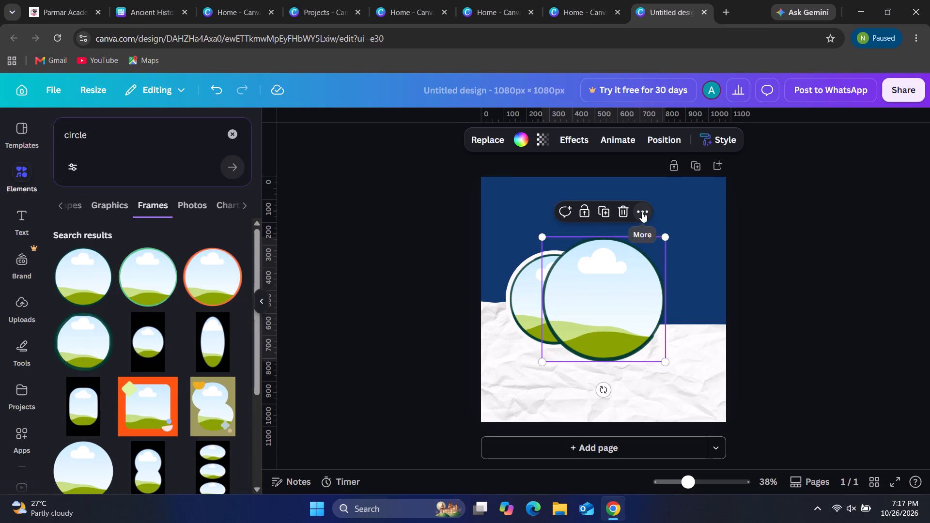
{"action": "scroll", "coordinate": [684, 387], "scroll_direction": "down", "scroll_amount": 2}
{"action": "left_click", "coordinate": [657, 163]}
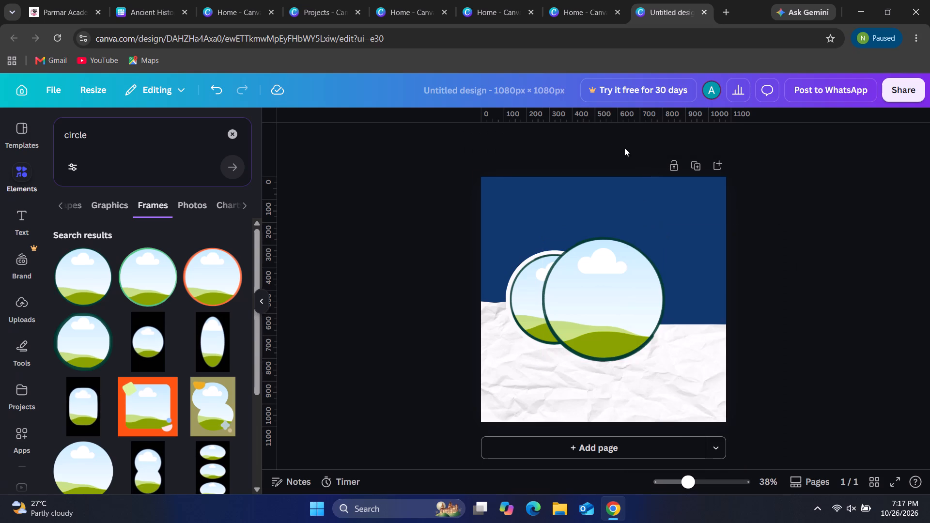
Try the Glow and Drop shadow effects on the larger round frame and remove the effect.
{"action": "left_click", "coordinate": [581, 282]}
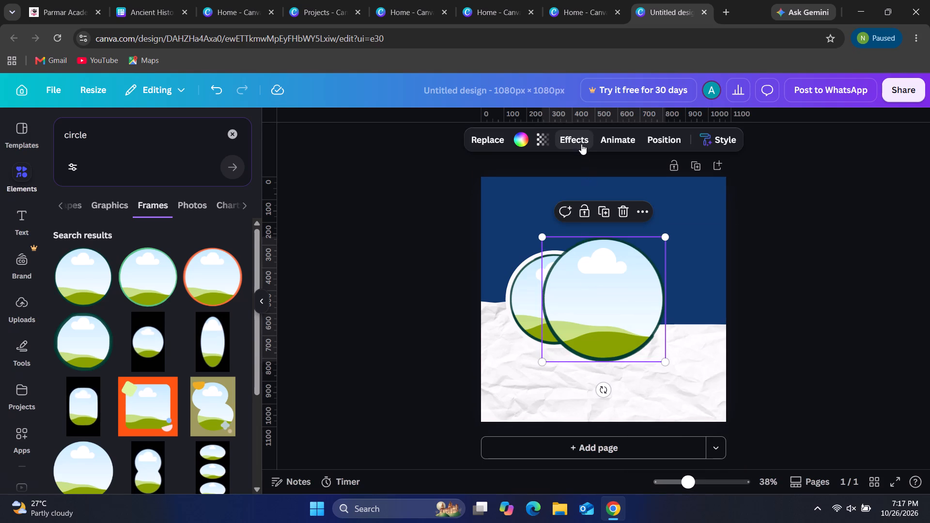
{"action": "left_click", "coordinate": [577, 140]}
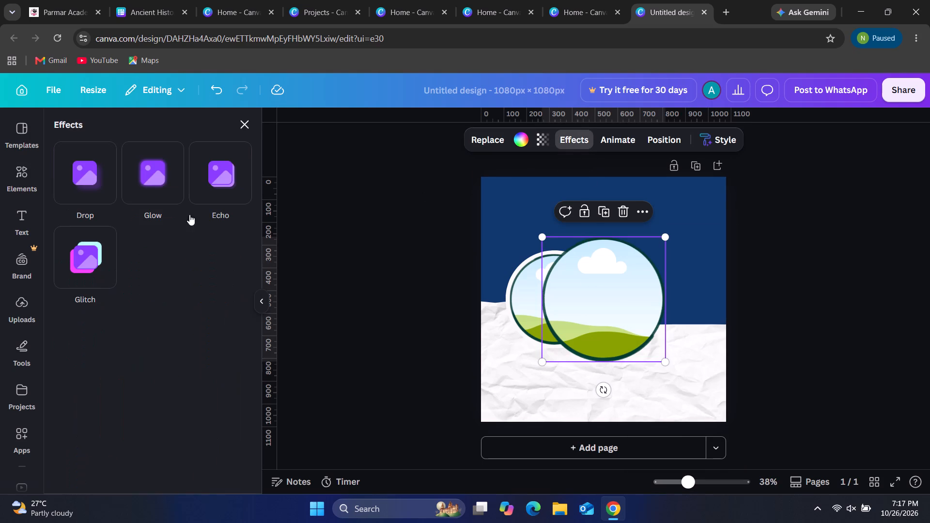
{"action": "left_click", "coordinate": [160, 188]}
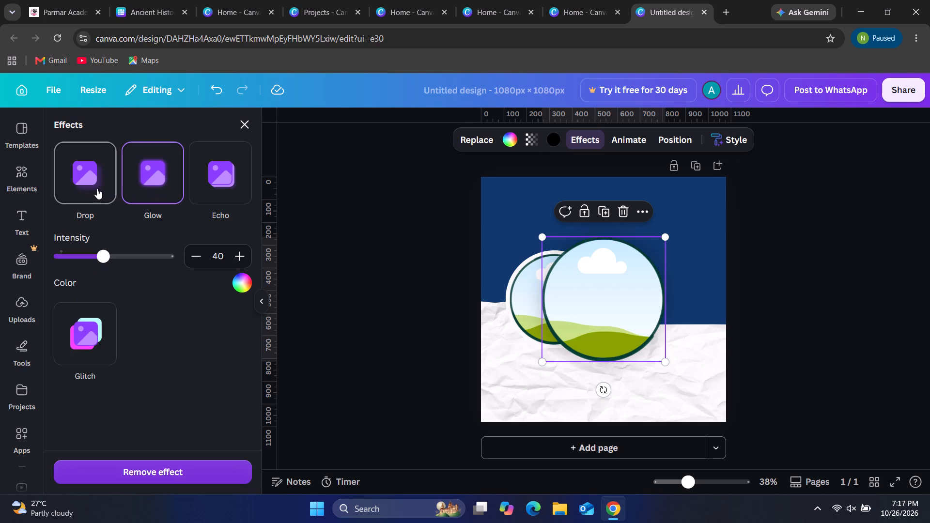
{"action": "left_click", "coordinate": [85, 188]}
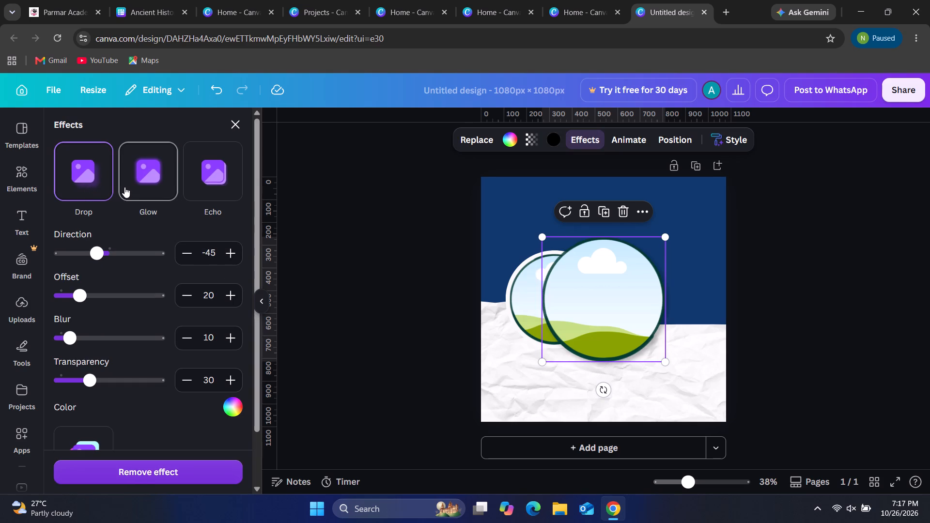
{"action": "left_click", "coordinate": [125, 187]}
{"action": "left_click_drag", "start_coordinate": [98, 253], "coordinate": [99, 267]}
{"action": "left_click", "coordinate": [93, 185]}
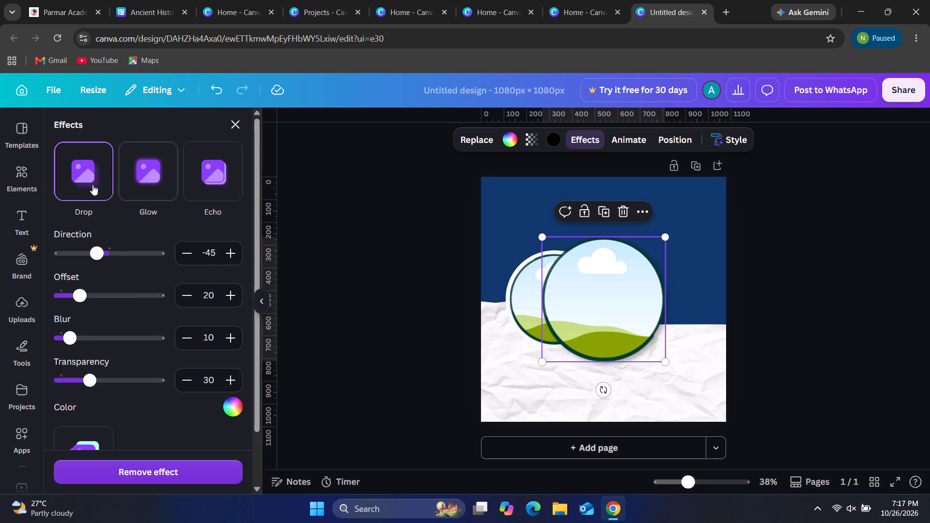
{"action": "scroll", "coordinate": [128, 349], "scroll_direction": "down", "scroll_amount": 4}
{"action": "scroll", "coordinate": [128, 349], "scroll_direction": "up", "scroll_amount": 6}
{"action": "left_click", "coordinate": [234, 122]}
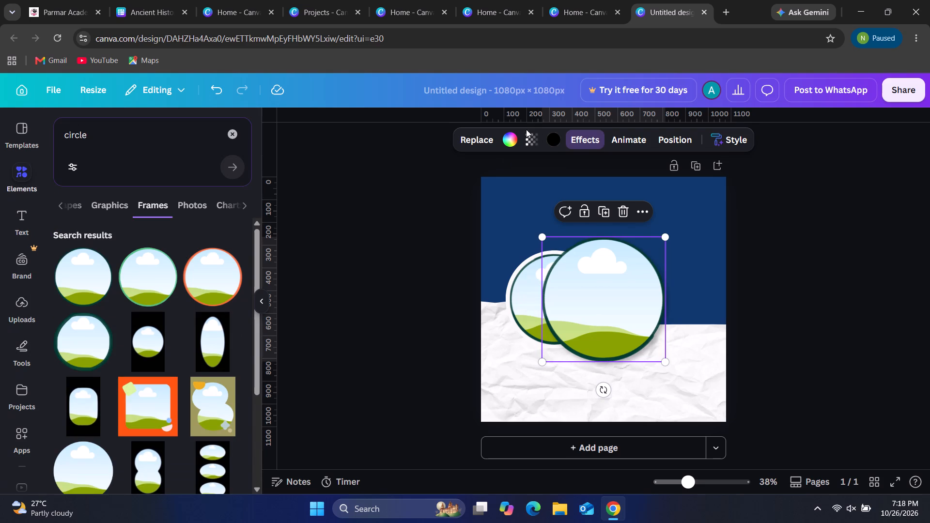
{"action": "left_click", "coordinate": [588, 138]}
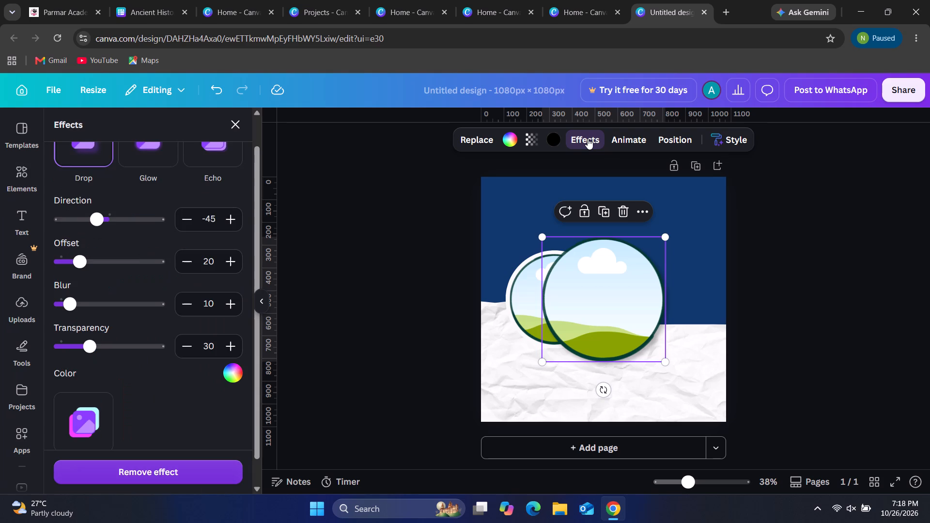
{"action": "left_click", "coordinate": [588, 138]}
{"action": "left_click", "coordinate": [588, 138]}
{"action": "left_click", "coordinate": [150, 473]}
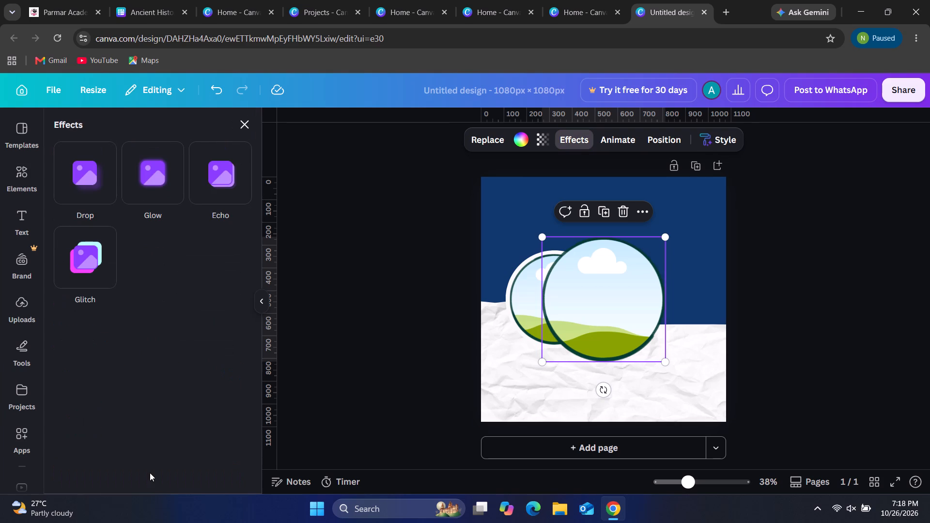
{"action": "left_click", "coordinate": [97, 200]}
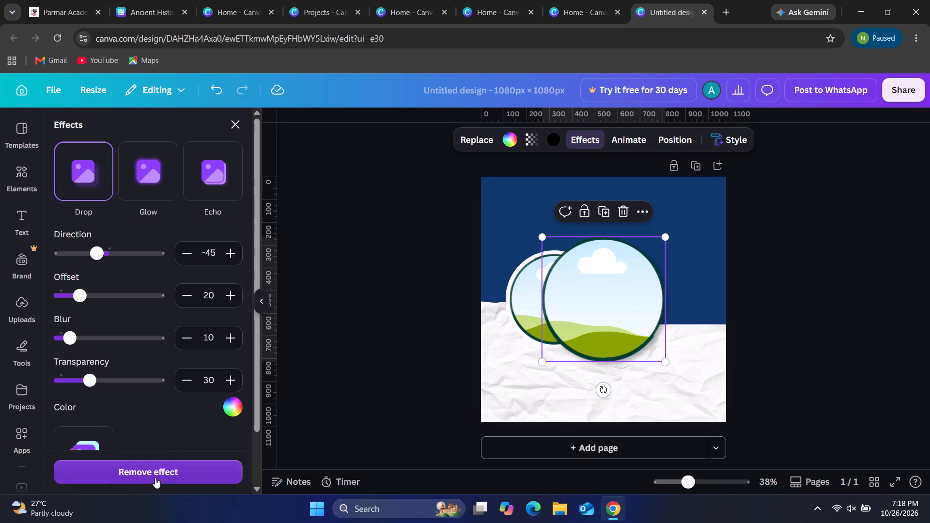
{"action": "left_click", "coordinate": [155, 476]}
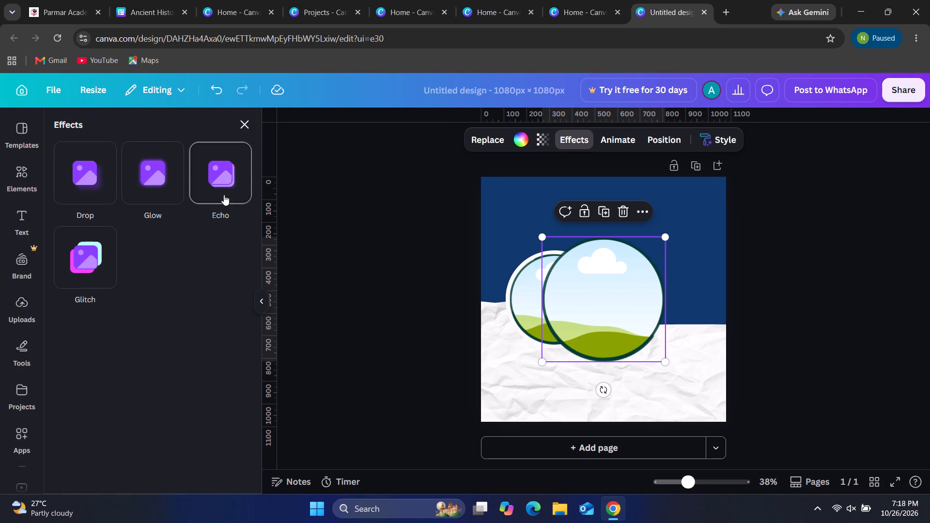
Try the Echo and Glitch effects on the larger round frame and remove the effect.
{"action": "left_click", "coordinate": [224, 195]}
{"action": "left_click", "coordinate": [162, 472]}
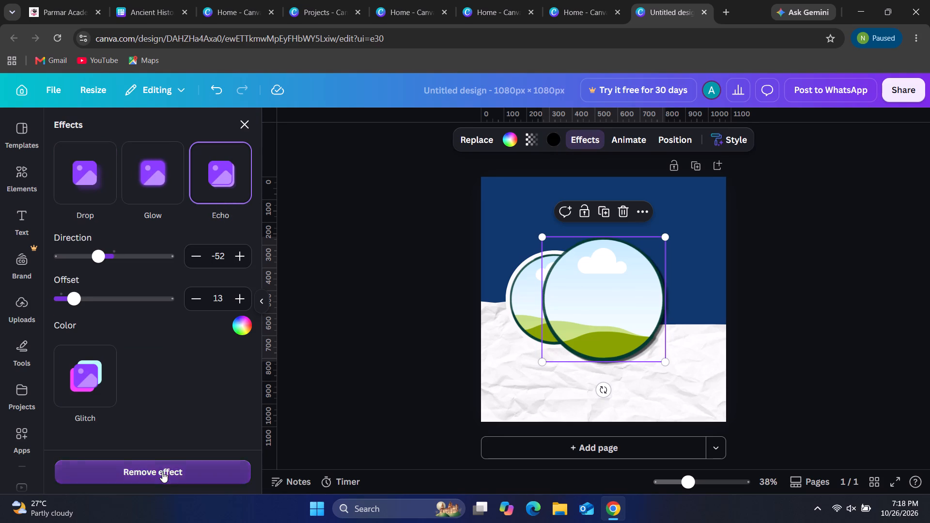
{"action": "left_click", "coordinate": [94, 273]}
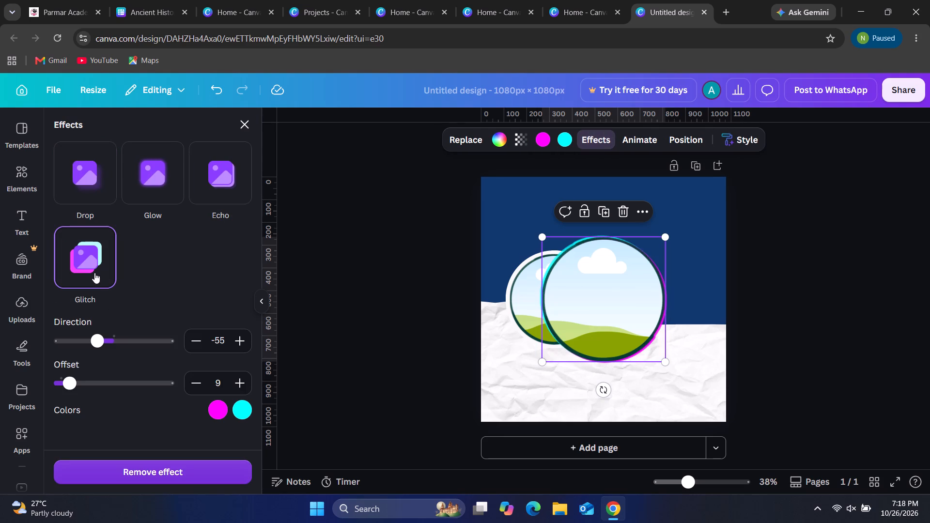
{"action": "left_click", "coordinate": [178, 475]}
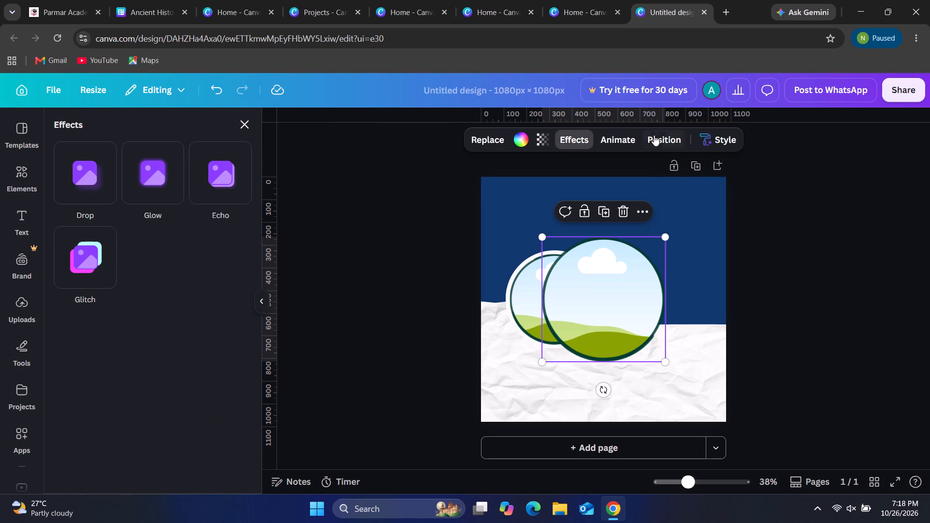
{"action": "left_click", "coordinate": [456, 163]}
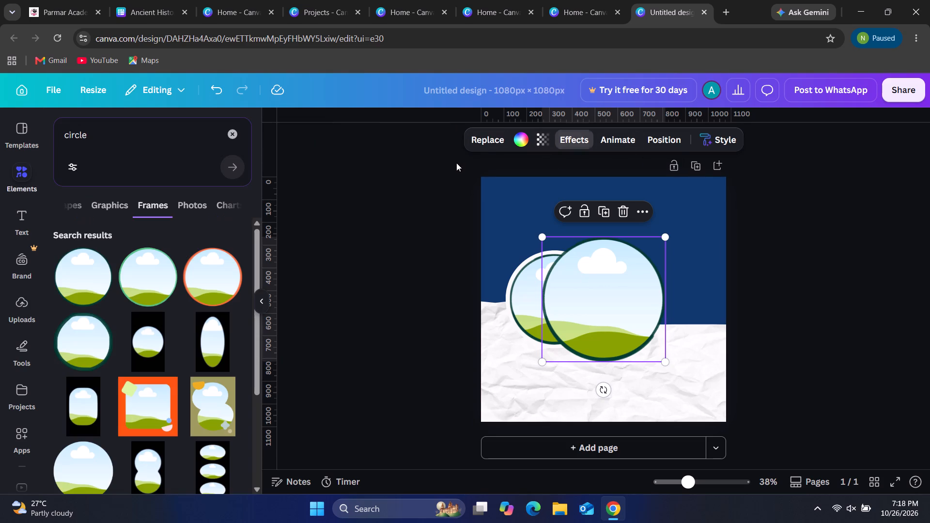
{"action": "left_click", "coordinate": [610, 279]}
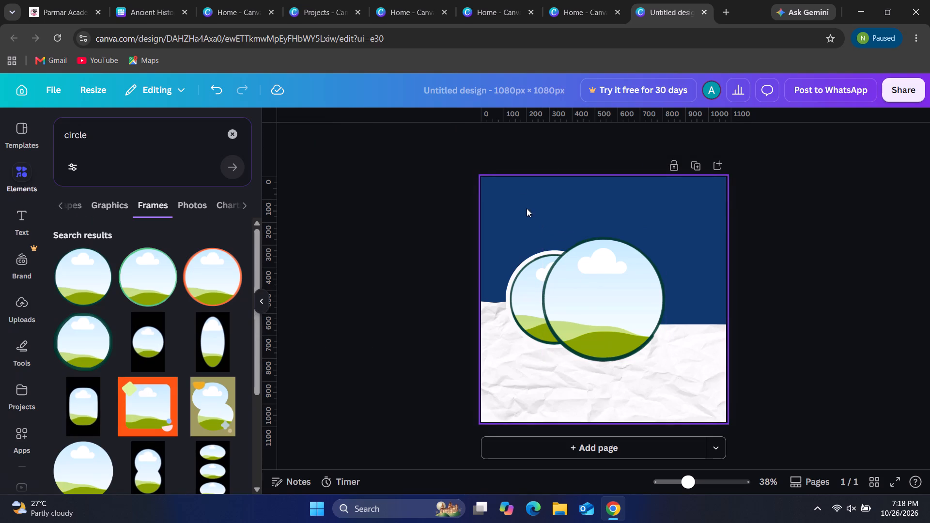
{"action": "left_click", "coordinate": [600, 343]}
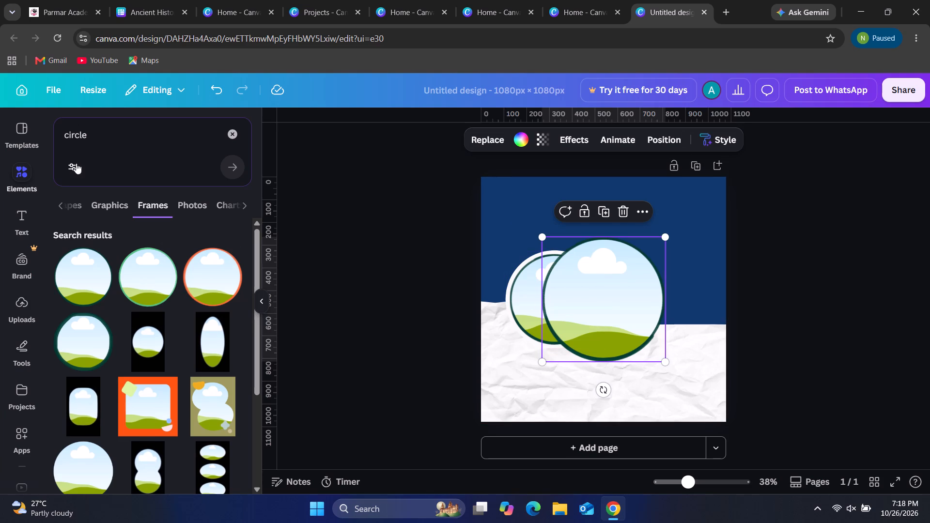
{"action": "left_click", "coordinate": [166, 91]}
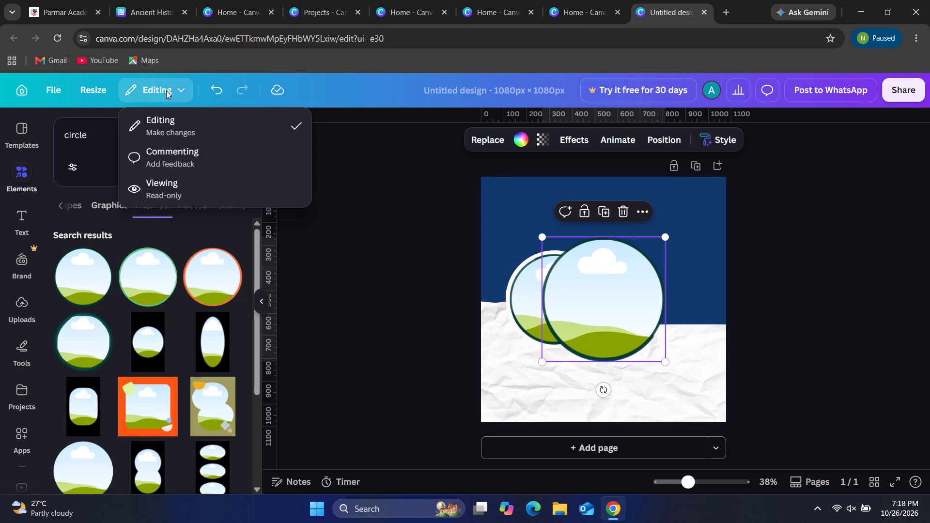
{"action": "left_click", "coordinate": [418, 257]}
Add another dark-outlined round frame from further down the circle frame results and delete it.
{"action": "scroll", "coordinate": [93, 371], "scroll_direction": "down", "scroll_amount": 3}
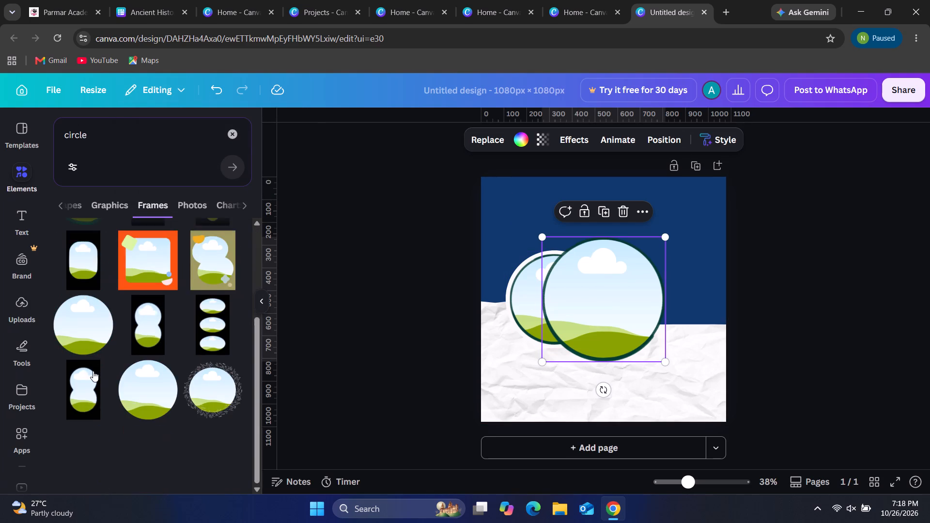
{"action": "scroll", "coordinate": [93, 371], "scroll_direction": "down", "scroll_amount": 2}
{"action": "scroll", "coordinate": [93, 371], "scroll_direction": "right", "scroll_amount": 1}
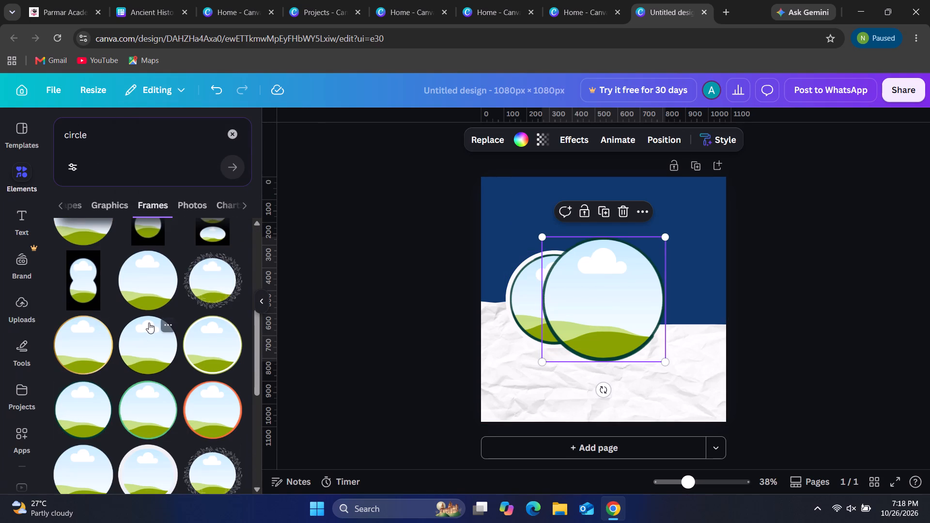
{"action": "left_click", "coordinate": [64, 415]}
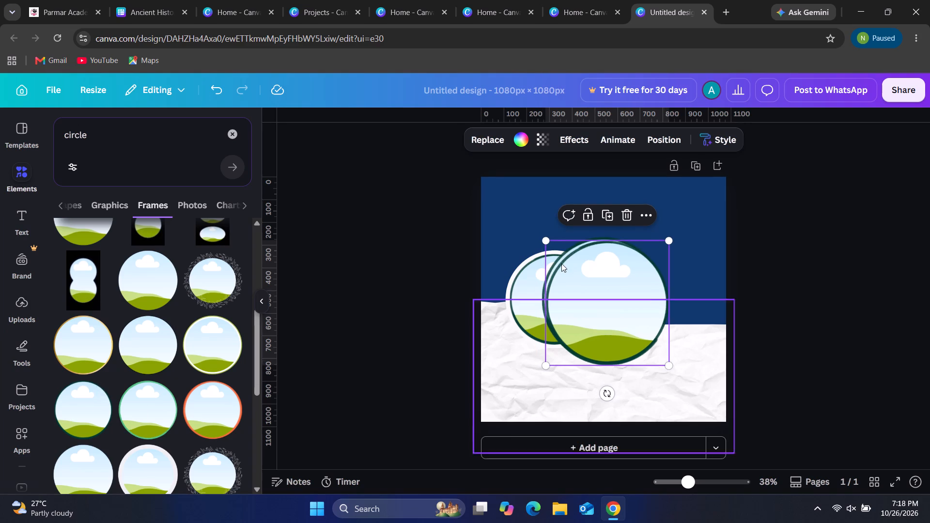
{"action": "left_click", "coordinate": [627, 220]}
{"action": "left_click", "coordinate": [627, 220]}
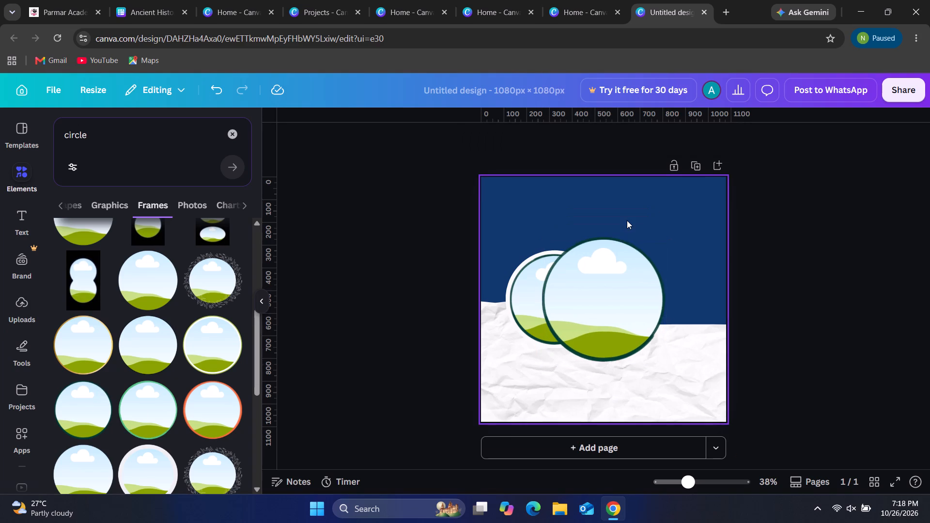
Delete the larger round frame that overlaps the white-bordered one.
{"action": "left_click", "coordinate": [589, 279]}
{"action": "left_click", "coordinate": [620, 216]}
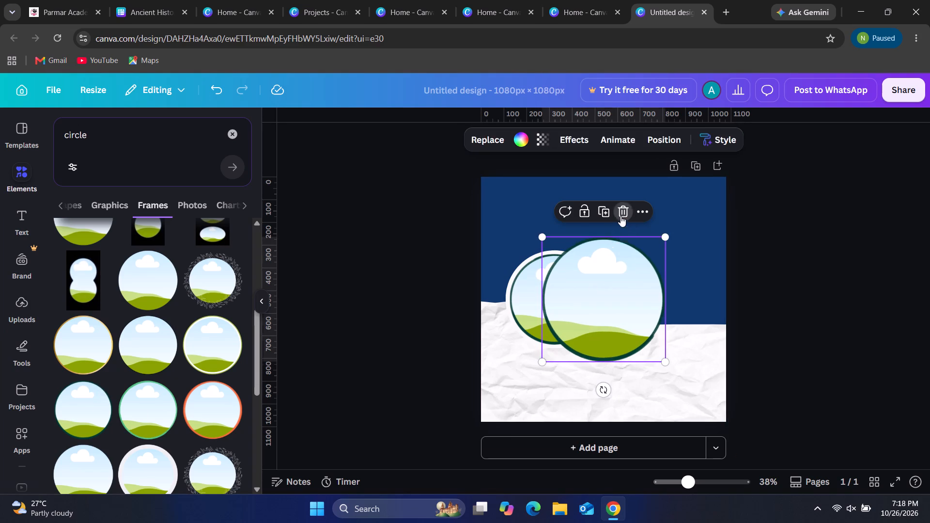
Delete the dark-outlined round frame sitting on the white circle.
{"action": "left_click", "coordinate": [534, 298]}
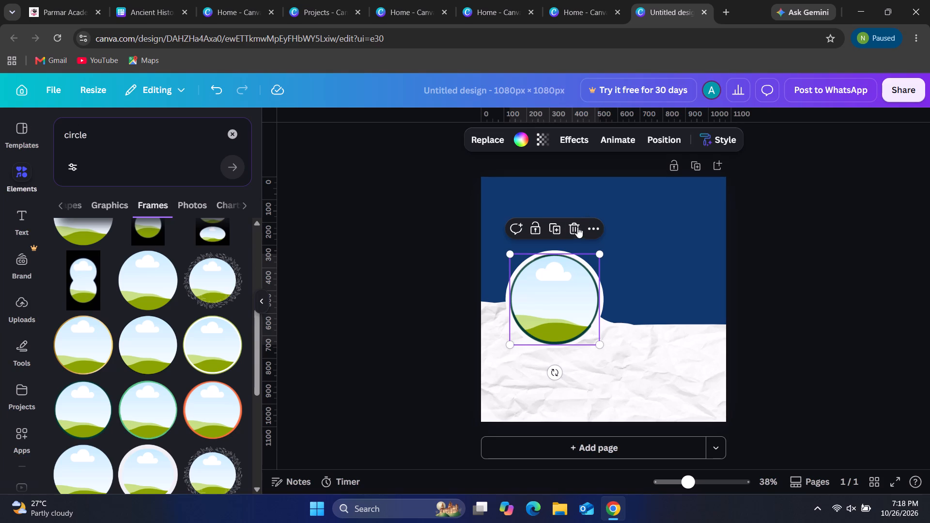
{"action": "left_click", "coordinate": [577, 229]}
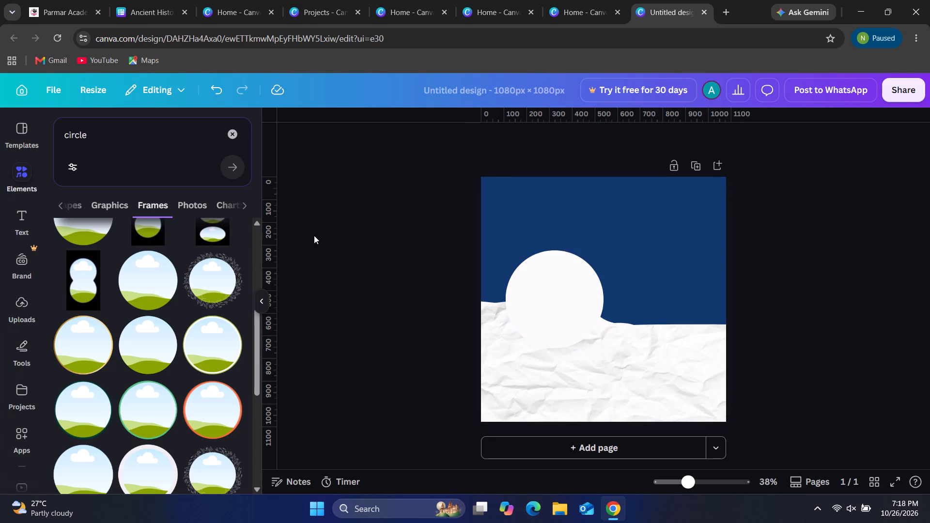
Add a plain borderless round frame from the circle frame results to the design.
{"action": "left_click", "coordinate": [138, 124]}
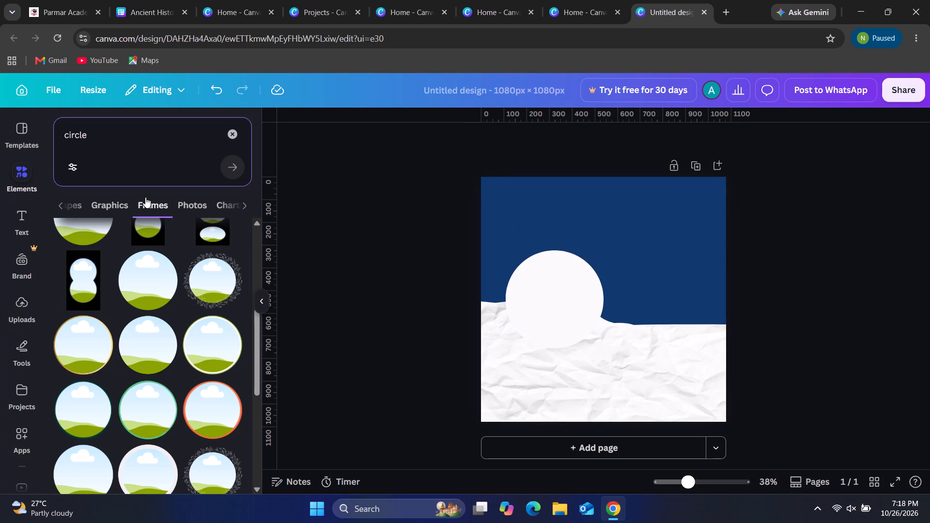
{"action": "left_click", "coordinate": [145, 197]}
{"action": "scroll", "coordinate": [151, 313], "scroll_direction": "down", "scroll_amount": 4}
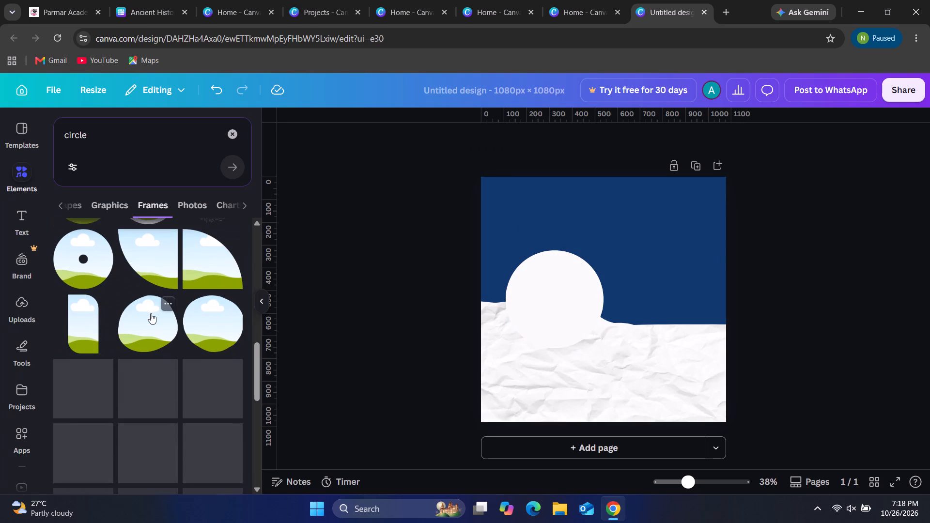
{"action": "scroll", "coordinate": [151, 313], "scroll_direction": "up", "scroll_amount": 3}
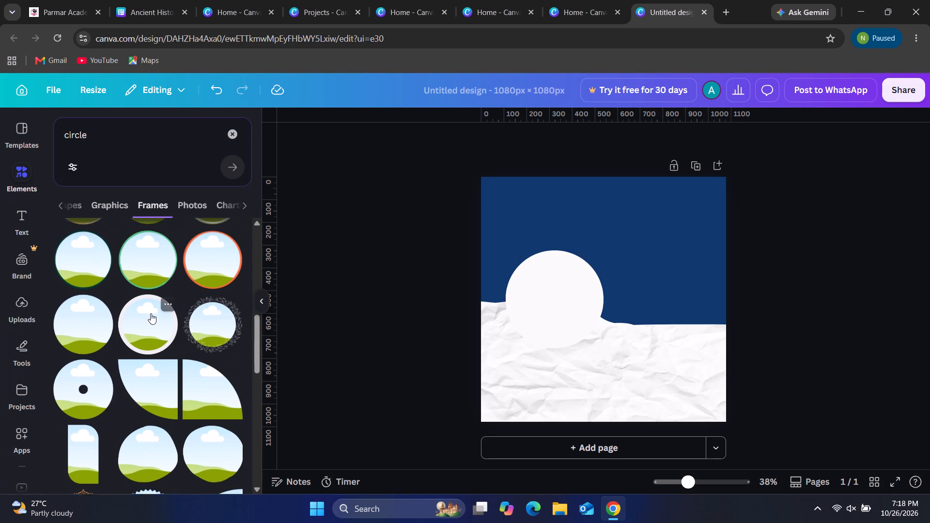
{"action": "scroll", "coordinate": [151, 313], "scroll_direction": "up", "scroll_amount": 1}
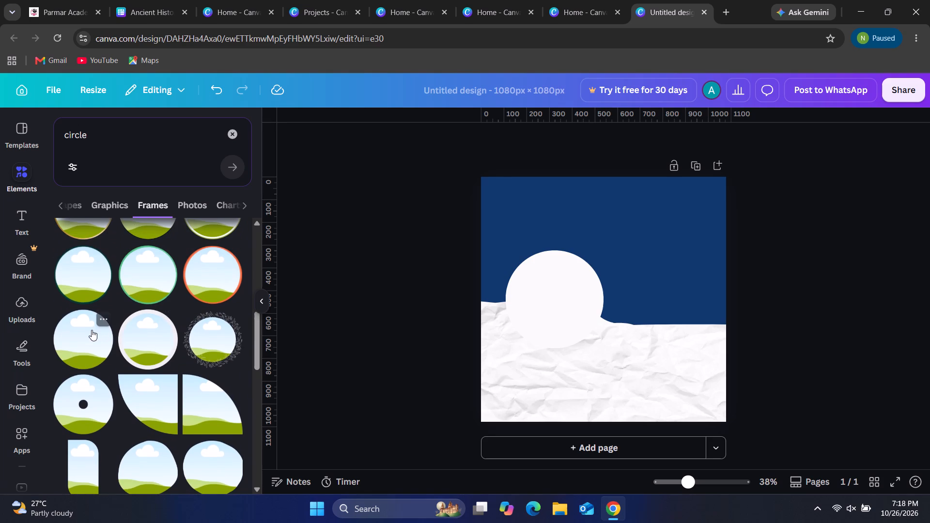
{"action": "scroll", "coordinate": [92, 330], "scroll_direction": "up", "scroll_amount": 12}
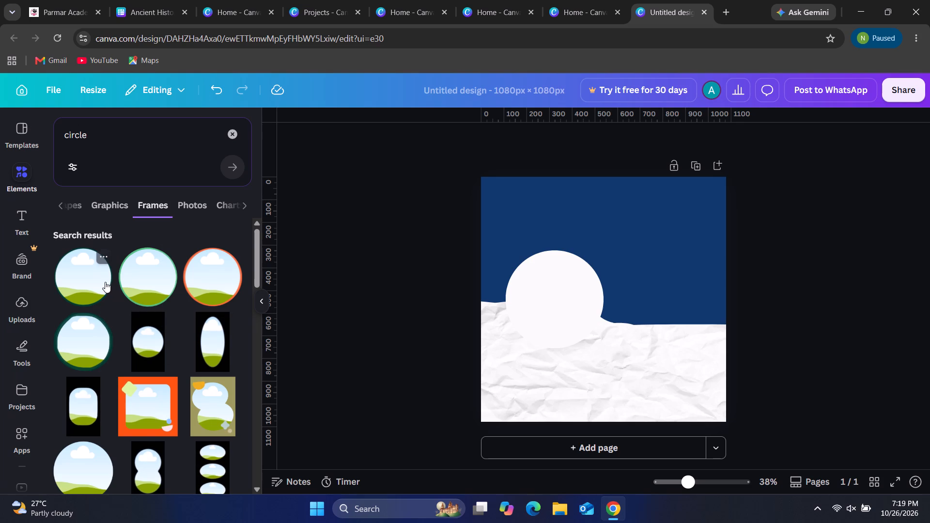
{"action": "scroll", "coordinate": [138, 349], "scroll_direction": "down", "scroll_amount": 1}
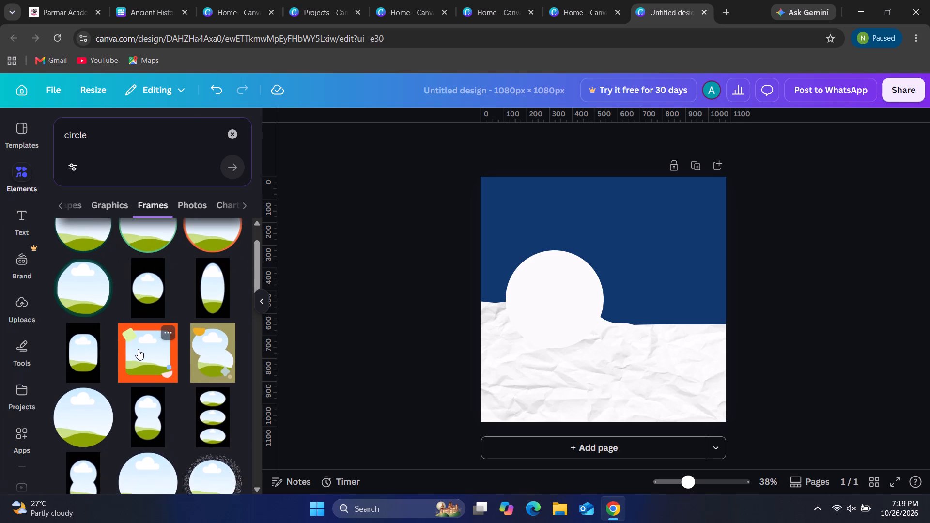
{"action": "scroll", "coordinate": [138, 349], "scroll_direction": "down", "scroll_amount": 2}
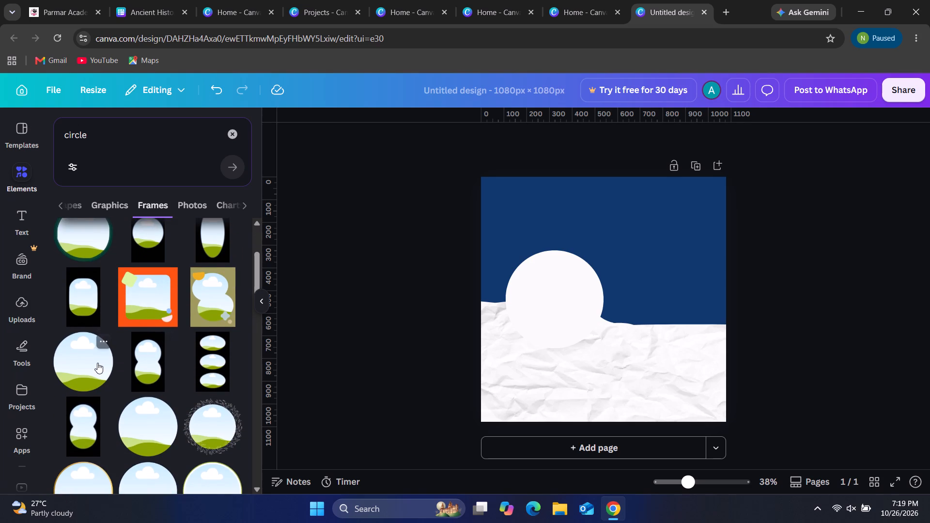
{"action": "left_click", "coordinate": [96, 363]}
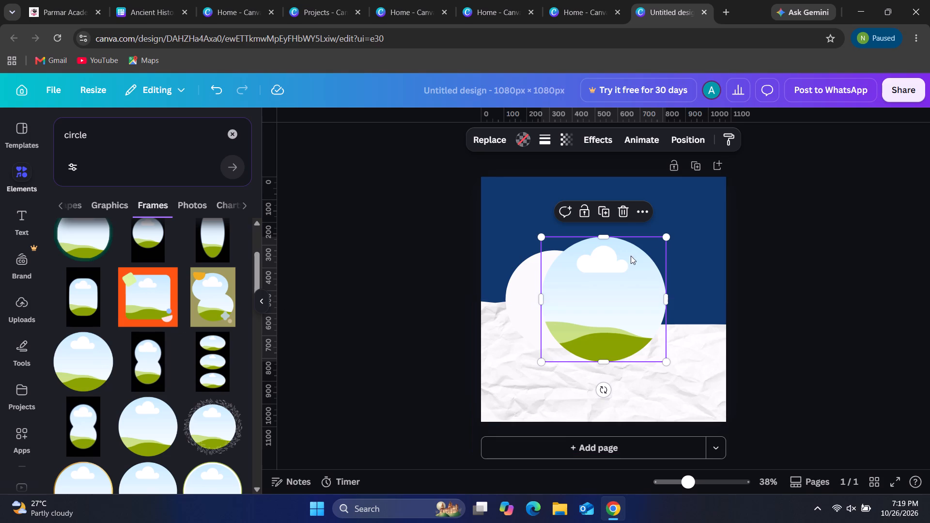
Shrink the plain round frame to just under the white circle's size and centre it there, leaving a thin white rim.
{"action": "left_click_drag", "start_coordinate": [664, 236], "coordinate": [650, 253]}
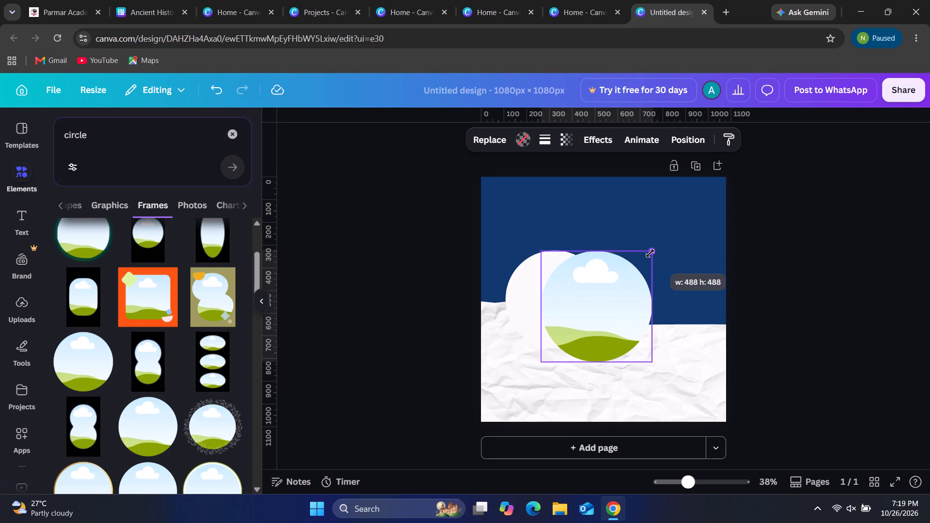
{"action": "left_click_drag", "start_coordinate": [650, 253], "coordinate": [633, 271]}
{"action": "left_click_drag", "start_coordinate": [575, 307], "coordinate": [544, 290]}
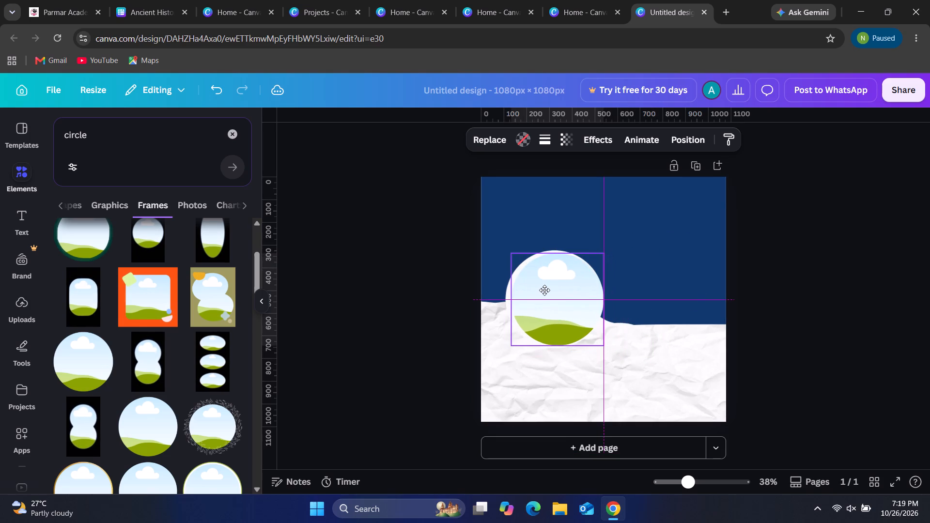
{"action": "left_click_drag", "start_coordinate": [544, 290], "coordinate": [544, 289]}
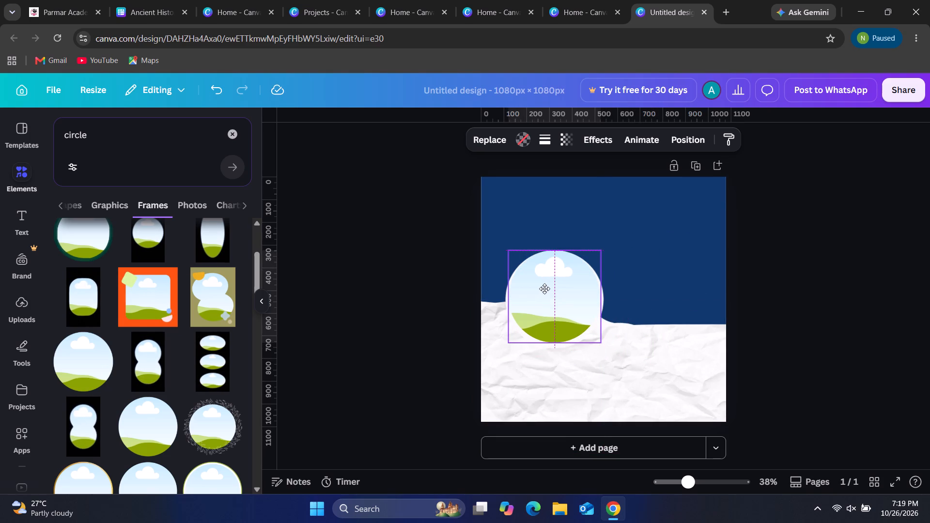
{"action": "left_click_drag", "start_coordinate": [544, 289], "coordinate": [544, 291]}
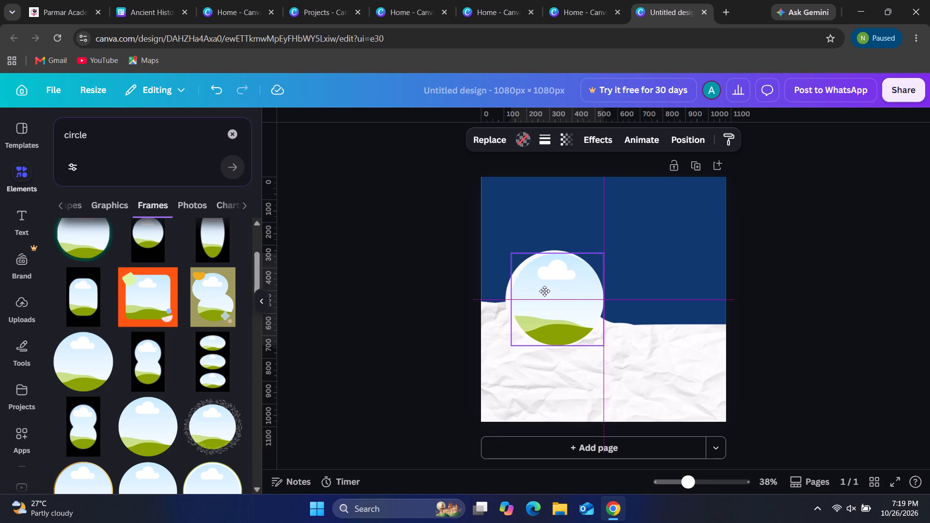
{"action": "left_click_drag", "start_coordinate": [544, 291], "coordinate": [543, 291]}
{"action": "left_click", "coordinate": [672, 251]}
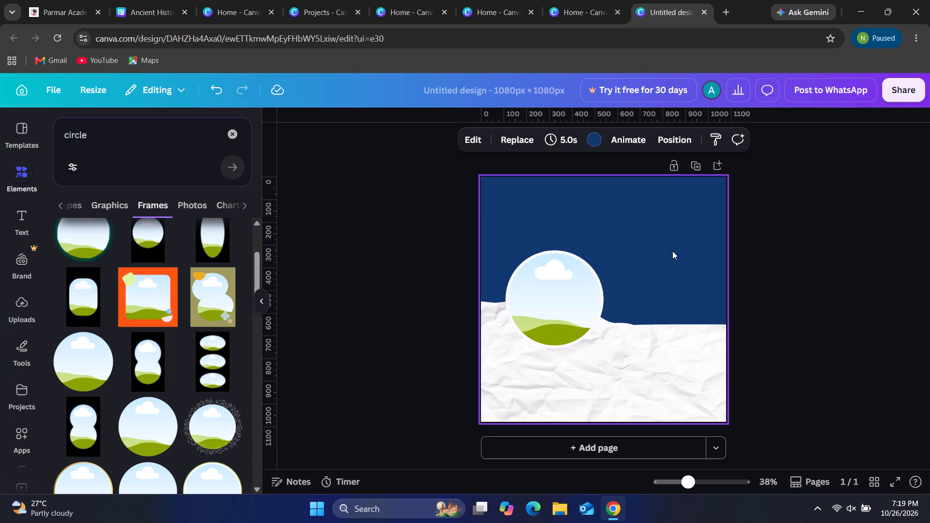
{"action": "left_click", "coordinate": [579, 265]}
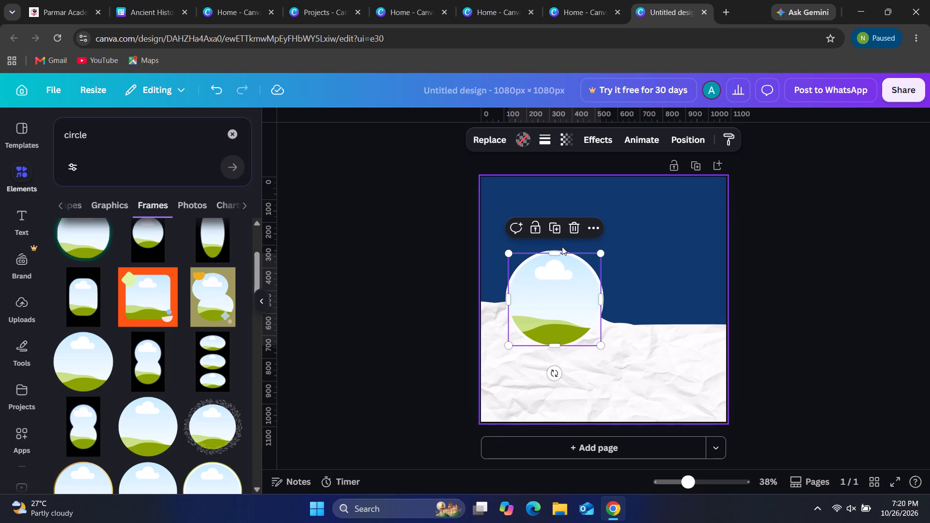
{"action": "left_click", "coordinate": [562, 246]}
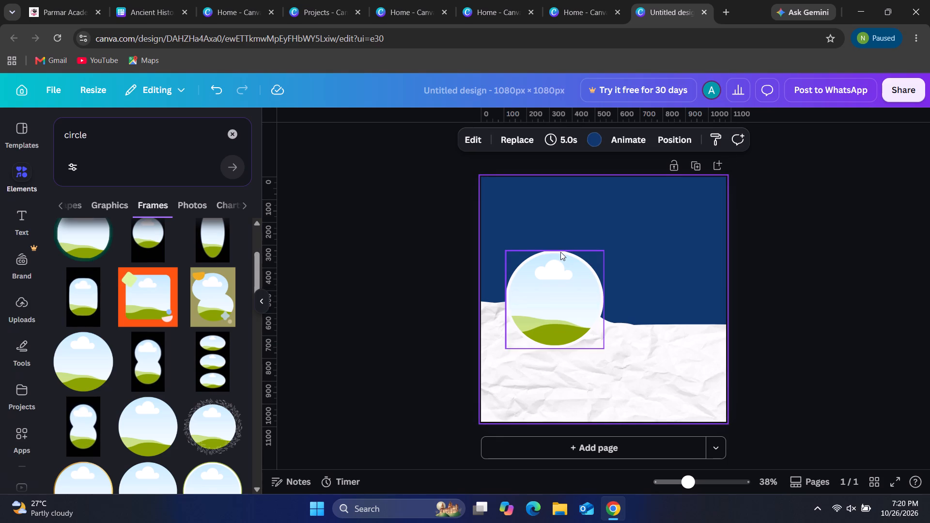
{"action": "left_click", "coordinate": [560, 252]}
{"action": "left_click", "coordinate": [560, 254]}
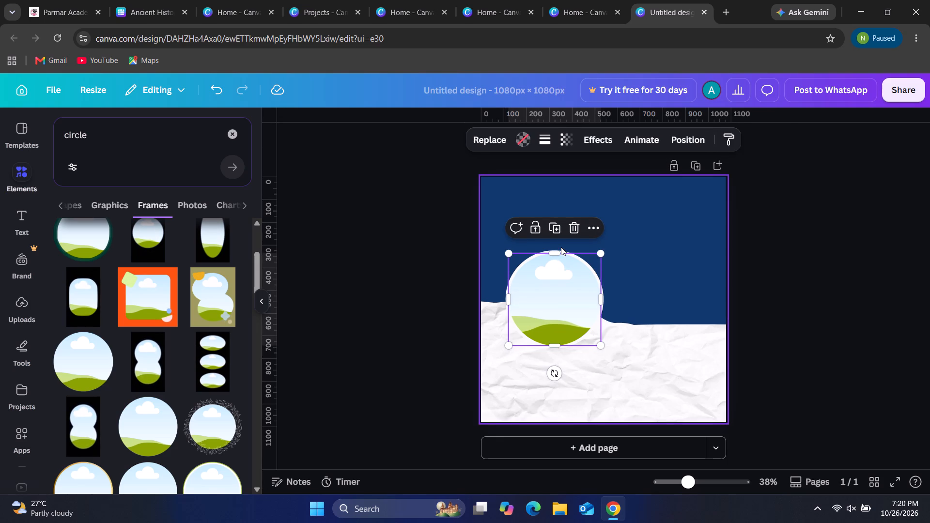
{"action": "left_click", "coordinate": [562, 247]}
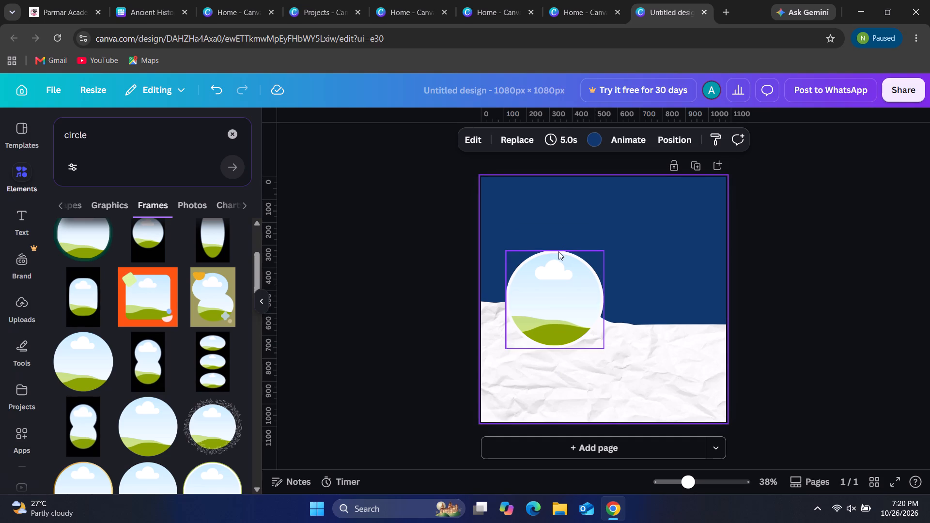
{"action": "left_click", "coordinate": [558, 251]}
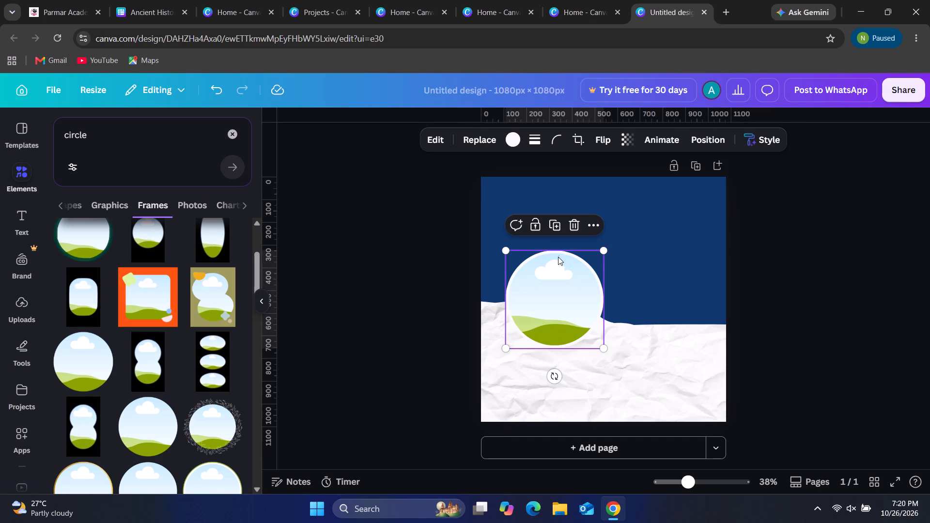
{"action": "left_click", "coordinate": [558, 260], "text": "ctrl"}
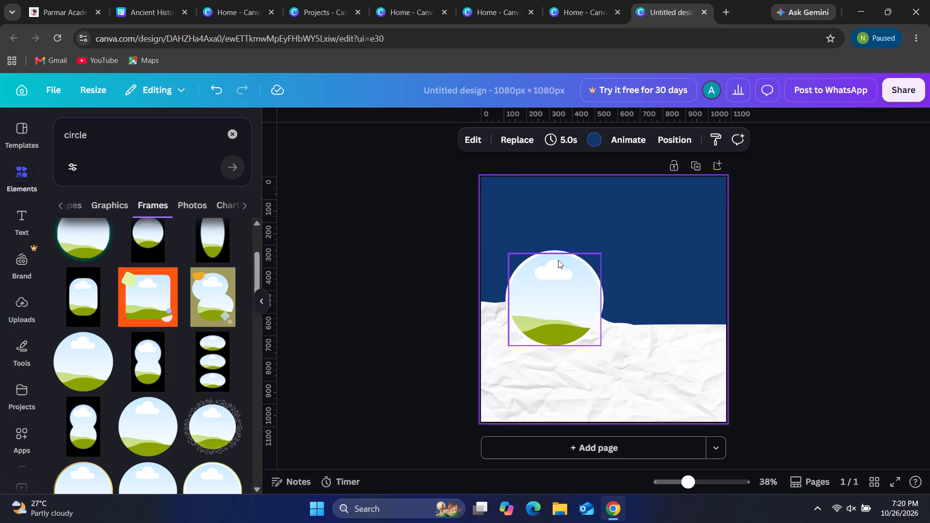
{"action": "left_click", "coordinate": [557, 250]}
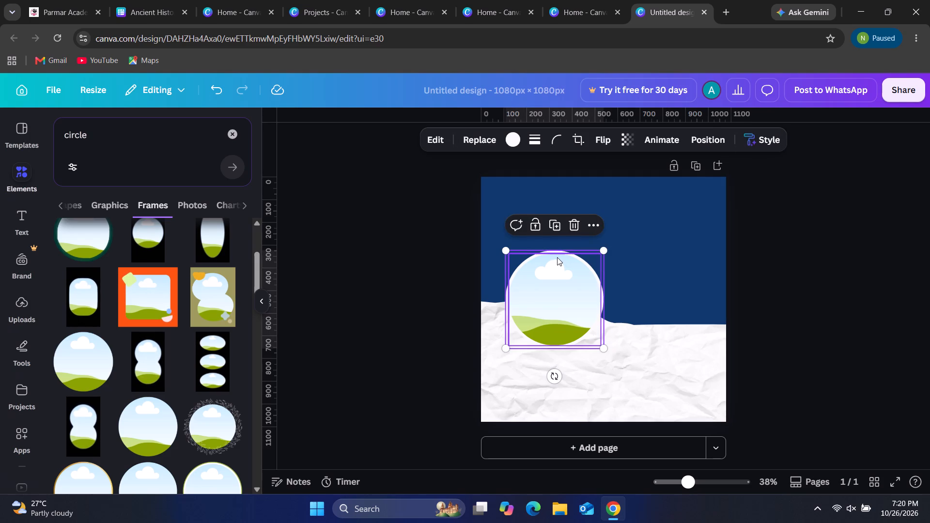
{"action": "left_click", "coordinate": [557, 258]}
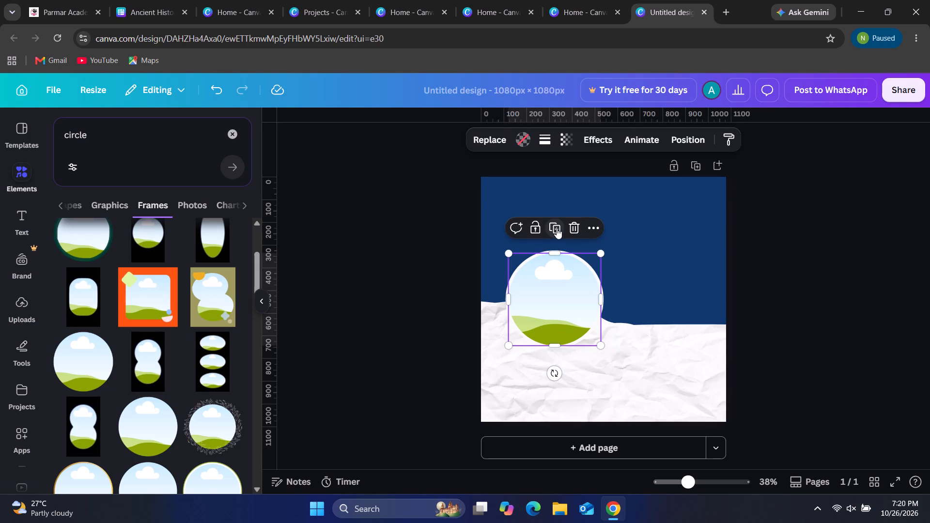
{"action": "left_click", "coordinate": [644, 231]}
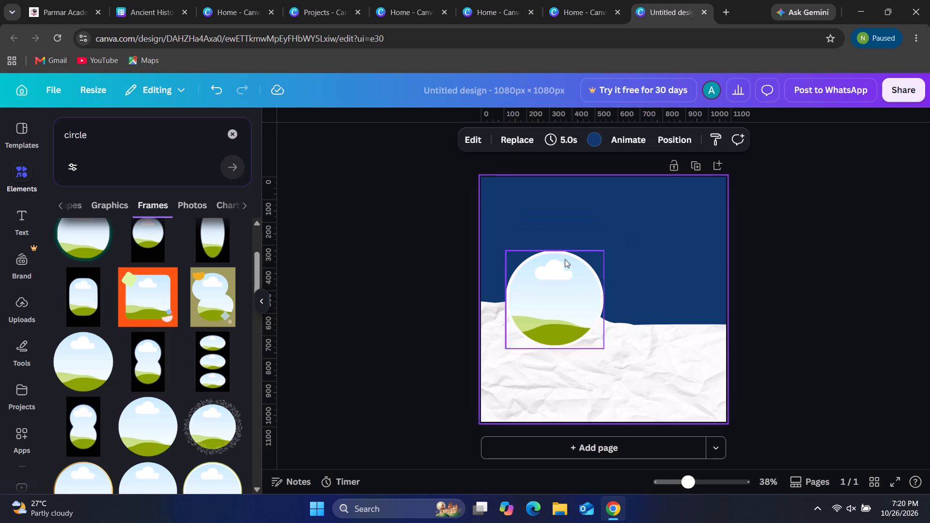
Lock the white circle behind the round frame.
{"action": "left_click", "coordinate": [557, 249]}
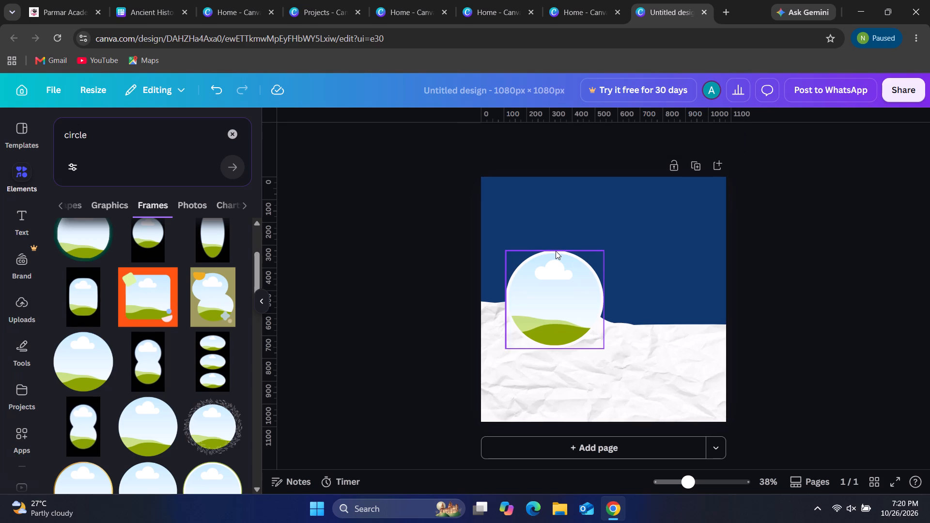
{"action": "left_click", "coordinate": [556, 251]}
{"action": "left_click", "coordinate": [592, 224]}
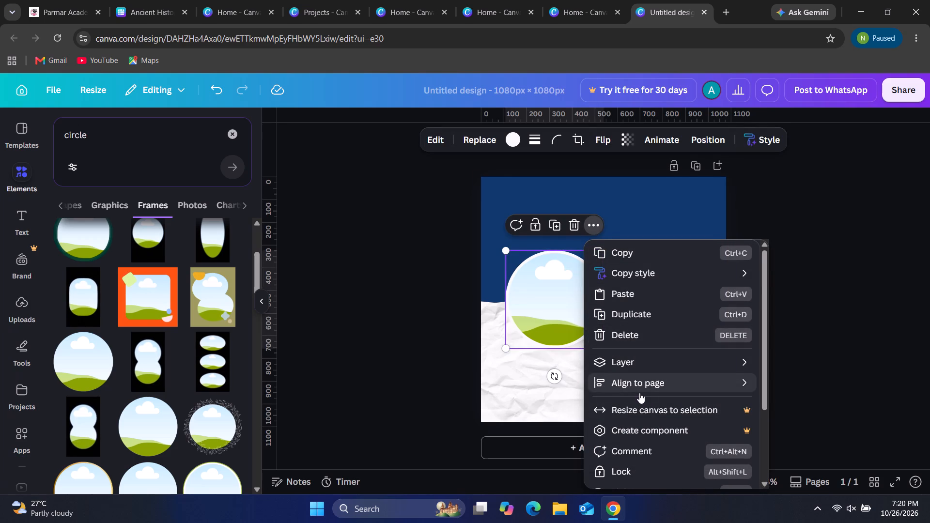
{"action": "scroll", "coordinate": [643, 434], "scroll_direction": "down", "scroll_amount": 2}
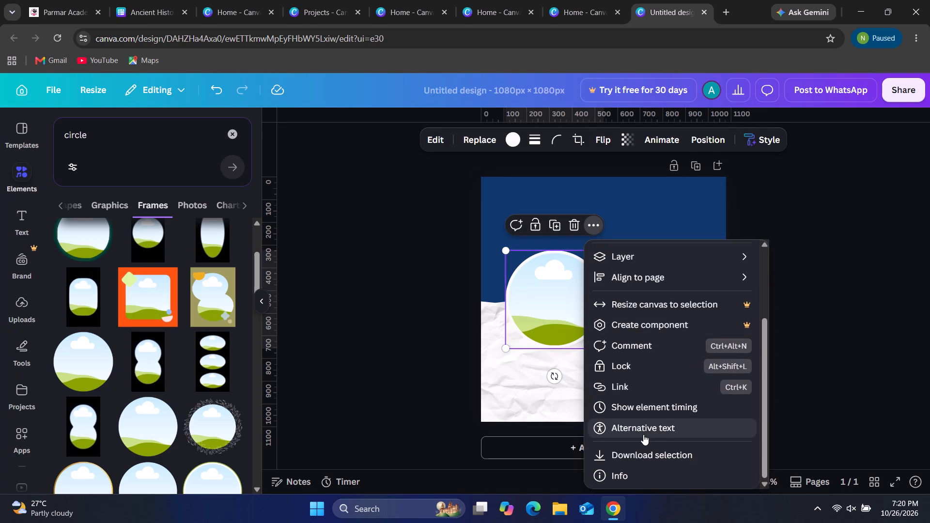
{"action": "scroll", "coordinate": [643, 434], "scroll_direction": "up", "scroll_amount": 5}
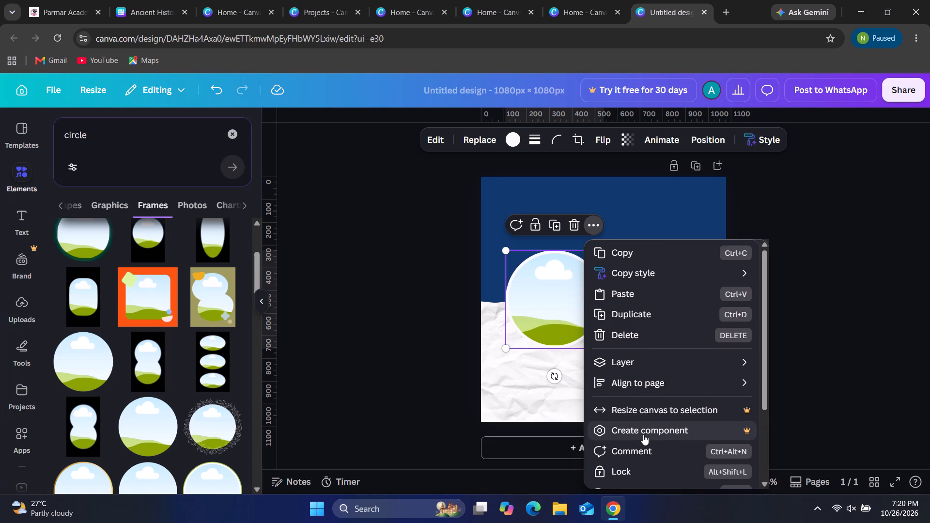
{"action": "scroll", "coordinate": [643, 434], "scroll_direction": "up", "scroll_amount": 1}
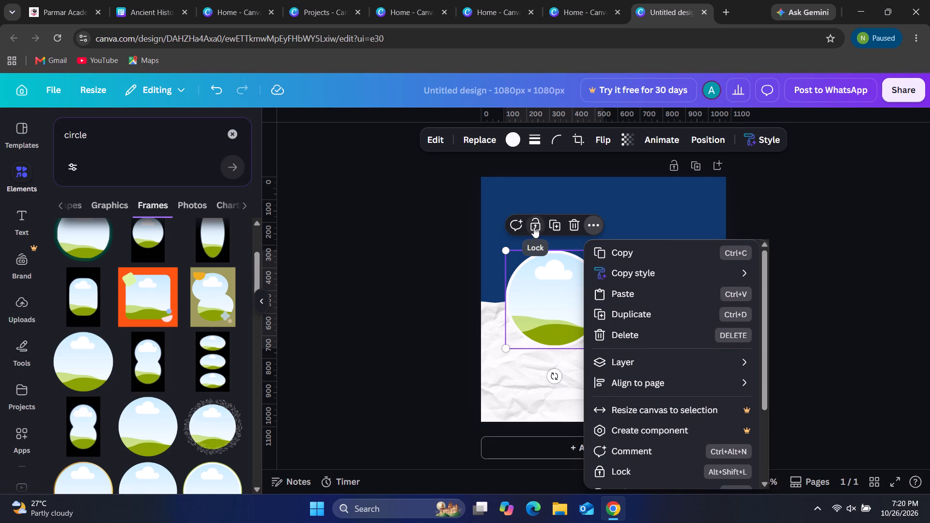
{"action": "left_click", "coordinate": [534, 227]}
Lock the plain round frame in place over the white circle.
{"action": "left_click", "coordinate": [549, 271]}
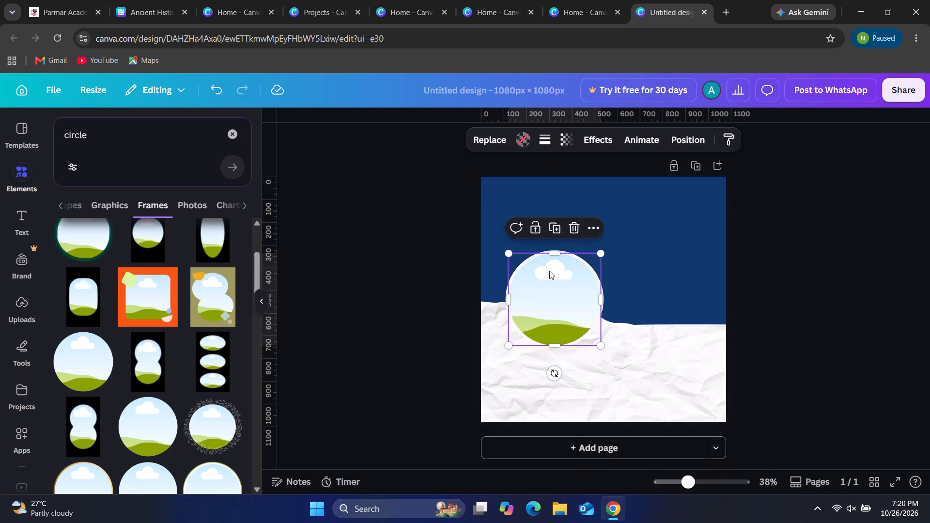
{"action": "left_click", "coordinate": [534, 225]}
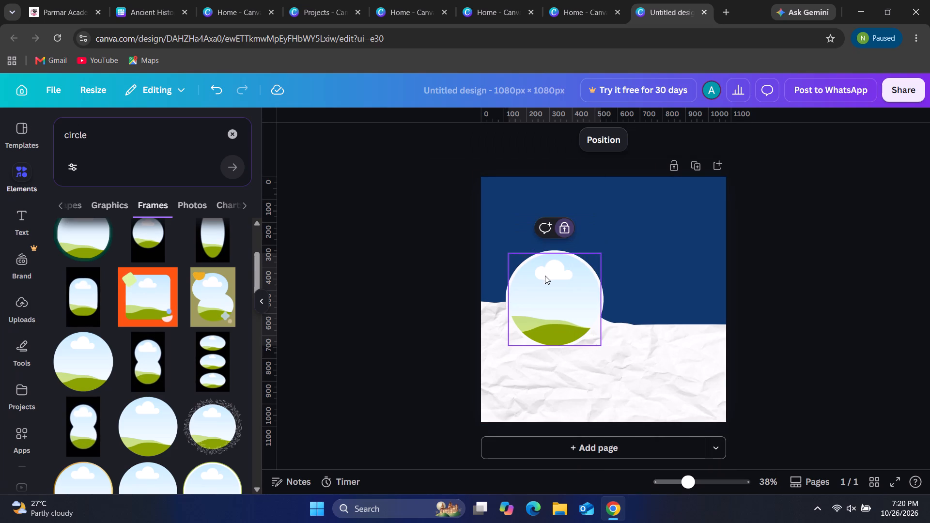
Try to move the locked round frame to test its lock.
{"action": "left_click_drag", "start_coordinate": [545, 276], "coordinate": [587, 237]}
{"action": "left_click", "coordinate": [619, 253]}
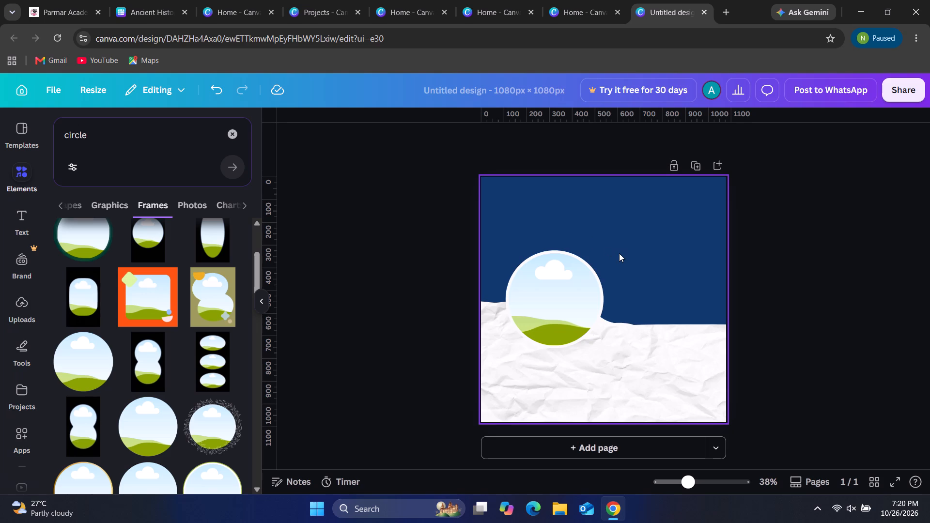
{"action": "left_click", "coordinate": [572, 277]}
{"action": "left_click_drag", "start_coordinate": [572, 277], "coordinate": [575, 276]}
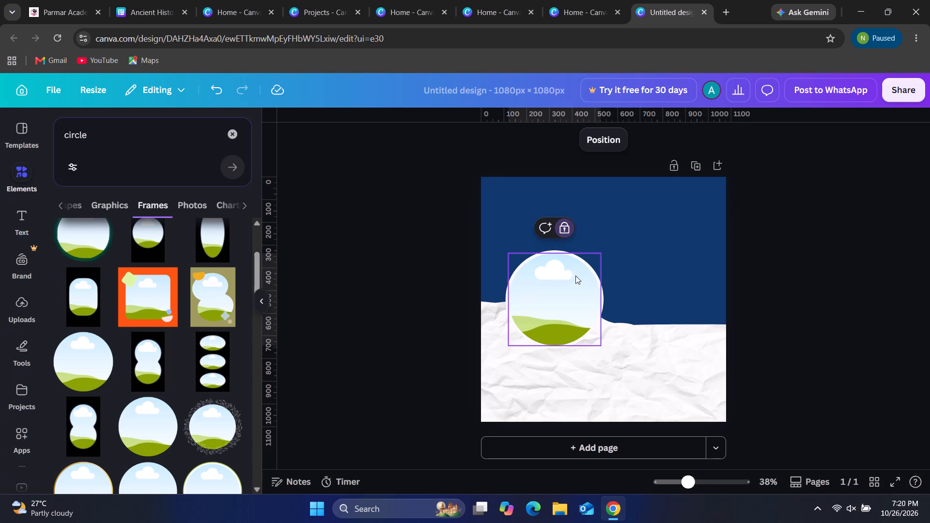
{"action": "left_click_drag", "start_coordinate": [575, 276], "coordinate": [614, 243]}
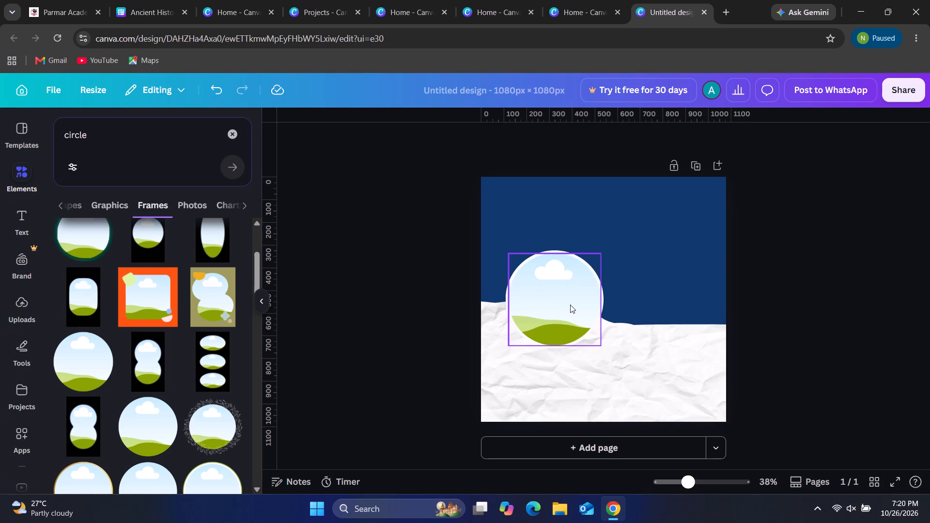
{"action": "left_click", "coordinate": [588, 292]}
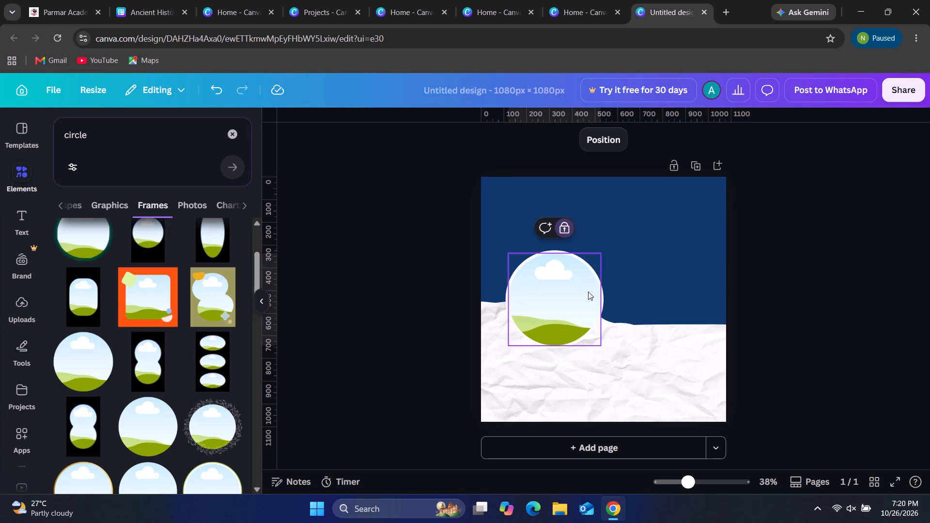
Unlock the plain round frame over the white circle.
{"action": "left_click_drag", "start_coordinate": [588, 292], "coordinate": [597, 286]}
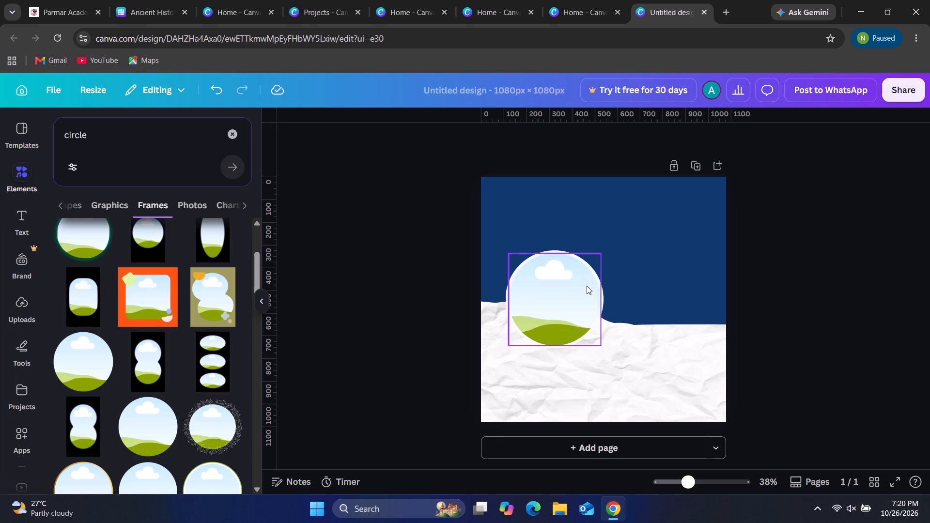
{"action": "left_click", "coordinate": [586, 286]}
{"action": "left_click", "coordinate": [564, 227]}
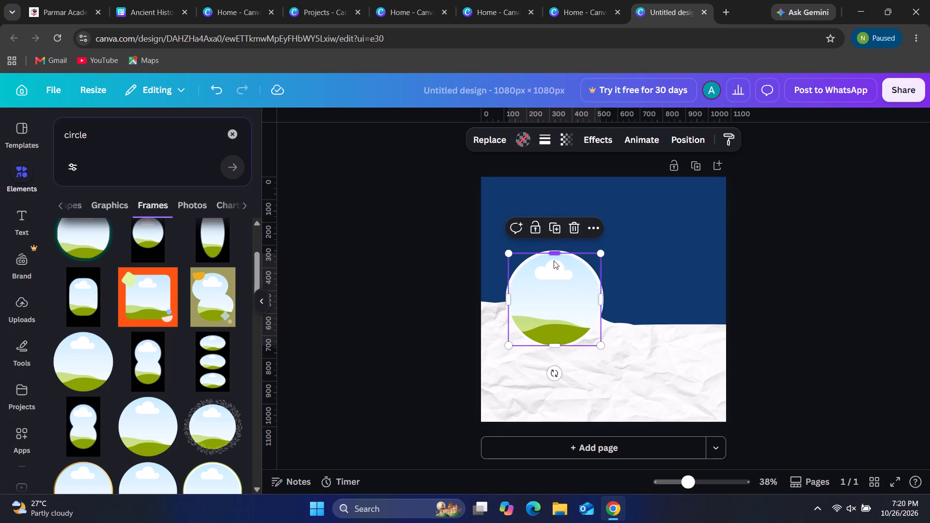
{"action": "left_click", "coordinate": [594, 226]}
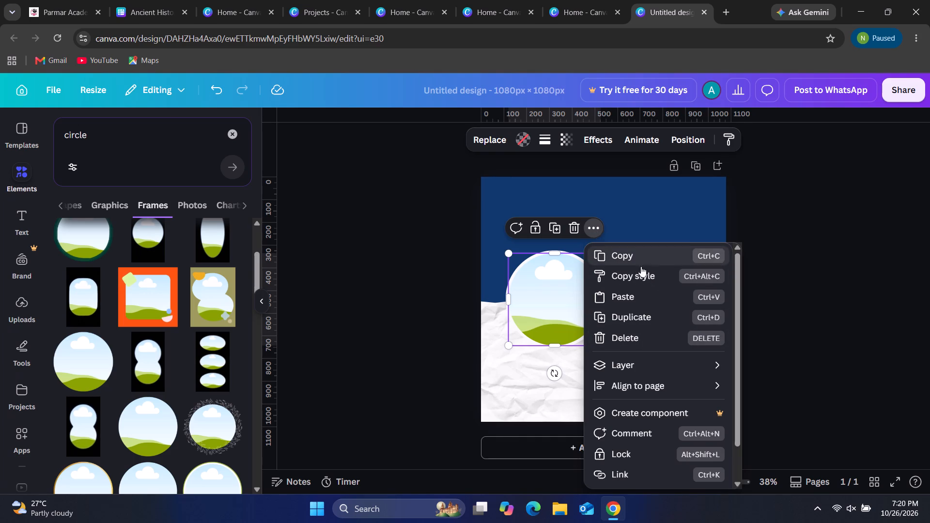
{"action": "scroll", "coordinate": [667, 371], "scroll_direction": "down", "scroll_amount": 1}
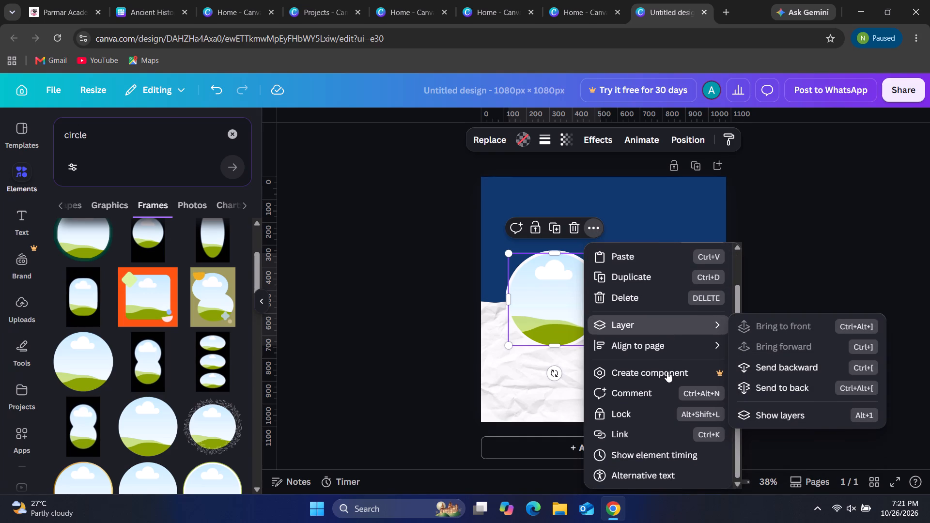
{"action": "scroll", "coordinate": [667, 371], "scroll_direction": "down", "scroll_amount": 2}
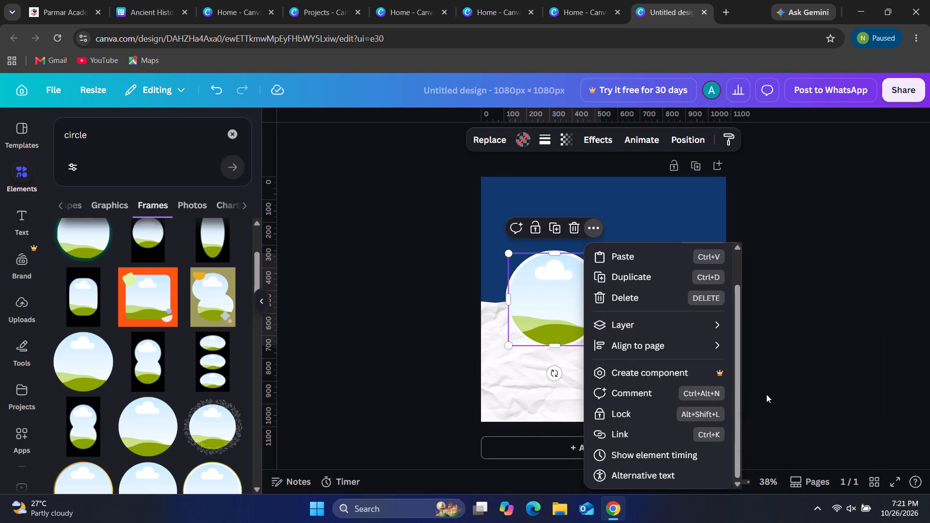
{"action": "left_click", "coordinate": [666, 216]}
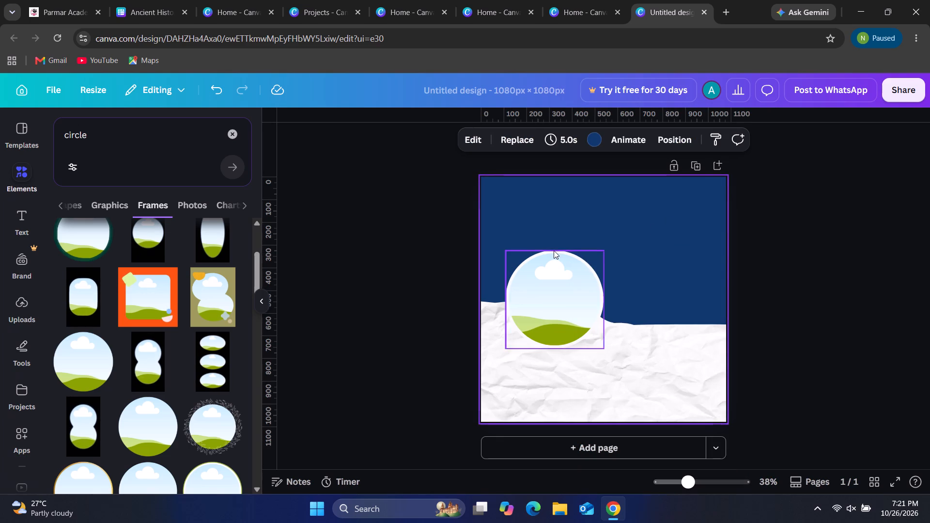
Unlock the white circle behind the round frame.
{"action": "left_click", "coordinate": [553, 250]}
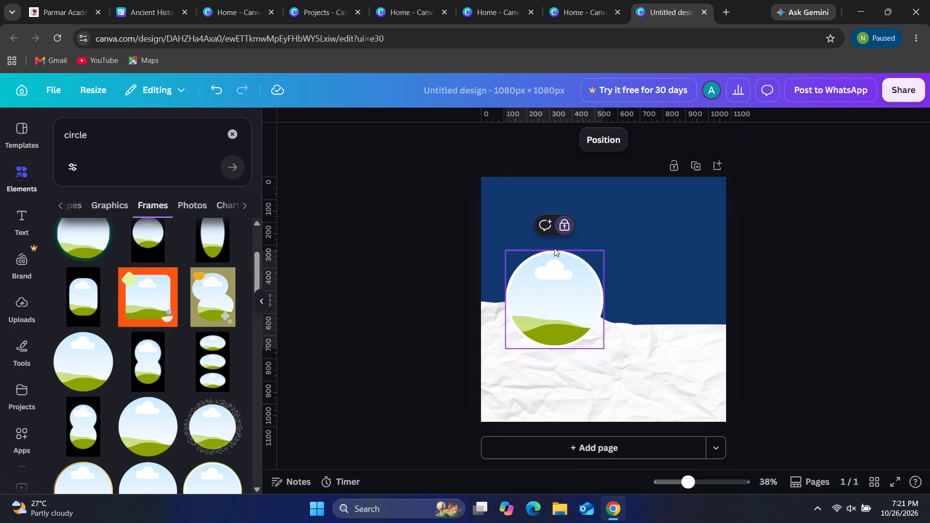
{"action": "left_click", "coordinate": [561, 226]}
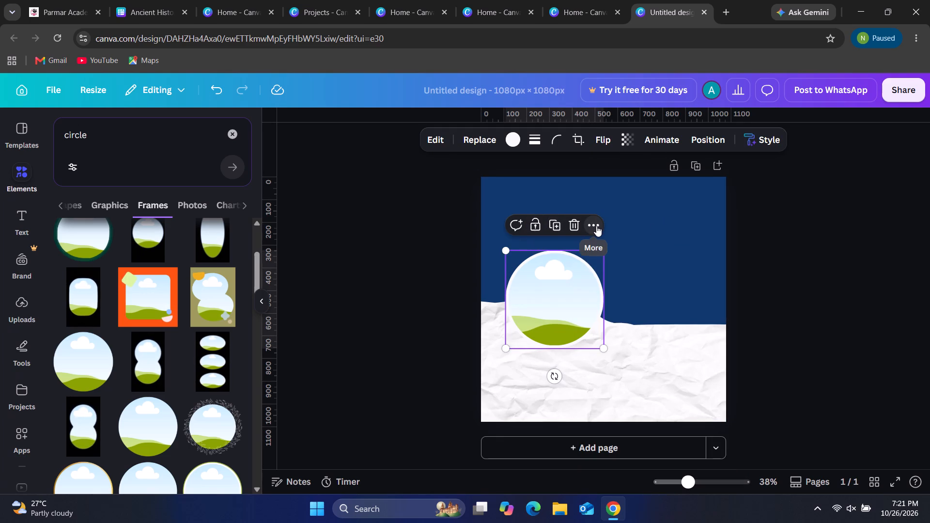
{"action": "left_click", "coordinate": [710, 245]}
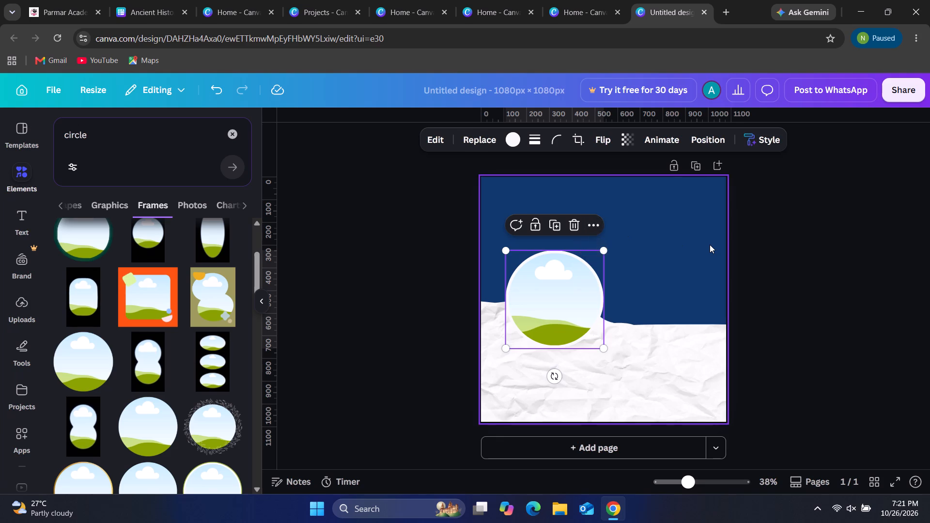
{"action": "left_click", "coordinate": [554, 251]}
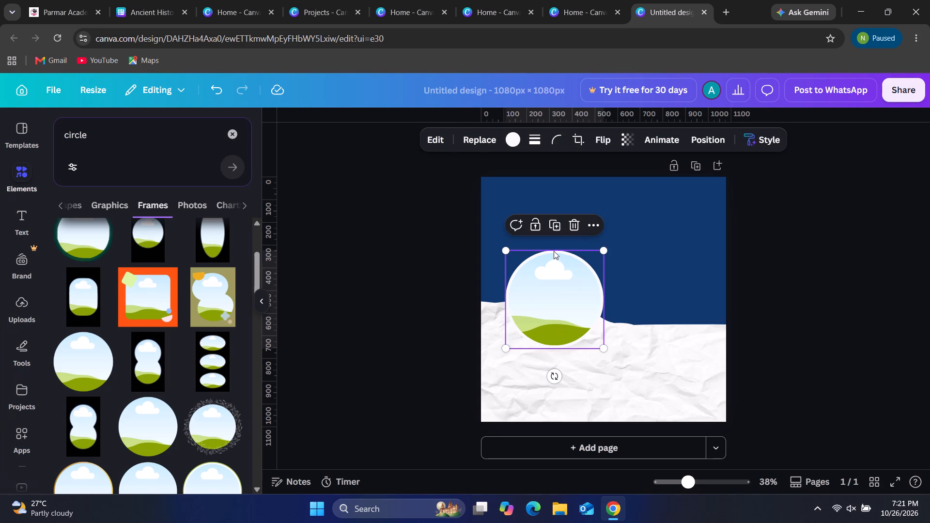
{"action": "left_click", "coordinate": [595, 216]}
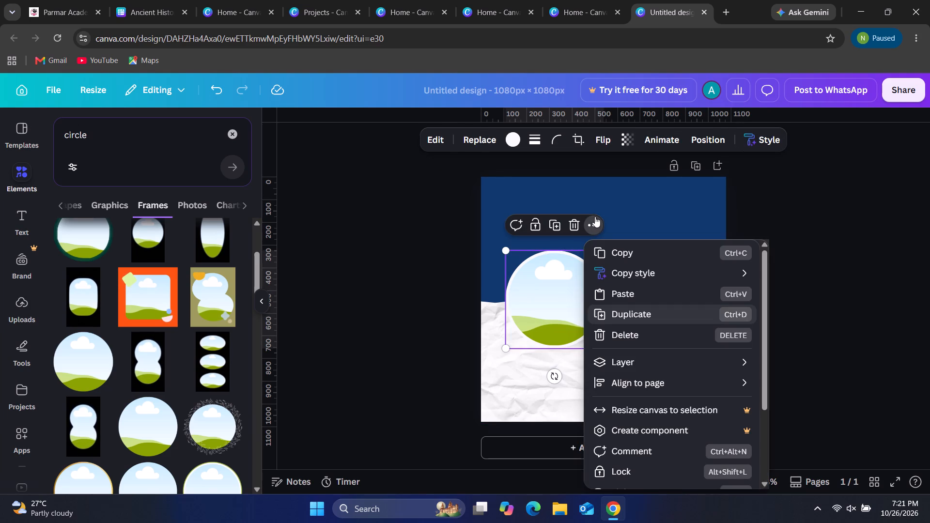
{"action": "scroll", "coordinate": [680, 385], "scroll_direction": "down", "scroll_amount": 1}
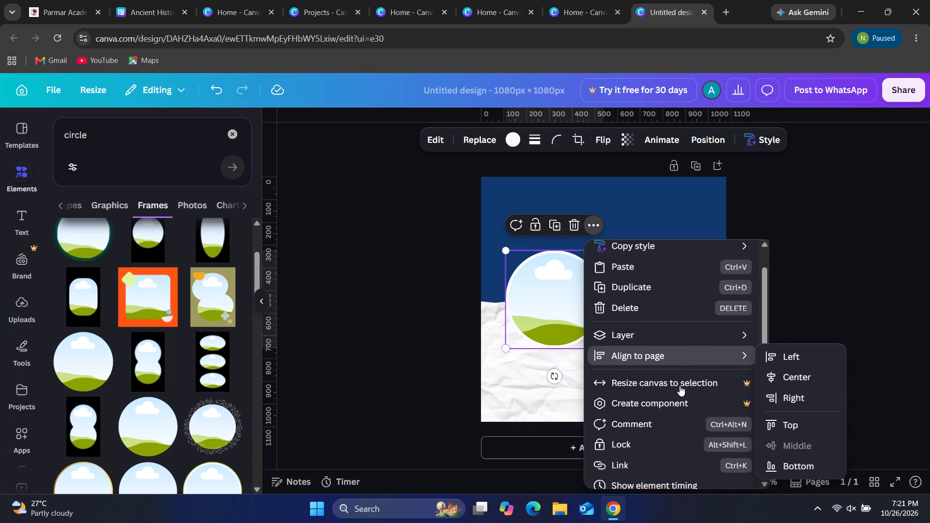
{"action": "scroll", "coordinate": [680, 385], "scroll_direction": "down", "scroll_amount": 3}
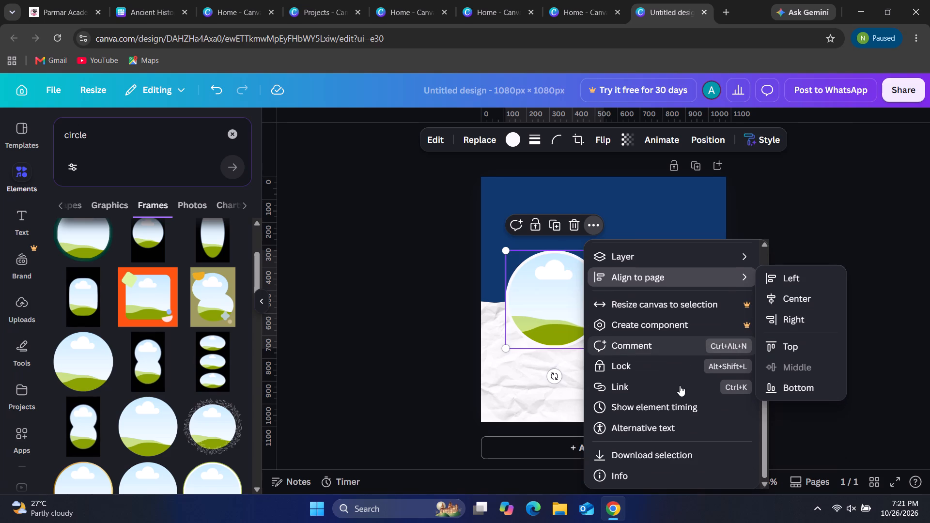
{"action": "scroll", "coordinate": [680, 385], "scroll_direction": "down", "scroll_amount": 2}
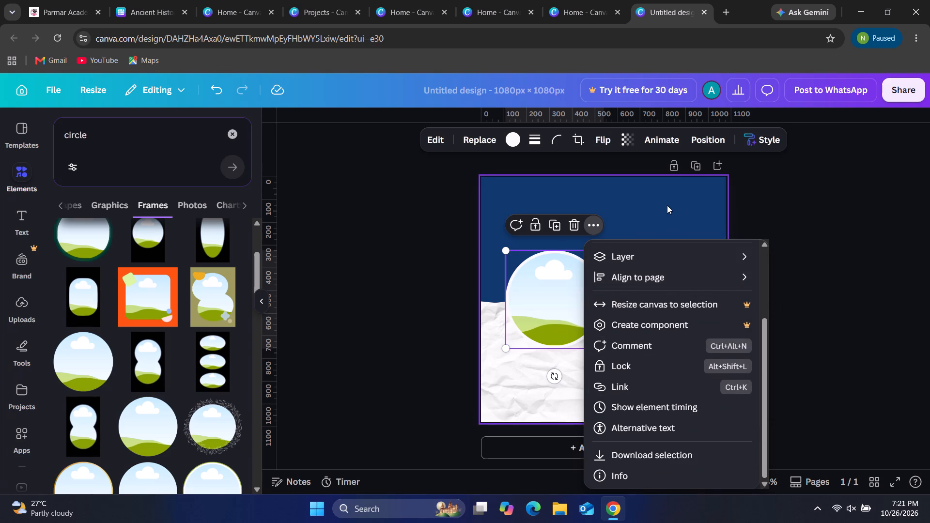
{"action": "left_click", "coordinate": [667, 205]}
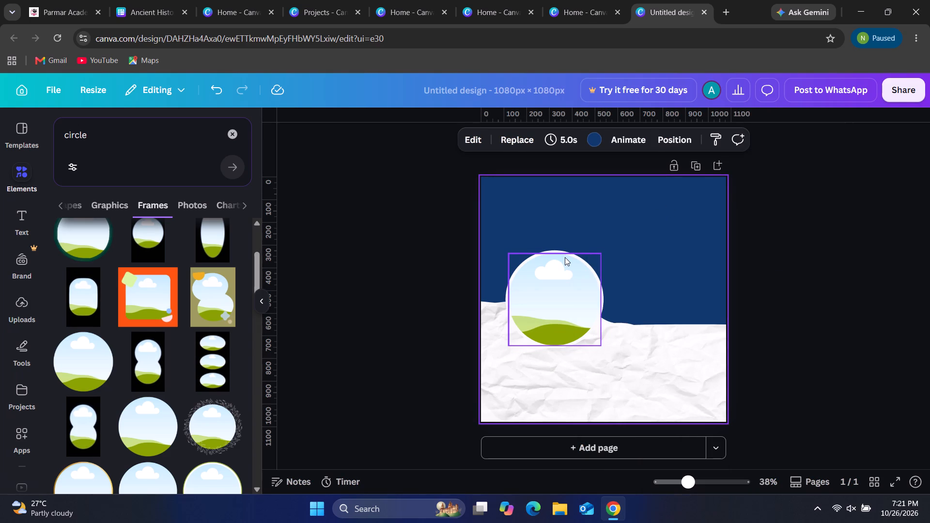
Move the round frame off the white circle into the upper-right part of the design's blue area.
{"action": "left_click_drag", "start_coordinate": [565, 257], "coordinate": [579, 251]}
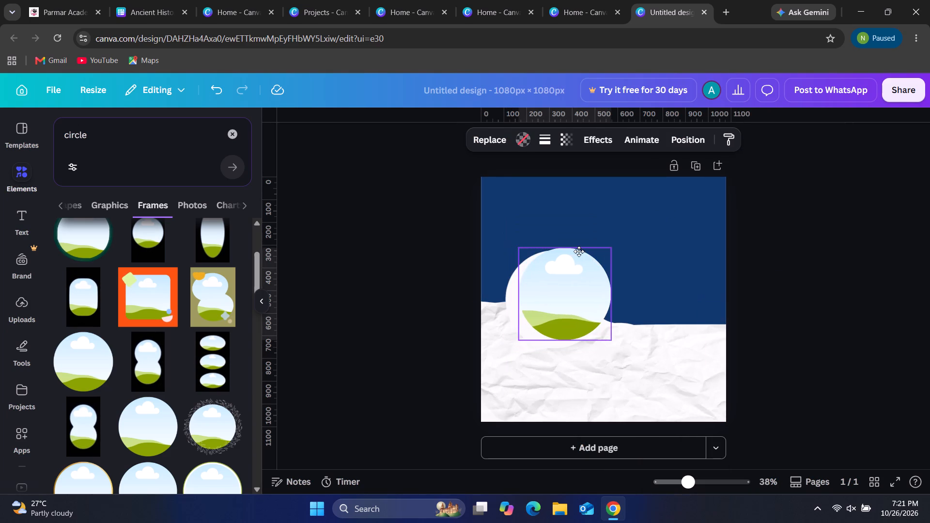
{"action": "left_click_drag", "start_coordinate": [579, 251], "coordinate": [642, 205]}
Move the white circle behind the relocated round frame and centre it there, leaving an even thin white rim.
{"action": "left_click_drag", "start_coordinate": [551, 267], "coordinate": [572, 244]}
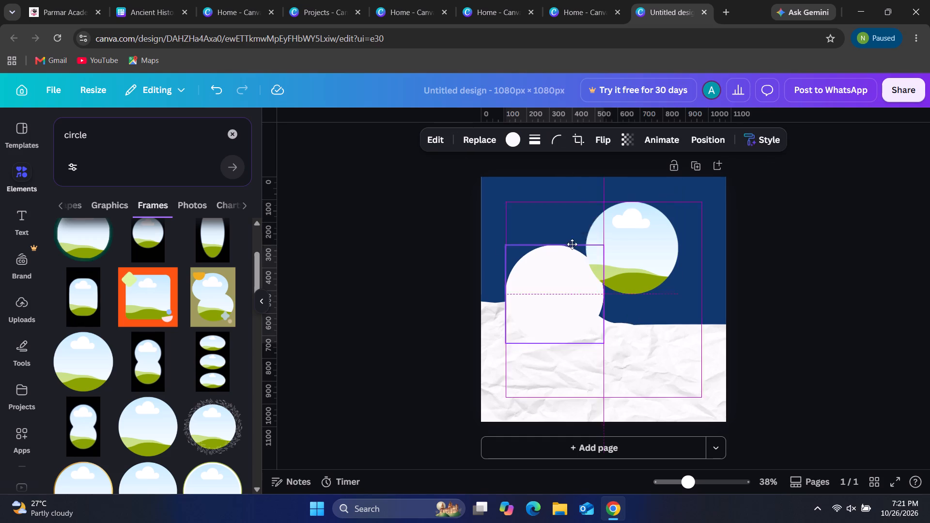
{"action": "left_click_drag", "start_coordinate": [572, 244], "coordinate": [629, 212]}
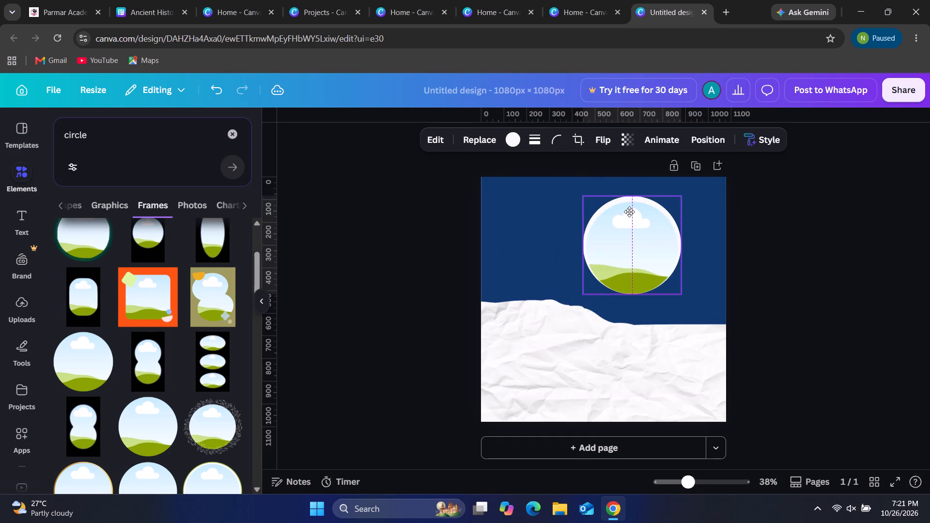
{"action": "left_click_drag", "start_coordinate": [629, 212], "coordinate": [629, 214]}
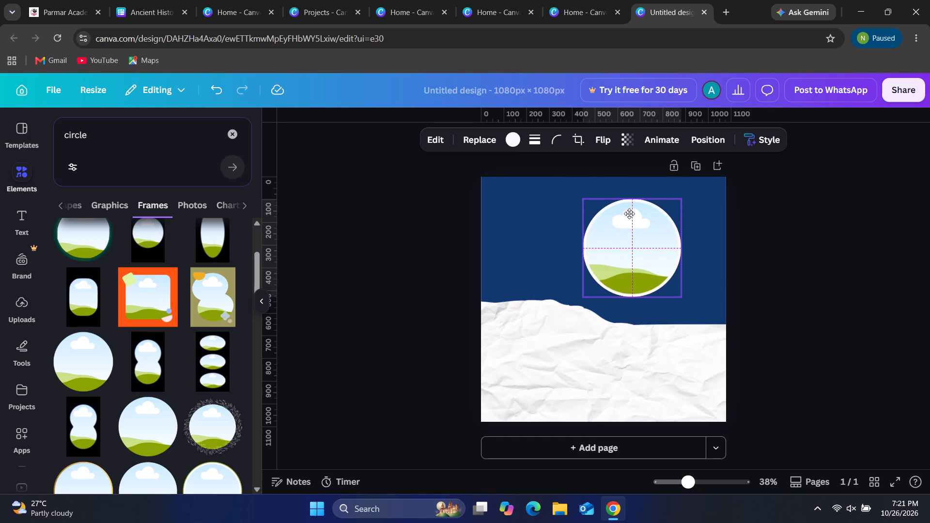
{"action": "left_click_drag", "start_coordinate": [629, 214], "coordinate": [629, 215]}
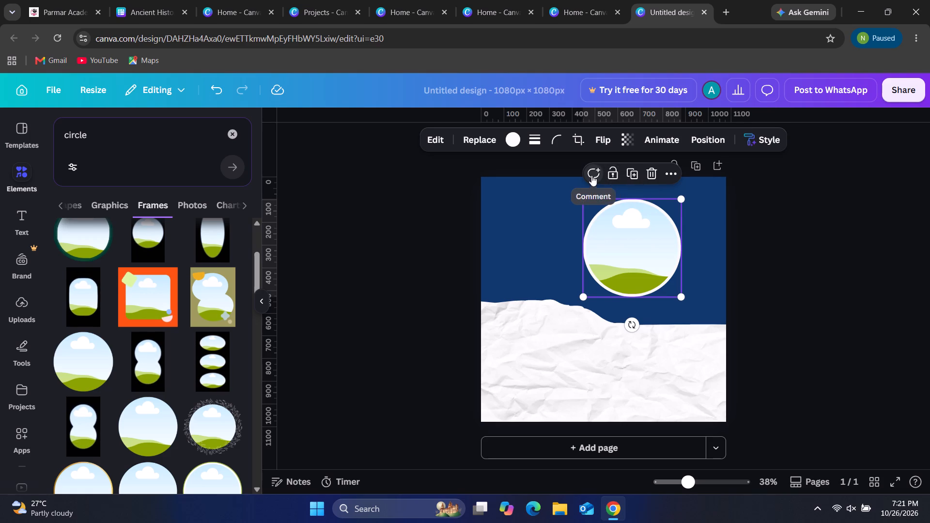
Open the additional options for the white circle.
{"action": "left_click", "coordinate": [666, 176]}
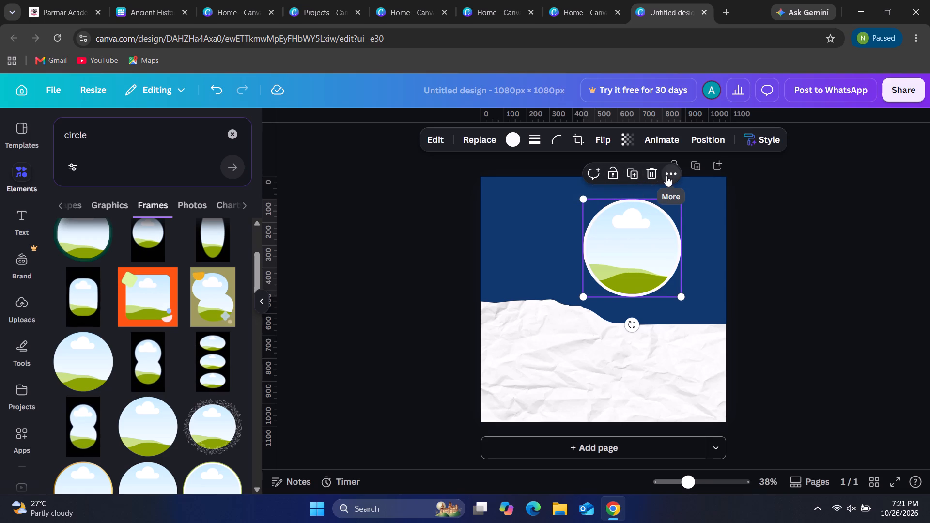
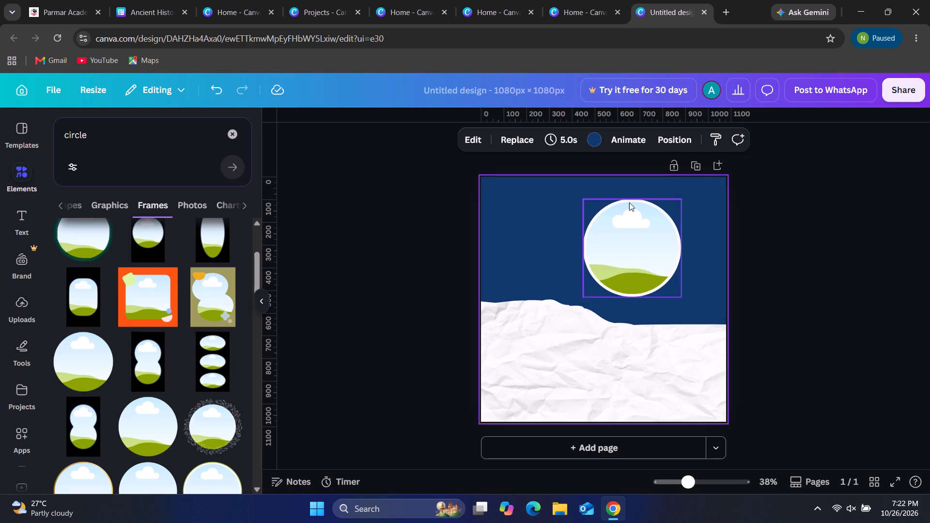
Shrink the round frame slightly and recentre it on the white circle, making the even white rim a little thicker.
{"action": "left_click", "coordinate": [629, 205]}
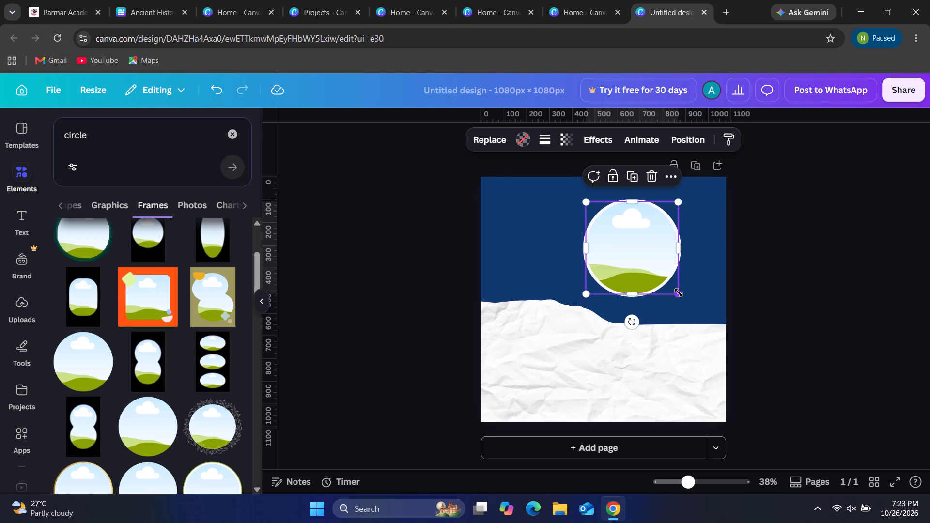
{"action": "left_click_drag", "start_coordinate": [679, 294], "coordinate": [672, 290]}
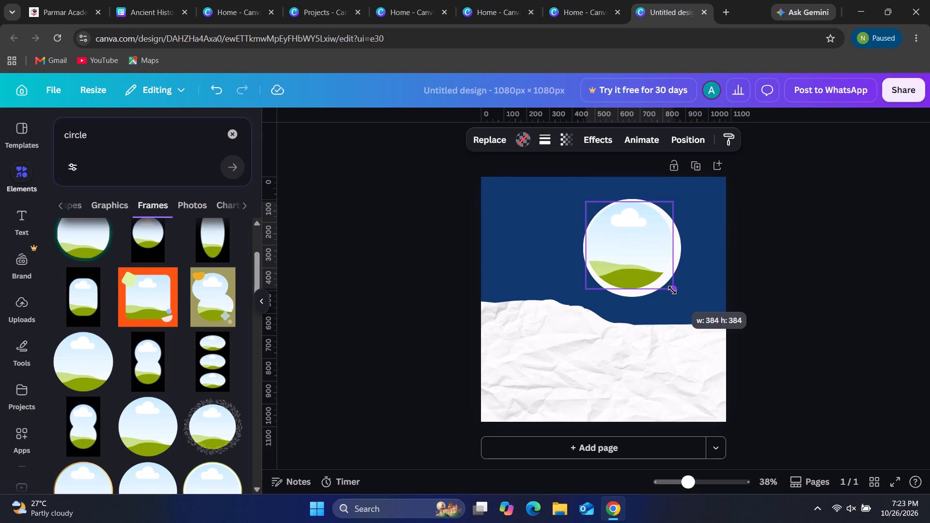
{"action": "left_click_drag", "start_coordinate": [672, 290], "coordinate": [678, 289]}
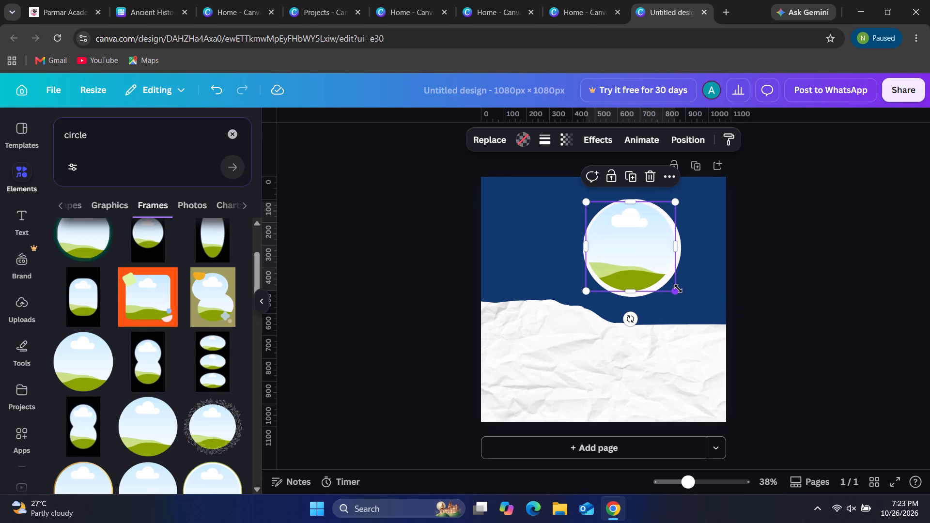
{"action": "left_click", "coordinate": [639, 261]}
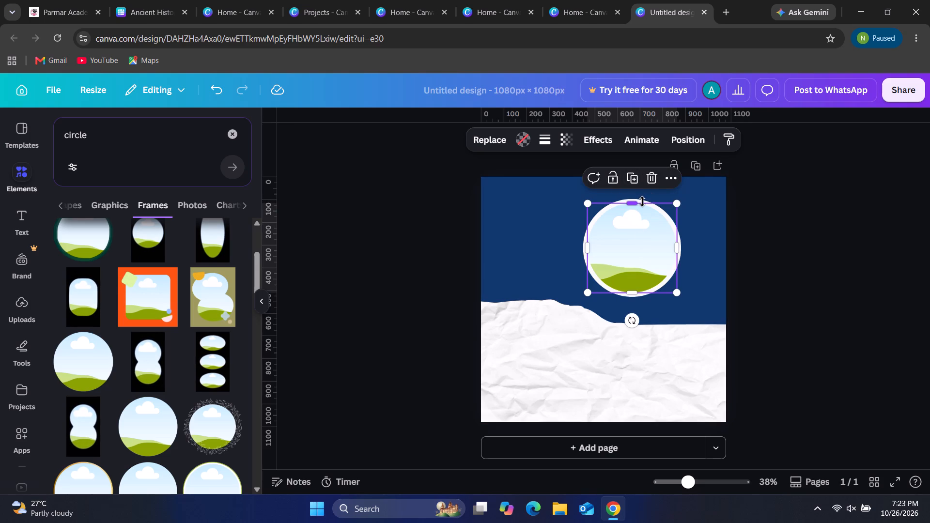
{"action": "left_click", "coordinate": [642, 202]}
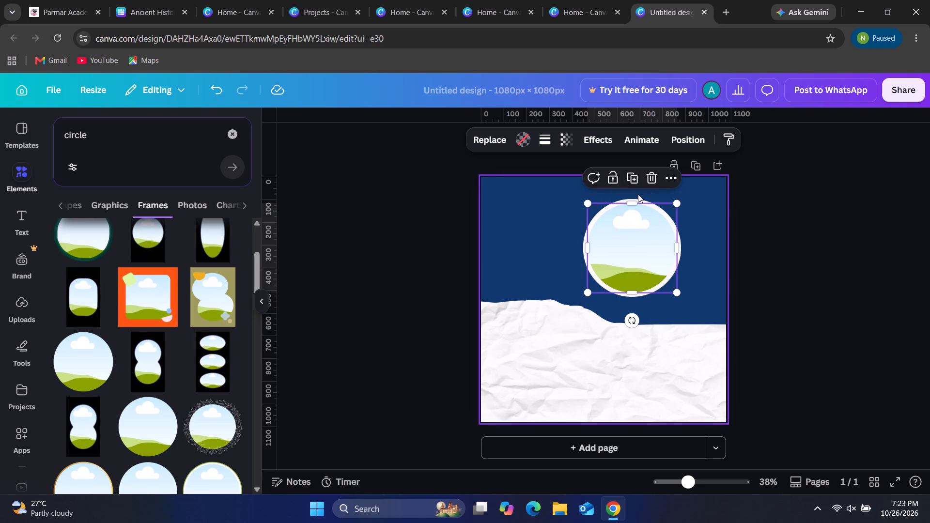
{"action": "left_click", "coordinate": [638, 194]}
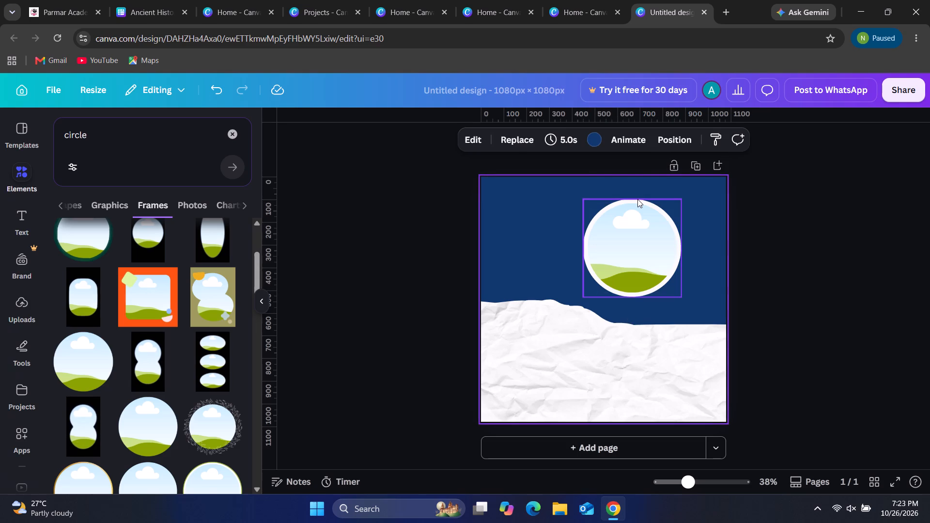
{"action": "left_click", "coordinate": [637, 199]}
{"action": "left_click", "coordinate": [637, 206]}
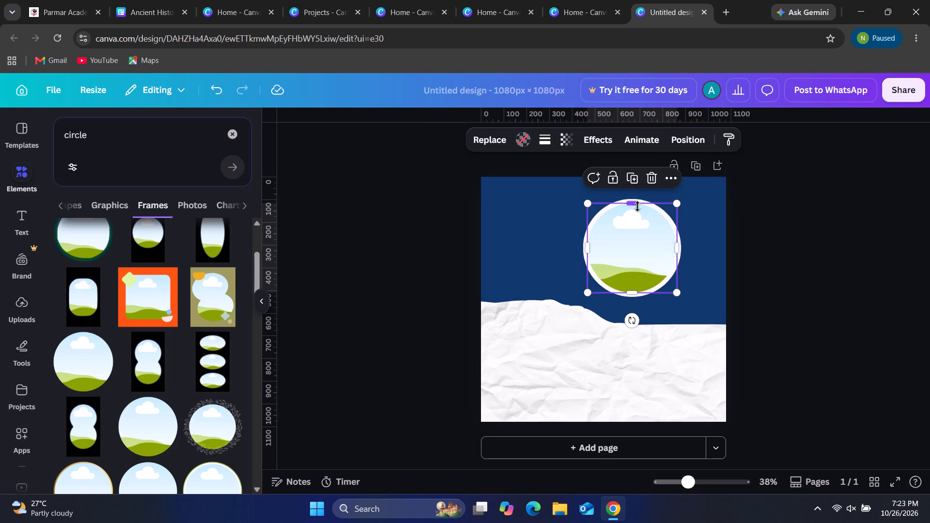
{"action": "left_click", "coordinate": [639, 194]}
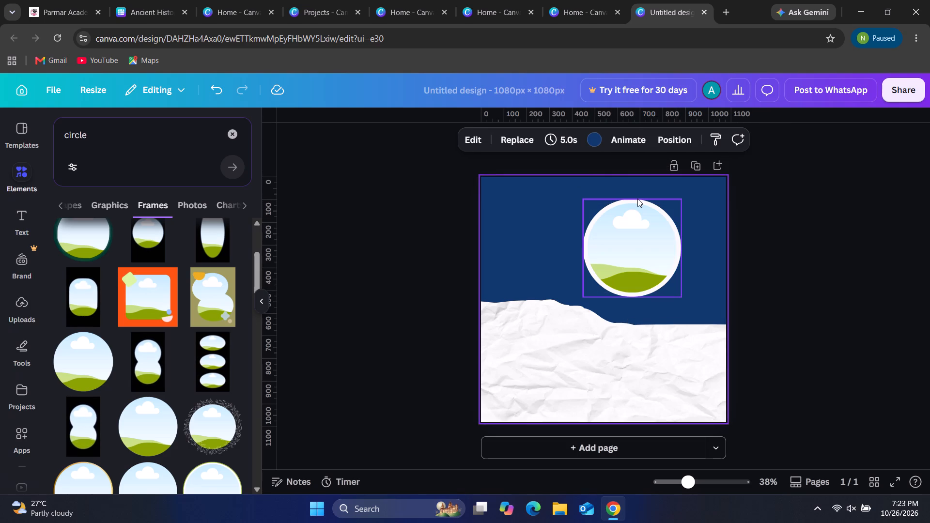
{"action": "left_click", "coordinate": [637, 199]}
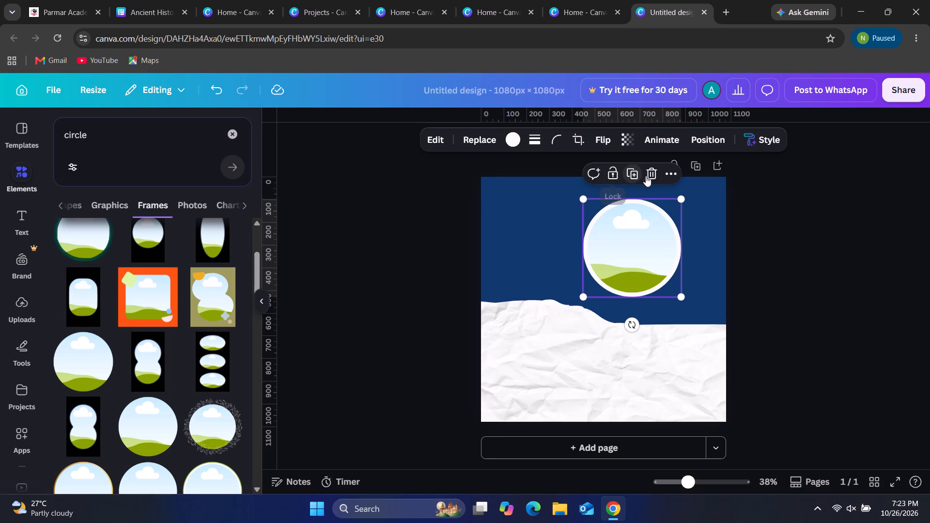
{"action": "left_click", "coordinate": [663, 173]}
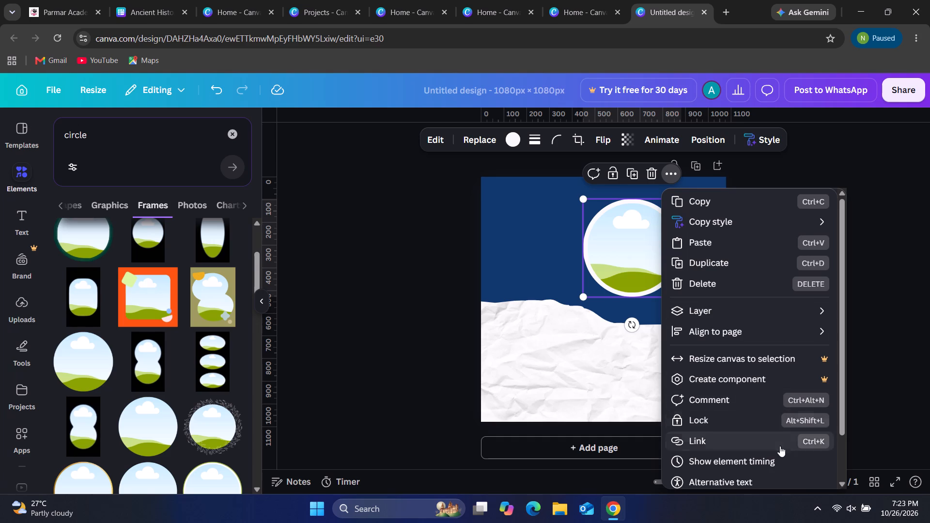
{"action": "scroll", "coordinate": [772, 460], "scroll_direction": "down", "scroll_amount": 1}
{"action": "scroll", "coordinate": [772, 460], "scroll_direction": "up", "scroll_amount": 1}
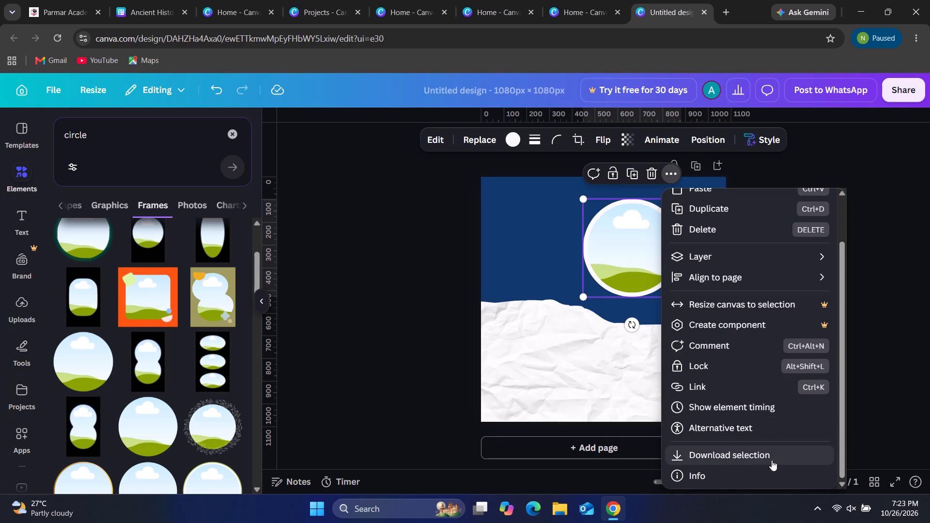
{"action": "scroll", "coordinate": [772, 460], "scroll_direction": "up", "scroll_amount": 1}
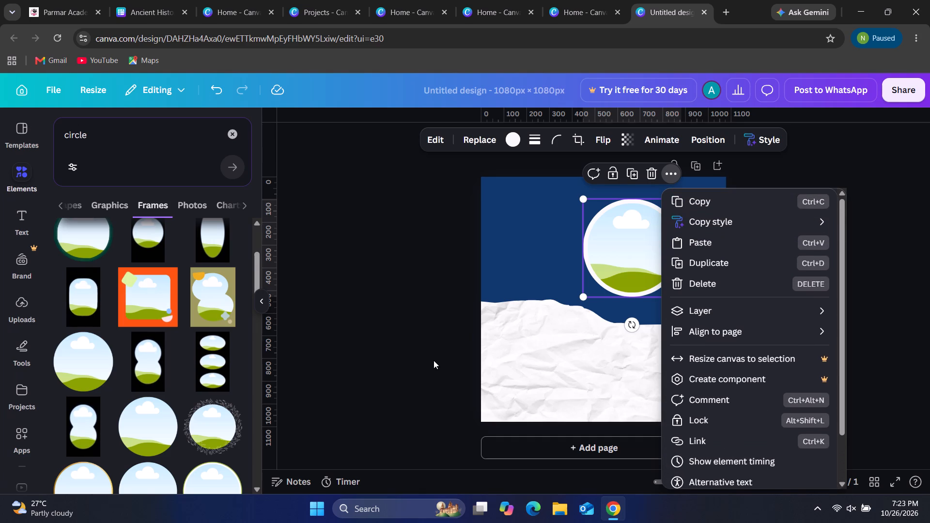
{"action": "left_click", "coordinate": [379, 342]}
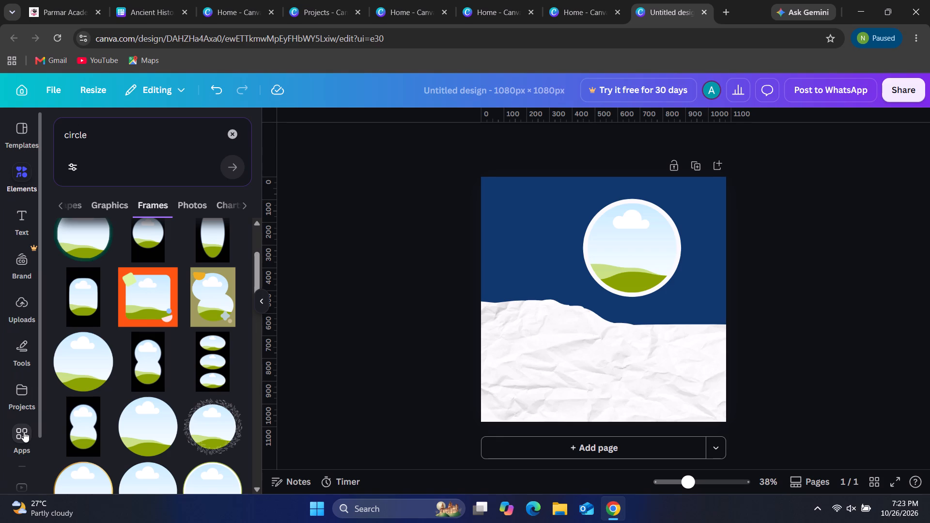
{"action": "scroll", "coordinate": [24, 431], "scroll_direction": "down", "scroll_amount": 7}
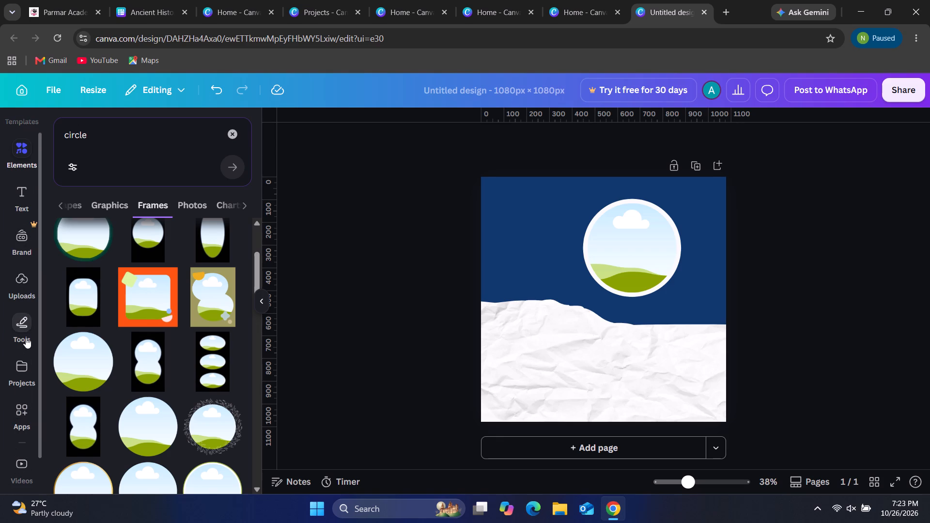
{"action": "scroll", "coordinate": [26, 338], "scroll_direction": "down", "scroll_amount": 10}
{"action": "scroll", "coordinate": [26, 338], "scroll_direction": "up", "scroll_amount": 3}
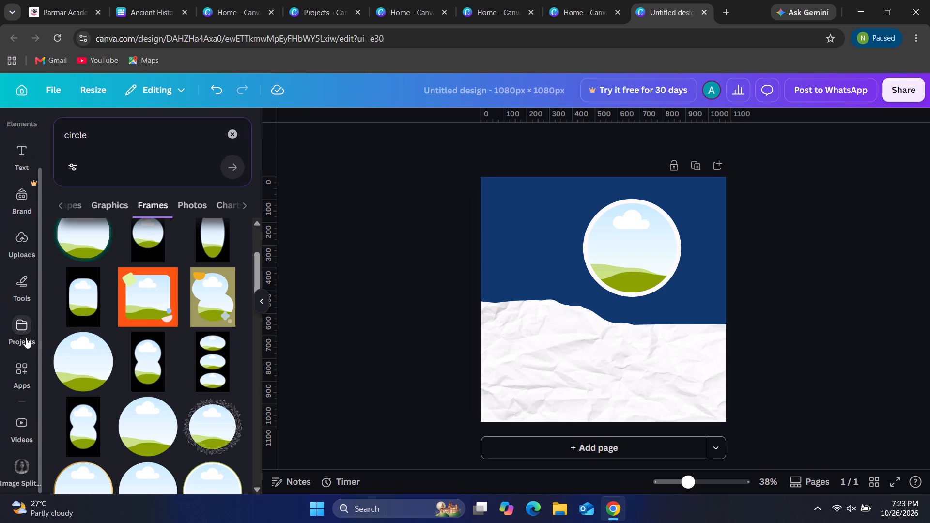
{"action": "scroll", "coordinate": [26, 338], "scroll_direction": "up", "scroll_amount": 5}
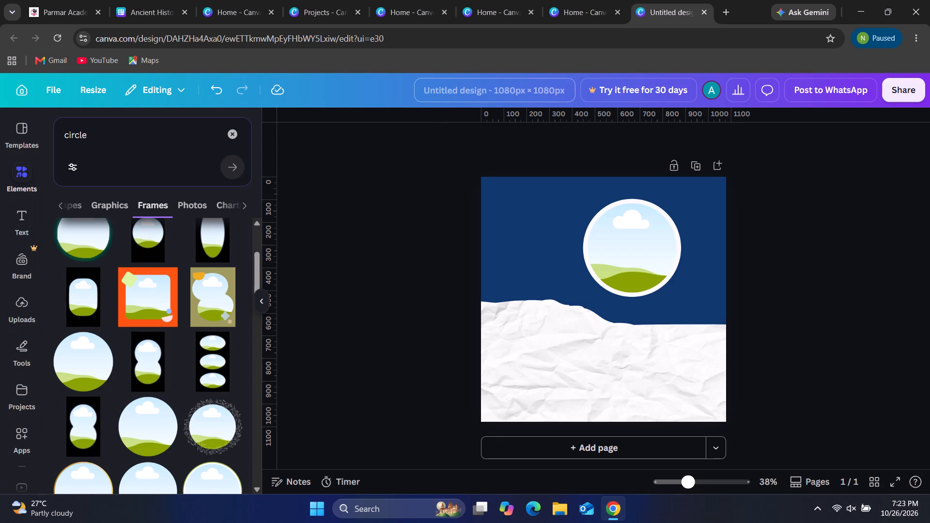
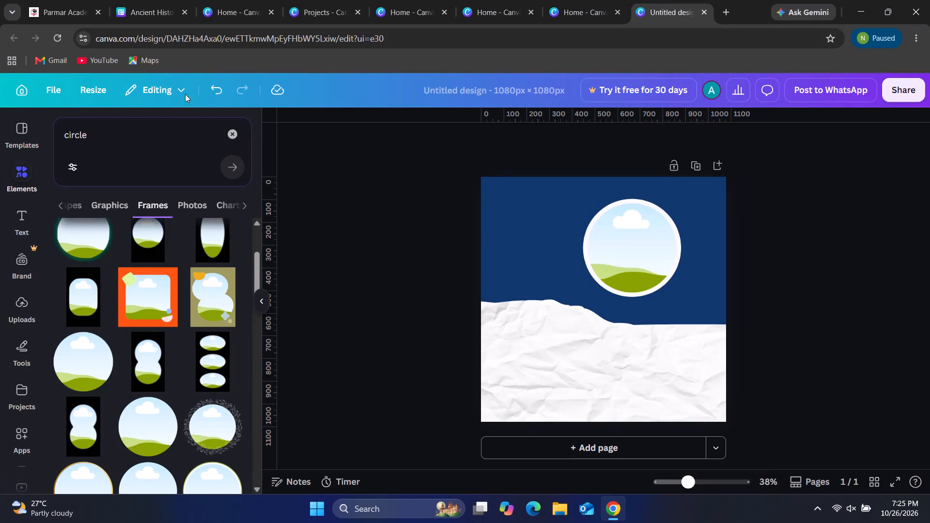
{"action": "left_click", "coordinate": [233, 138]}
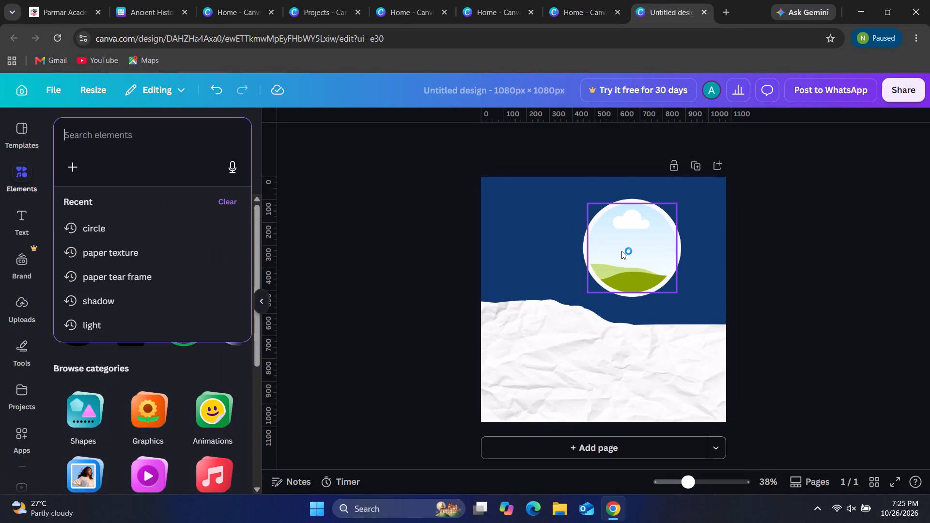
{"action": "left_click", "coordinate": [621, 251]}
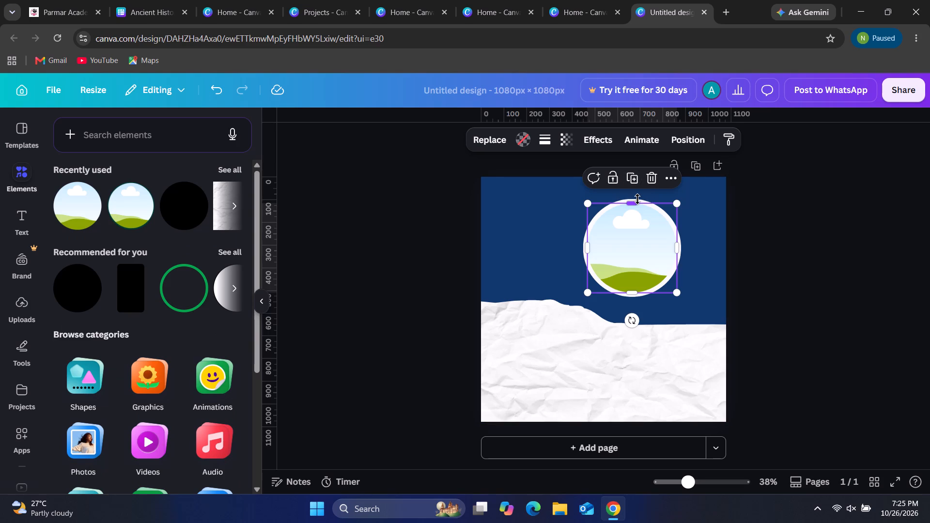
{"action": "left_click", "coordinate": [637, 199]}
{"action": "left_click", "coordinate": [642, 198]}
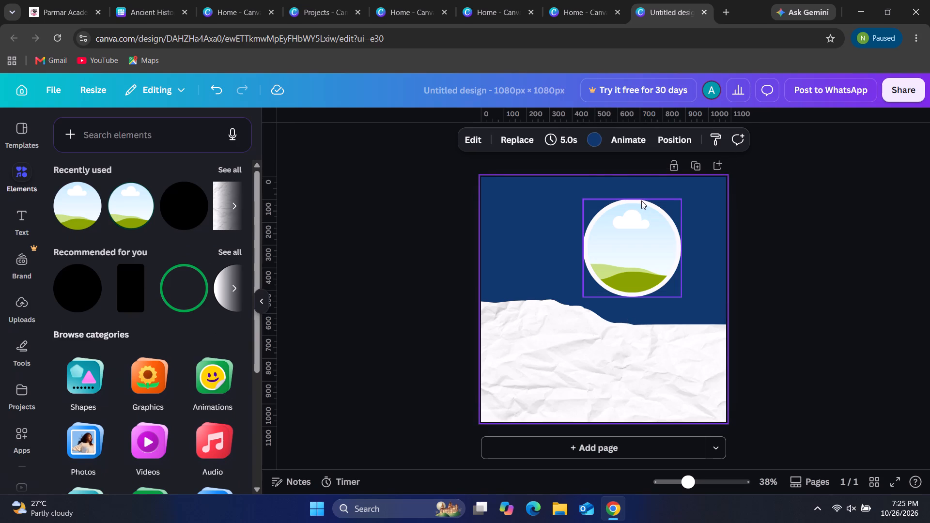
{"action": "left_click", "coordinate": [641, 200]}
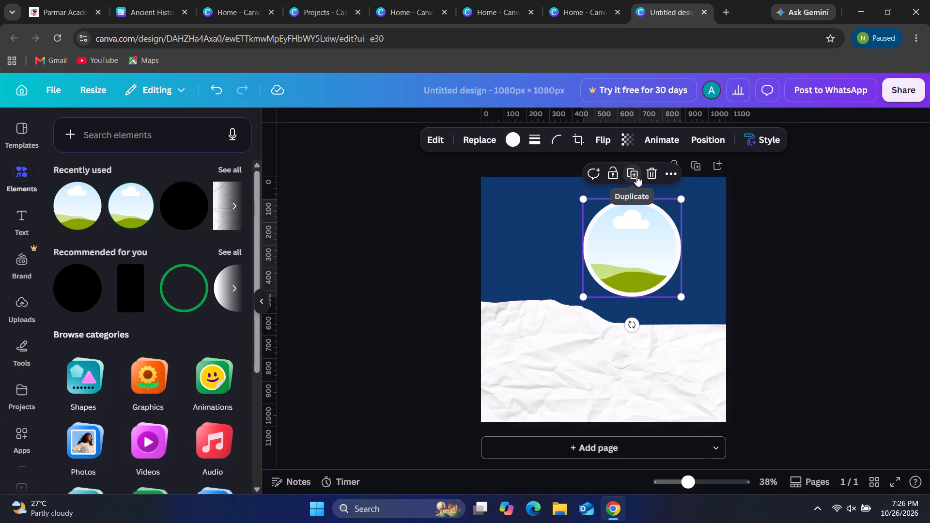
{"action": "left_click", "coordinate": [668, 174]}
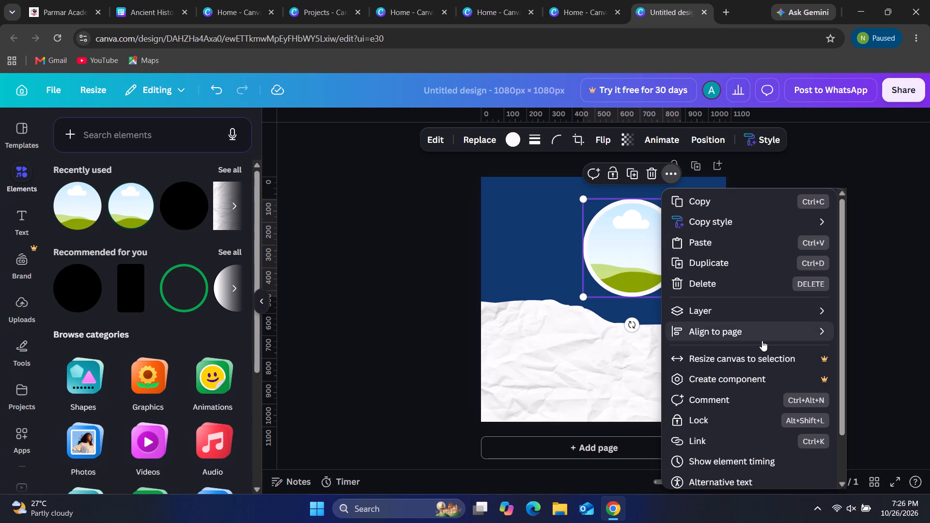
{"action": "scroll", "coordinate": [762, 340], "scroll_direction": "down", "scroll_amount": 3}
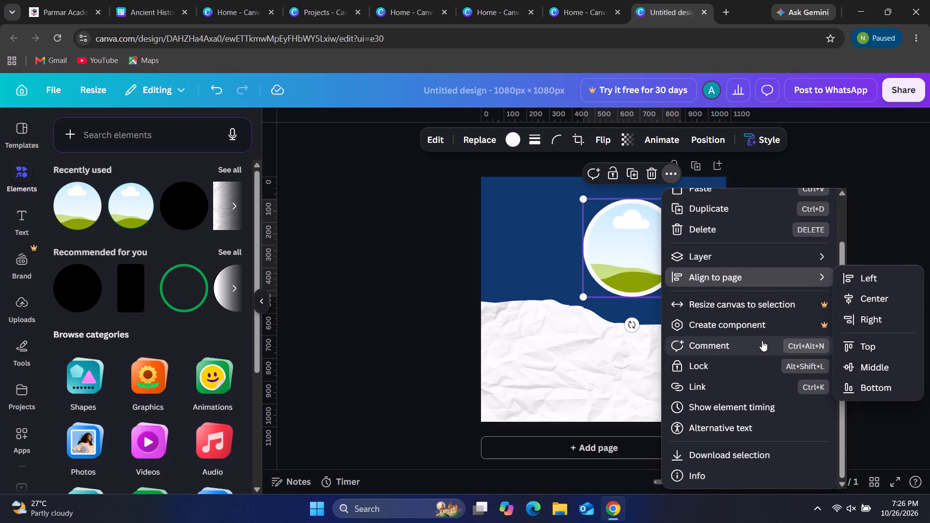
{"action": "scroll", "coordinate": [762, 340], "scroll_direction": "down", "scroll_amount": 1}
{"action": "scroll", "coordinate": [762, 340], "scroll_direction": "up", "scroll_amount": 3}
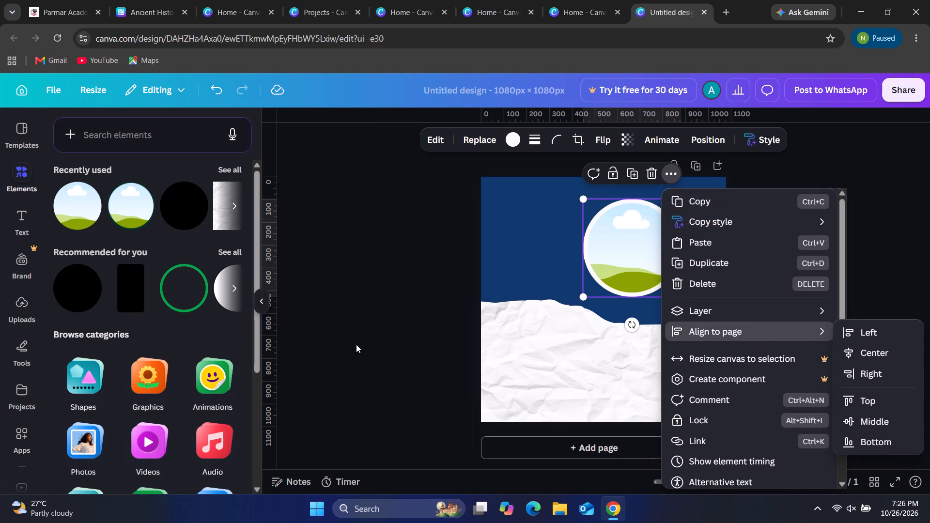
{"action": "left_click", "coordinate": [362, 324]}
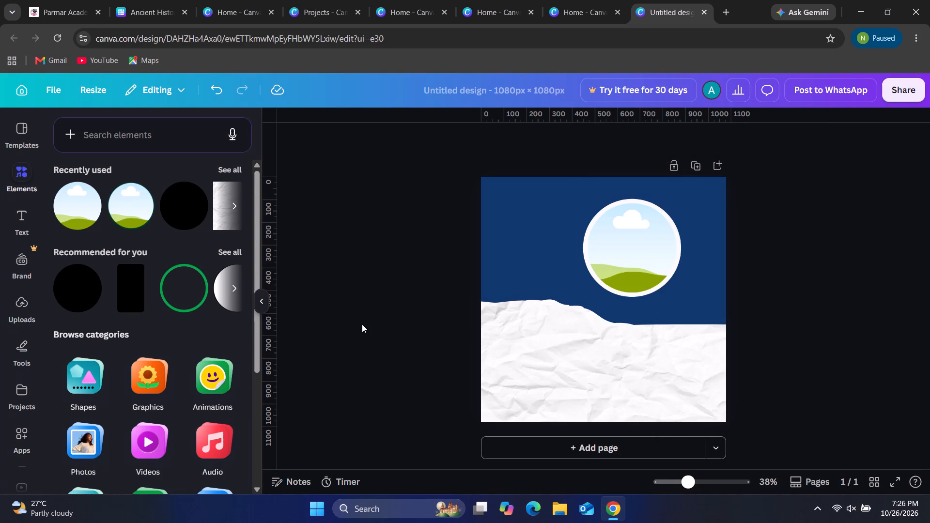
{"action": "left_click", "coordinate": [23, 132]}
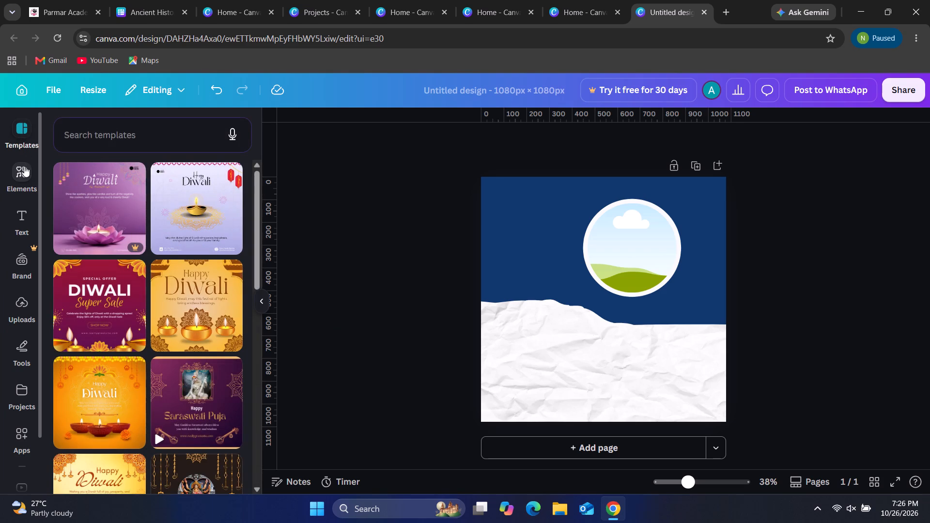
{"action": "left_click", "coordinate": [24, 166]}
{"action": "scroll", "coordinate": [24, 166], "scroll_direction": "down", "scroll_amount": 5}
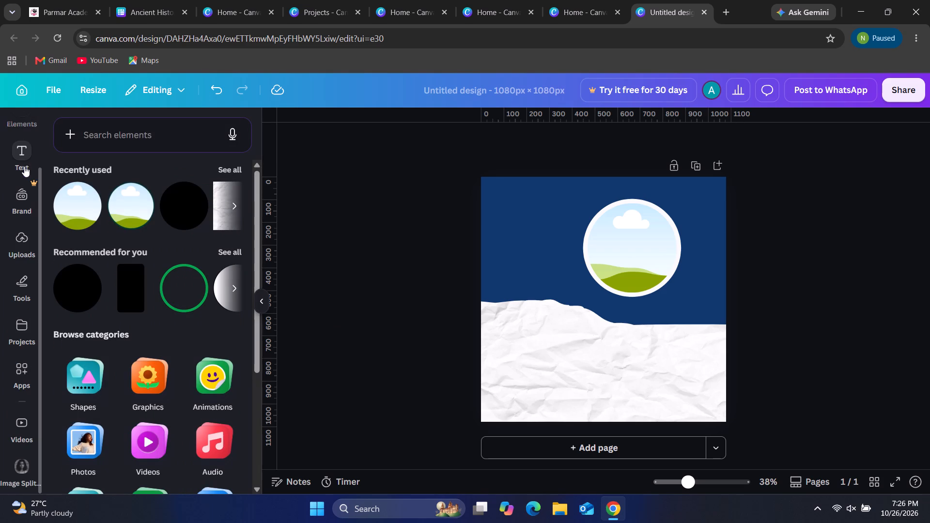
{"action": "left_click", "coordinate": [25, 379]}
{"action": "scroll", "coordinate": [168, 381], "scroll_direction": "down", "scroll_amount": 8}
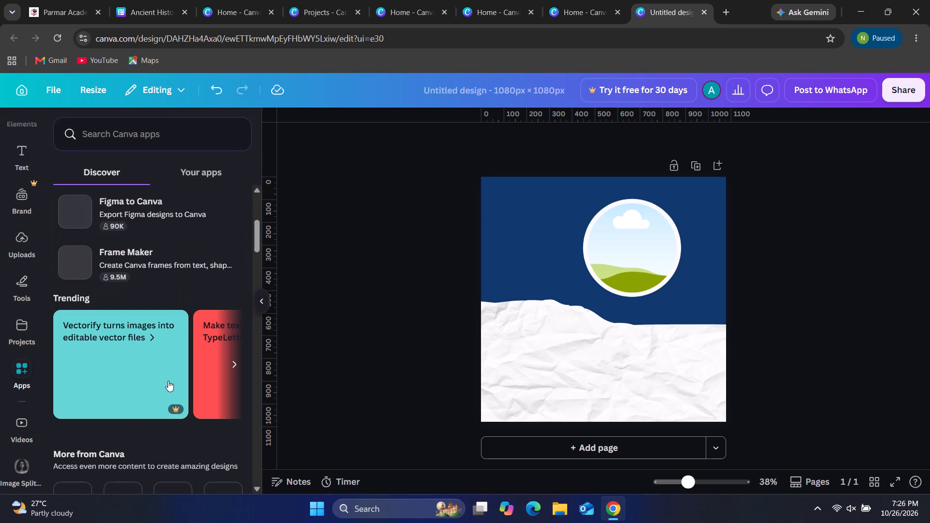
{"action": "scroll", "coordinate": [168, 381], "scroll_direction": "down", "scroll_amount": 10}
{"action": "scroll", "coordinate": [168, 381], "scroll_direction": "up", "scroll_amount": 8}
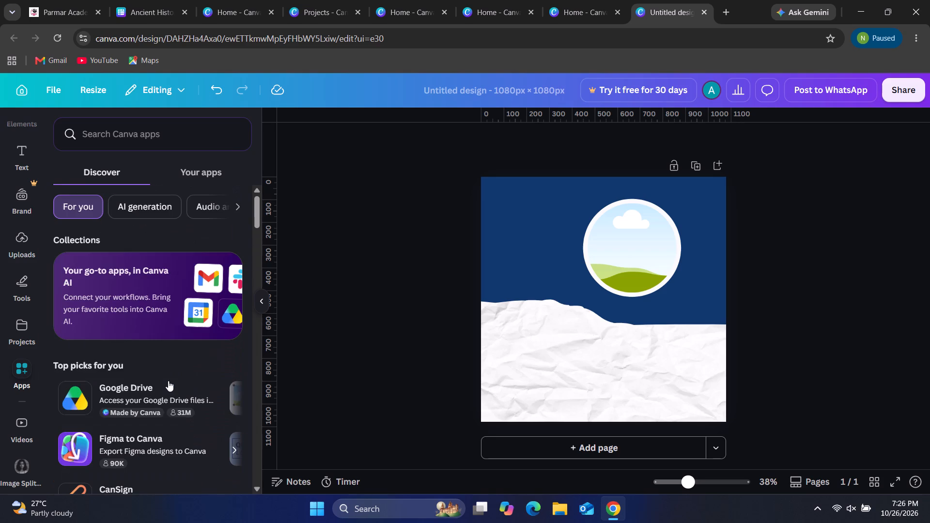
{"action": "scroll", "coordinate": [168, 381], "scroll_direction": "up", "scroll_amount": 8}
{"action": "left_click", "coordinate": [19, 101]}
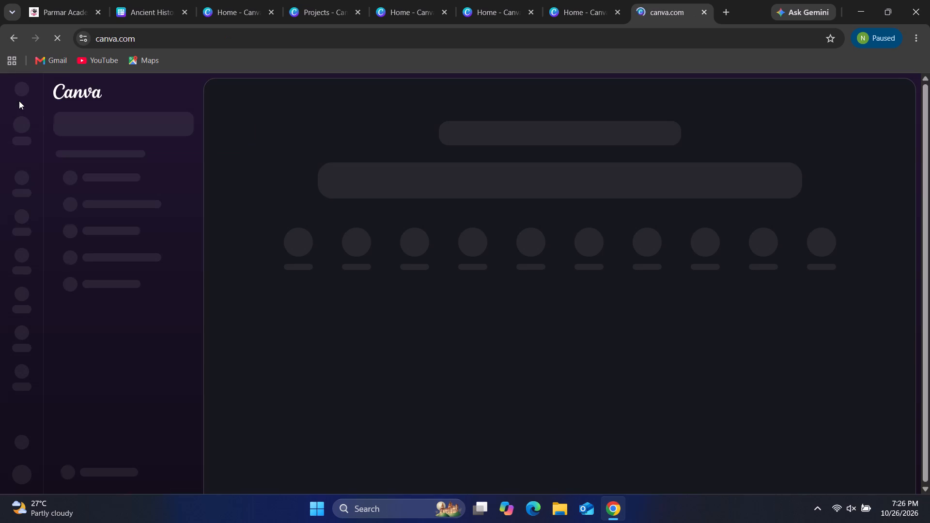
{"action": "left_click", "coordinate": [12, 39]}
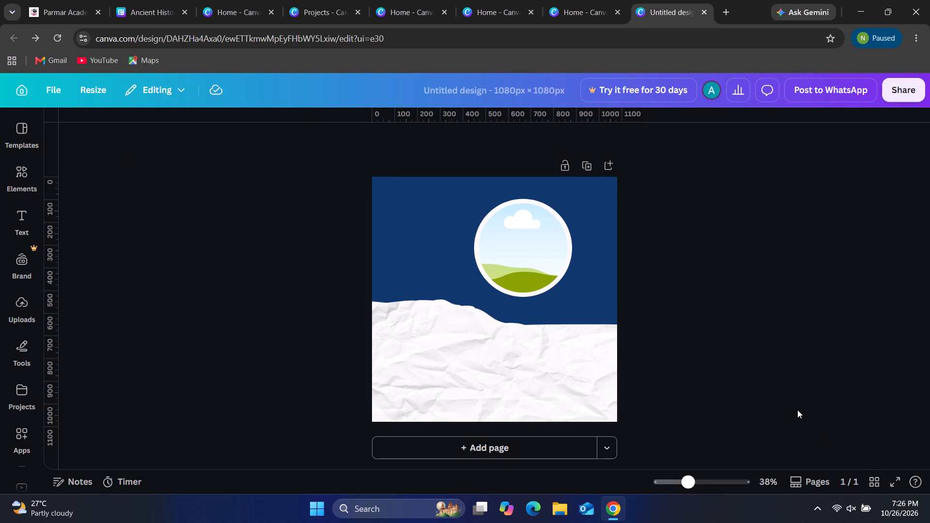
Ask the help assistant "how to select together".
{"action": "left_click", "coordinate": [915, 482]}
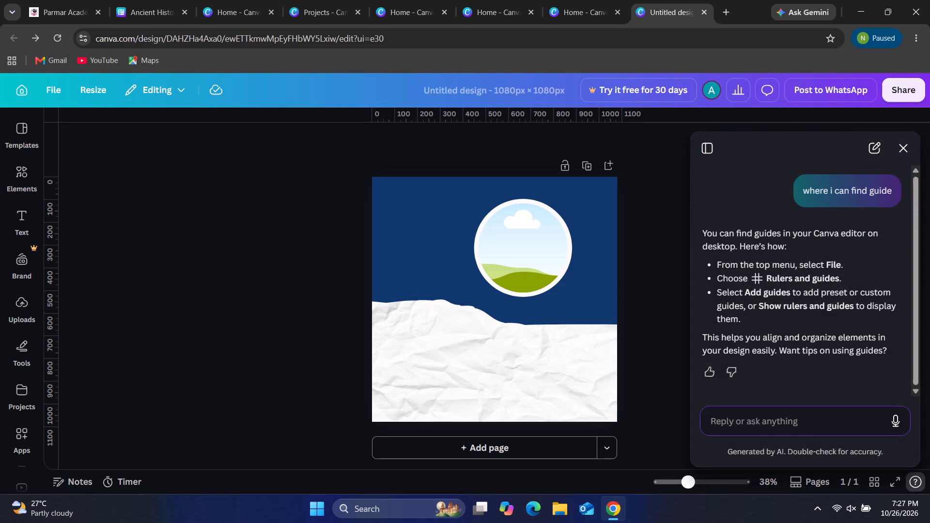
{"action": "left_click", "coordinate": [821, 422]}
{"action": "type", "text": "how to"}
{"action": "key", "text": "space"}
{"action": "key", "text": "s"}
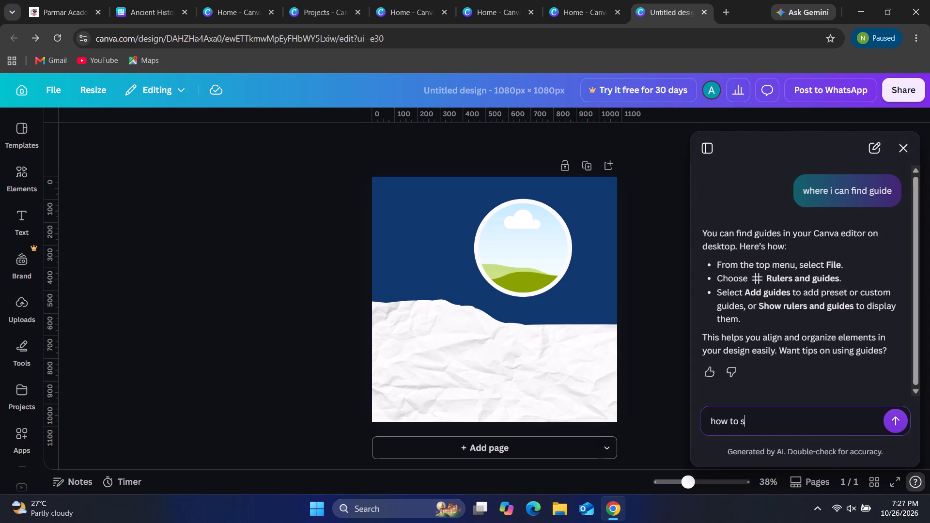
{"action": "type", "text": "elect anf"}
{"action": "key", "text": "BackSpace"}
{"action": "key", "text": "BackSpace"}
{"action": "key", "text": "BackSpace"}
{"action": "type", "text": "together"}
{"action": "key", "text": "space"}
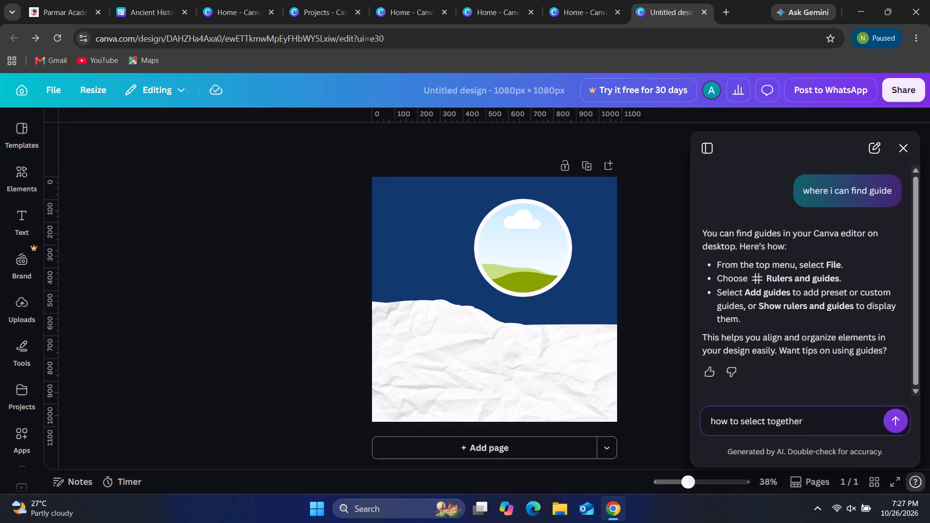
{"action": "key", "text": "Return"}
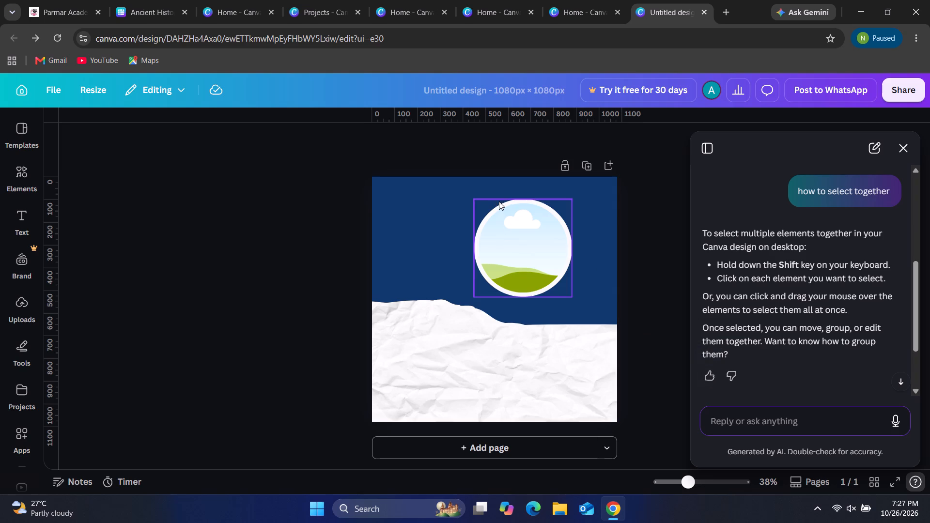
Duplicate the white circle and its photo frame together twice, moving the newest copy down and left over the torn paper edge.
{"action": "left_click", "coordinate": [515, 200]}
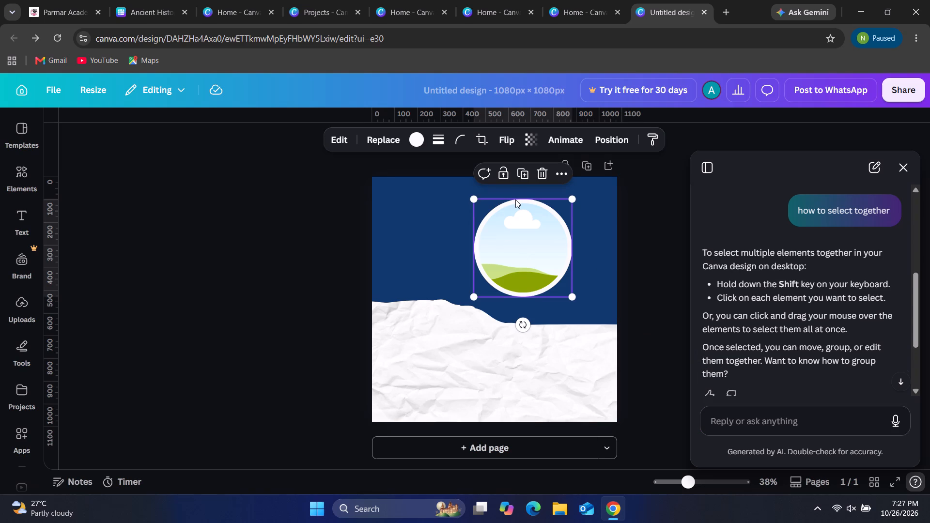
{"action": "left_click", "coordinate": [520, 211], "text": "shift"}
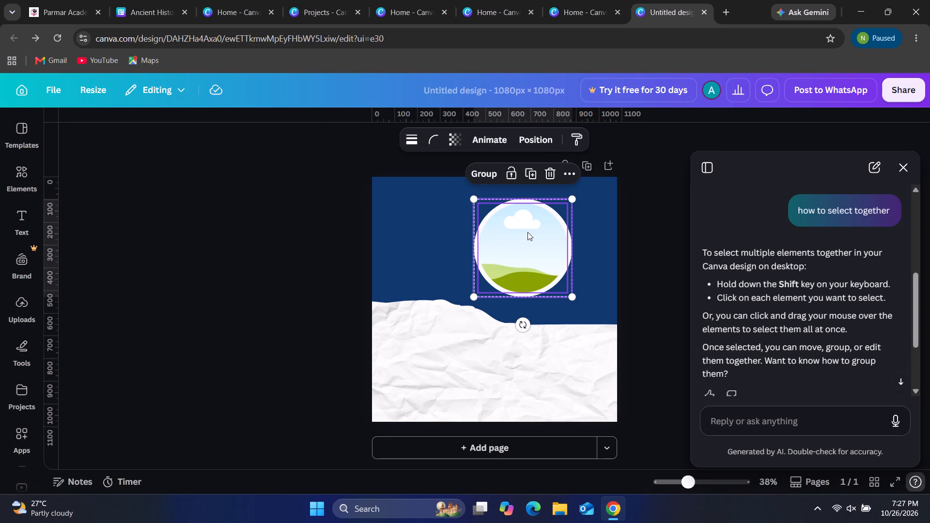
{"action": "left_click", "coordinate": [535, 168]}
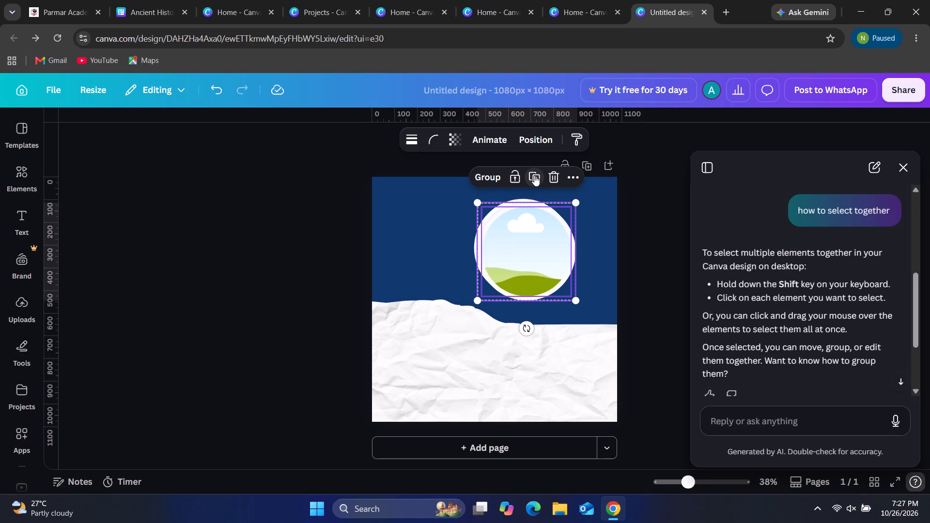
{"action": "left_click", "coordinate": [534, 175]}
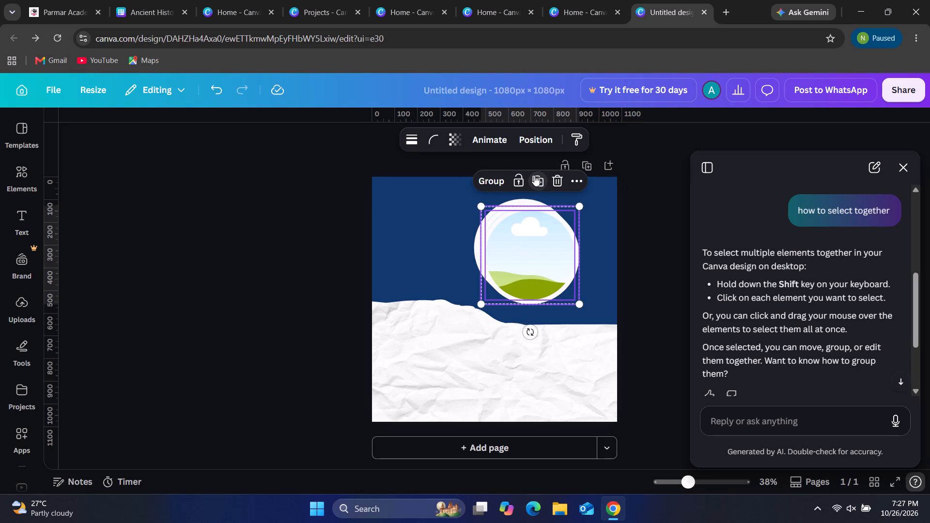
{"action": "left_click_drag", "start_coordinate": [549, 250], "coordinate": [480, 302]}
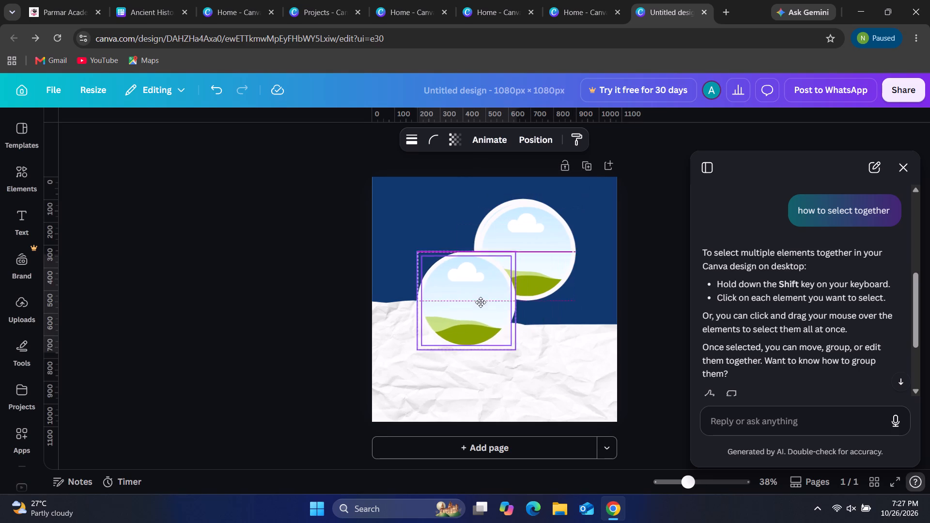
{"action": "left_click_drag", "start_coordinate": [480, 302], "coordinate": [475, 296]}
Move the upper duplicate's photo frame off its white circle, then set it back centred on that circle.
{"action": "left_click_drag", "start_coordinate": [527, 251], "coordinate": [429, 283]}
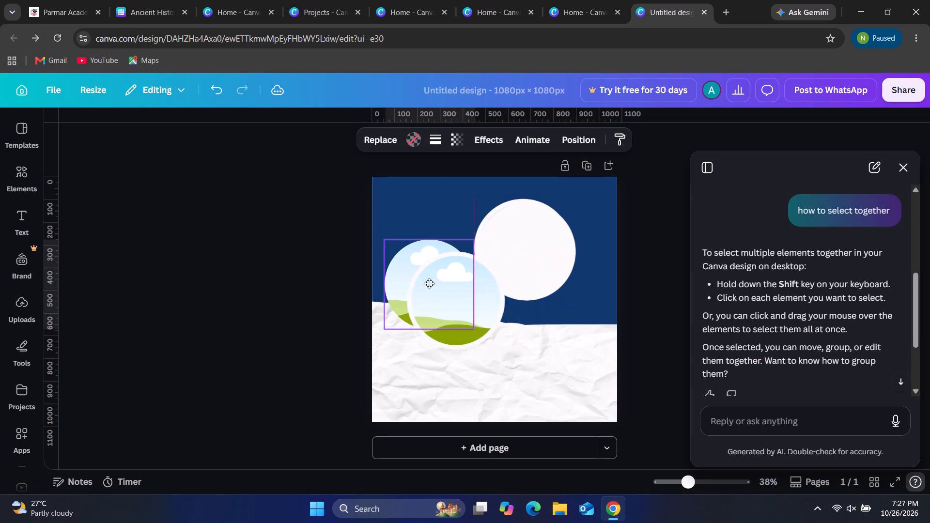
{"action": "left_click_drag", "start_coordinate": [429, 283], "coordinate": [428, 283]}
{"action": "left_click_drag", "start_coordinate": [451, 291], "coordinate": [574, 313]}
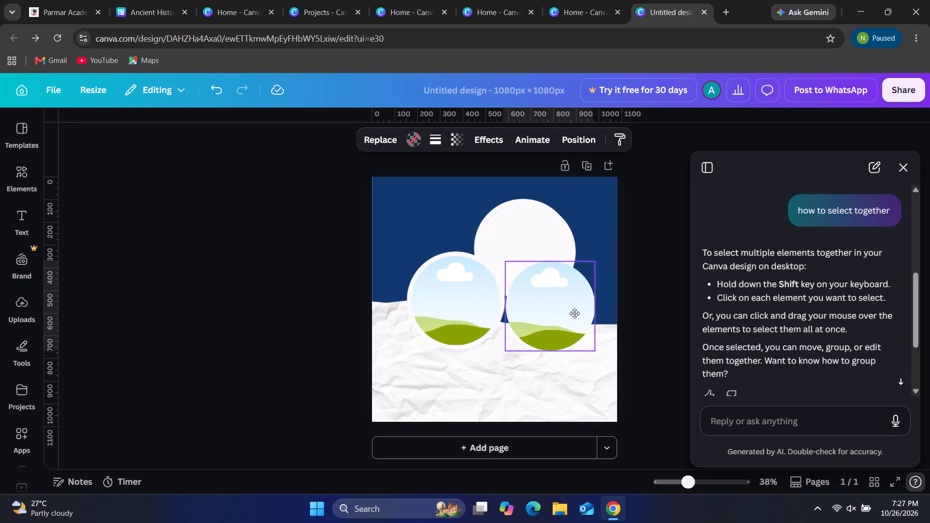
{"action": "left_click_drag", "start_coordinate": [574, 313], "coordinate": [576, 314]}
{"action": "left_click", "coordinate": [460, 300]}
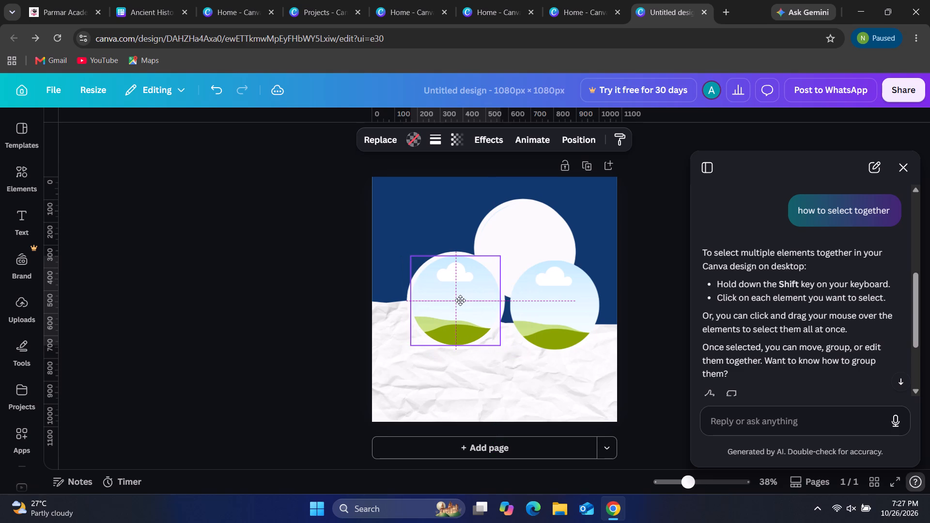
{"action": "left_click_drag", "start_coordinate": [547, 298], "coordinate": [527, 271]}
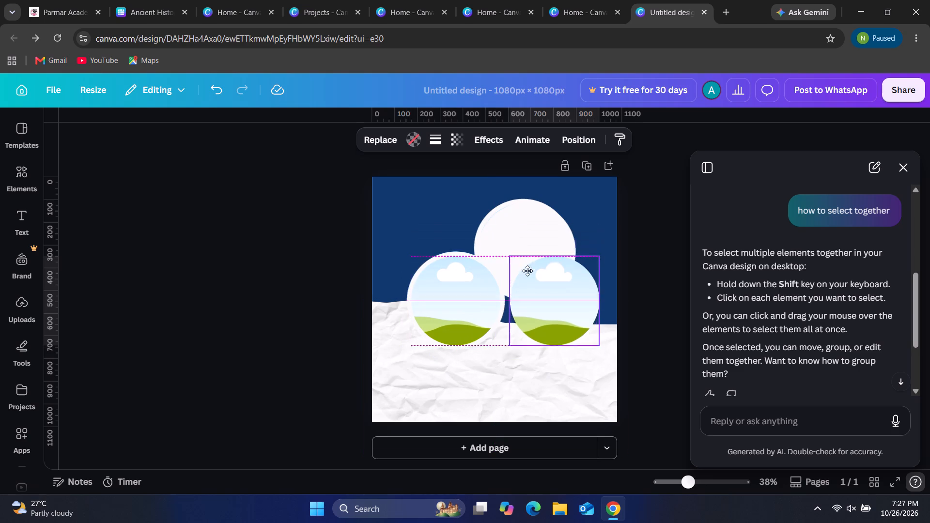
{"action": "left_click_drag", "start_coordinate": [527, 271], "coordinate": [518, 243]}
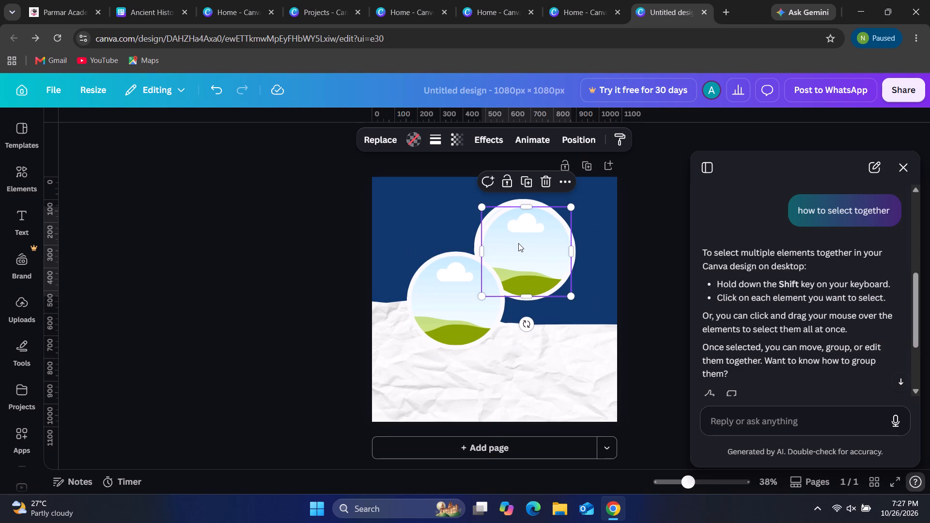
Move the lower-left white circle and its photo frame together to the right, overlapping directly below the upper circles.
{"action": "left_click", "coordinate": [435, 226]}
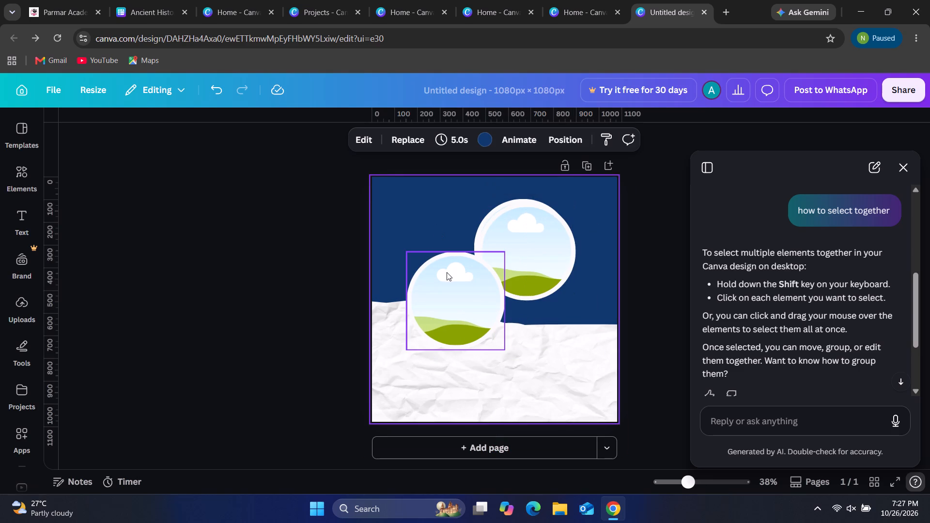
{"action": "left_click", "coordinate": [448, 254]}
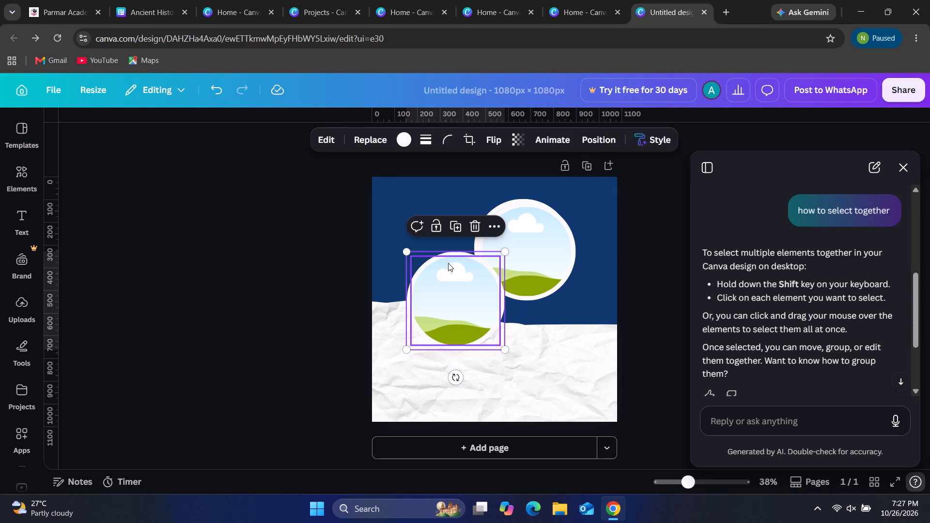
{"action": "left_click", "coordinate": [448, 263], "text": "shift"}
{"action": "left_click_drag", "start_coordinate": [448, 263], "coordinate": [456, 265], "text": "shift"}
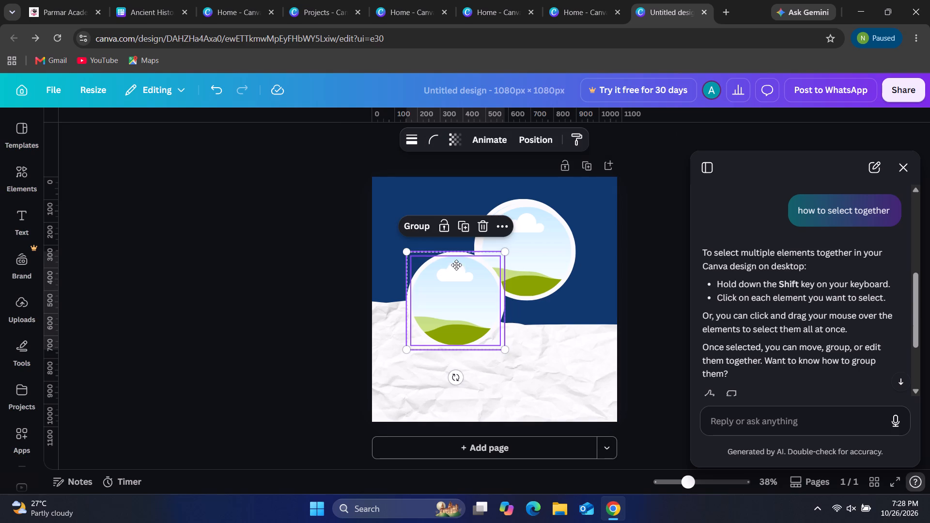
{"action": "left_click_drag", "start_coordinate": [456, 265], "coordinate": [516, 296], "text": "shift"}
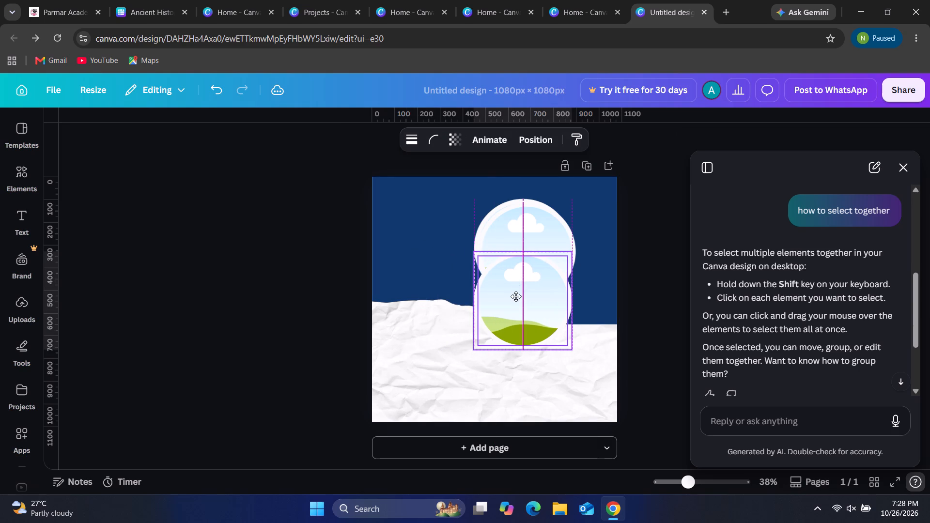
Move the front copy of the two stacked upper circles, with its photo frame, down and left beside the lower circle, overlapping it.
{"action": "left_click", "coordinate": [512, 237]}
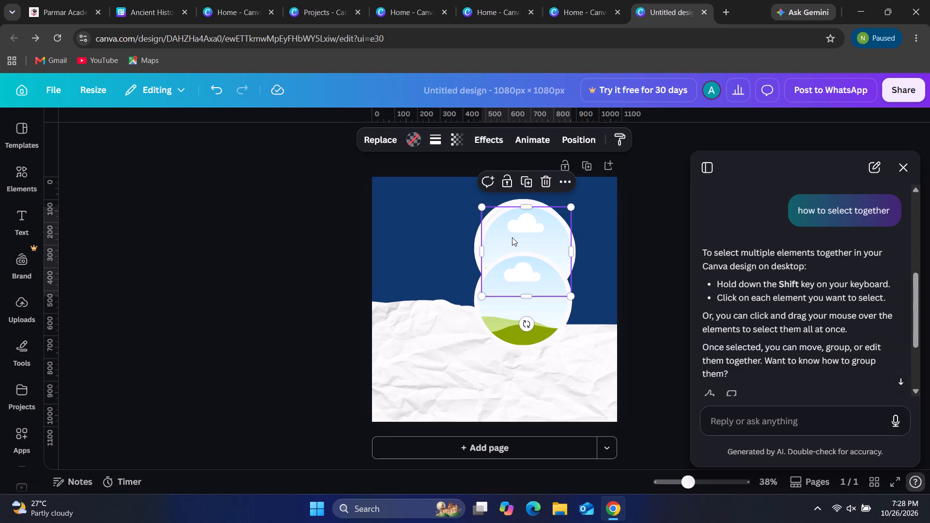
{"action": "left_click", "coordinate": [512, 237]}
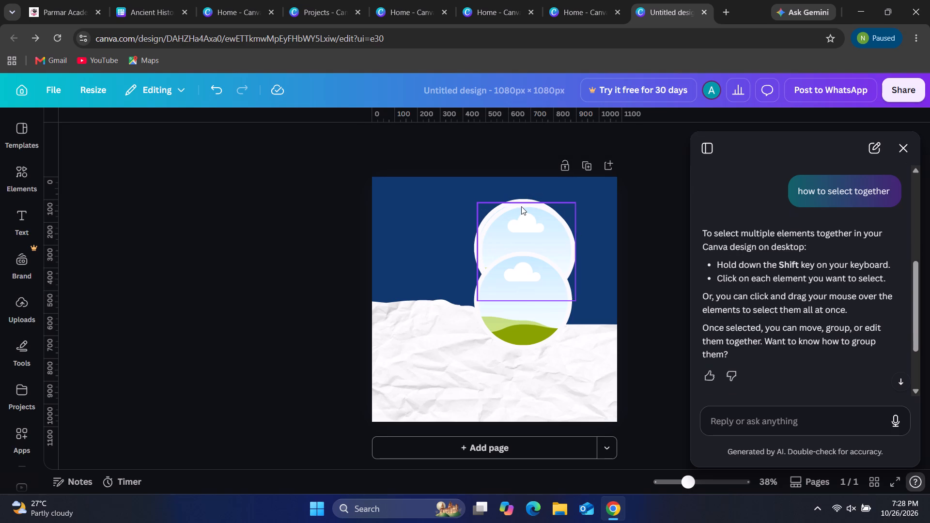
{"action": "left_click", "coordinate": [521, 205]}
{"action": "left_click", "coordinate": [521, 215], "text": "shift"}
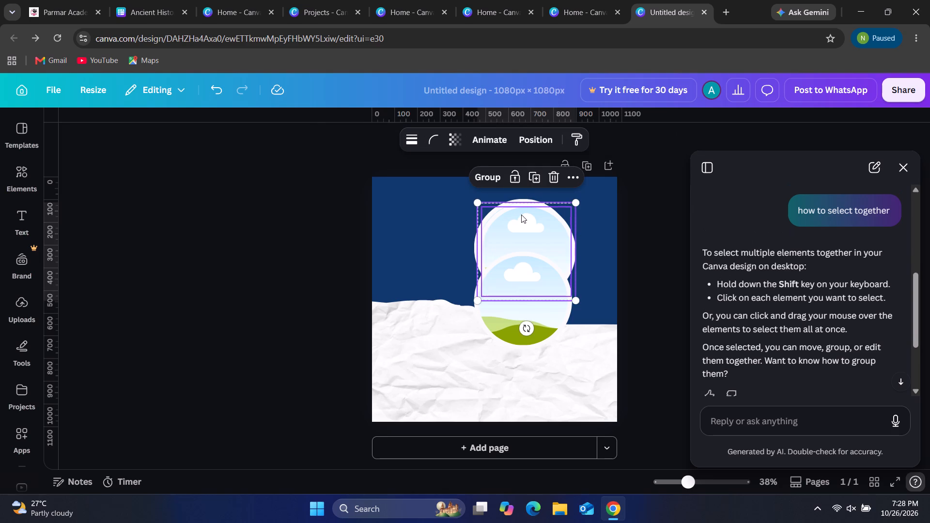
{"action": "left_click_drag", "start_coordinate": [521, 215], "coordinate": [489, 277]}
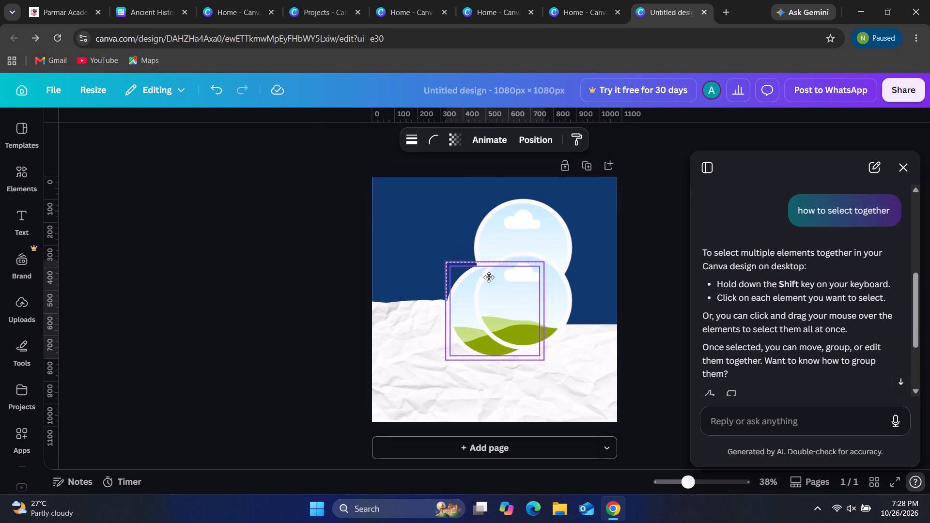
{"action": "left_click_drag", "start_coordinate": [489, 277], "coordinate": [468, 259]}
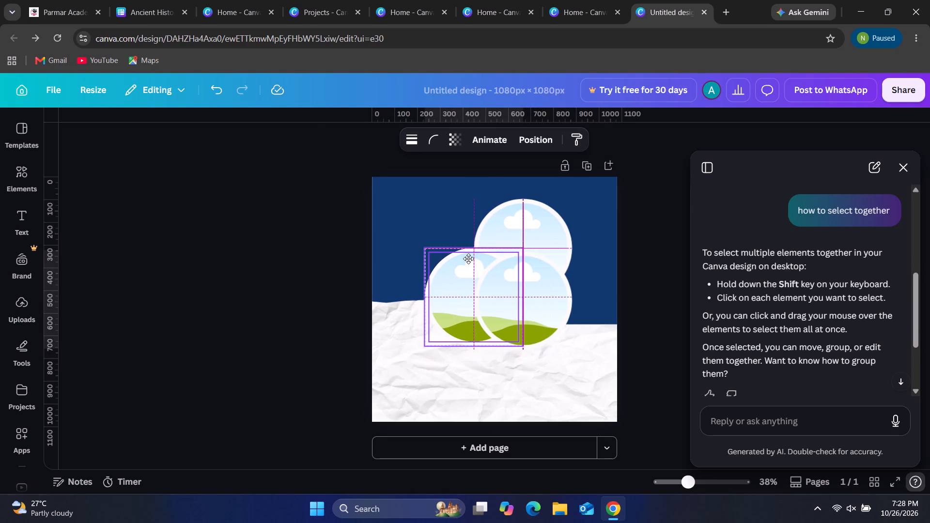
{"action": "left_click_drag", "start_coordinate": [468, 259], "coordinate": [463, 245]}
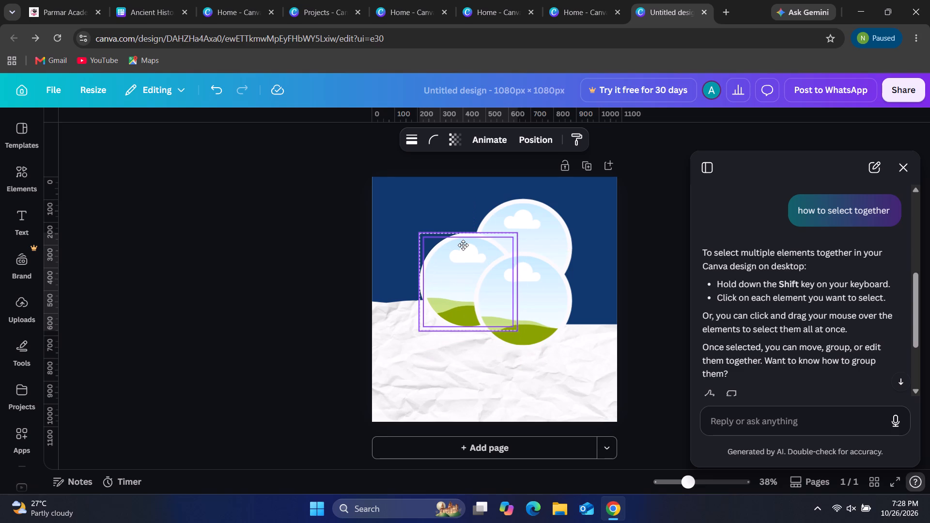
{"action": "left_click_drag", "start_coordinate": [463, 245], "coordinate": [465, 246]}
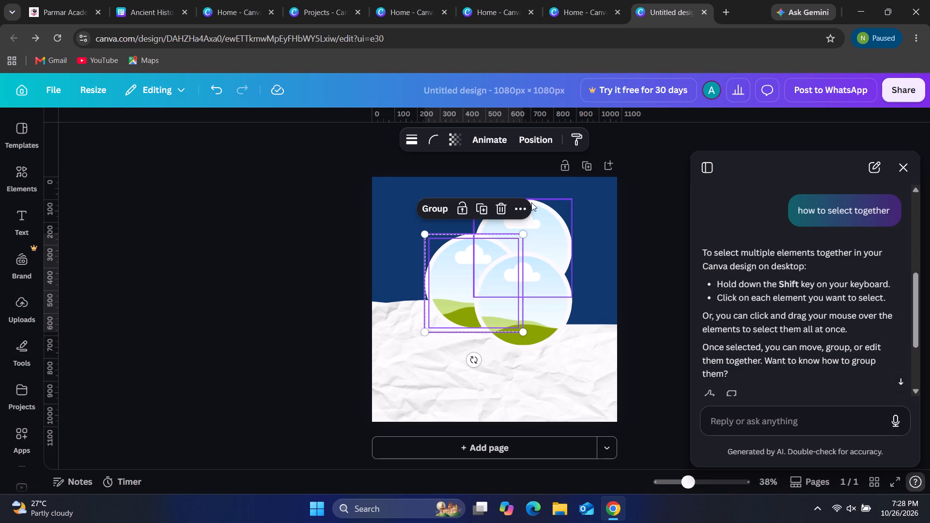
Move the remaining upper white circle and its photo frame together down to the far left of the overlapping row.
{"action": "left_click", "coordinate": [535, 200]}
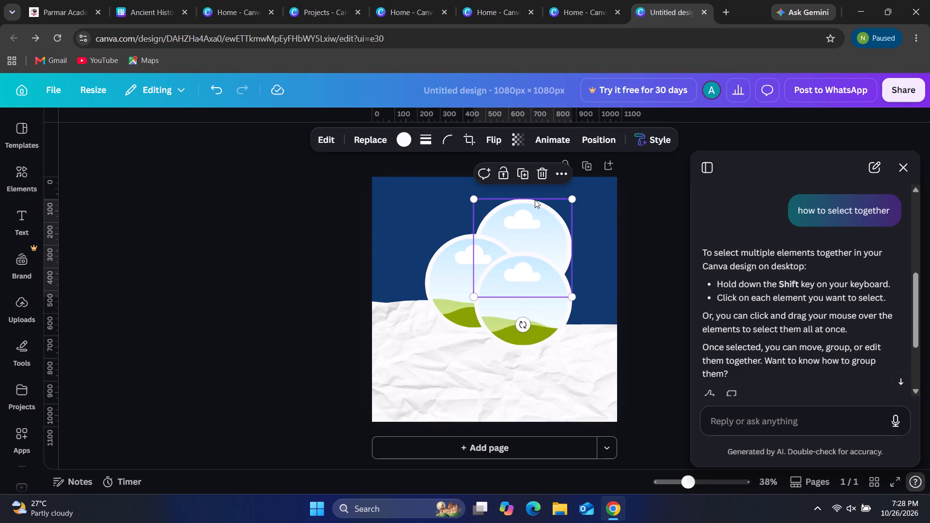
{"action": "left_click", "coordinate": [529, 215], "text": "shift"}
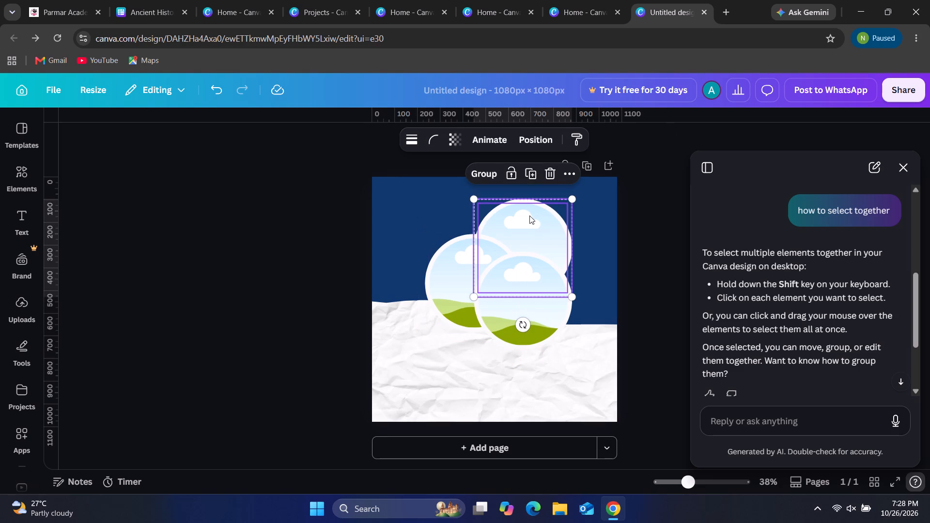
{"action": "left_click_drag", "start_coordinate": [529, 215], "coordinate": [469, 252]}
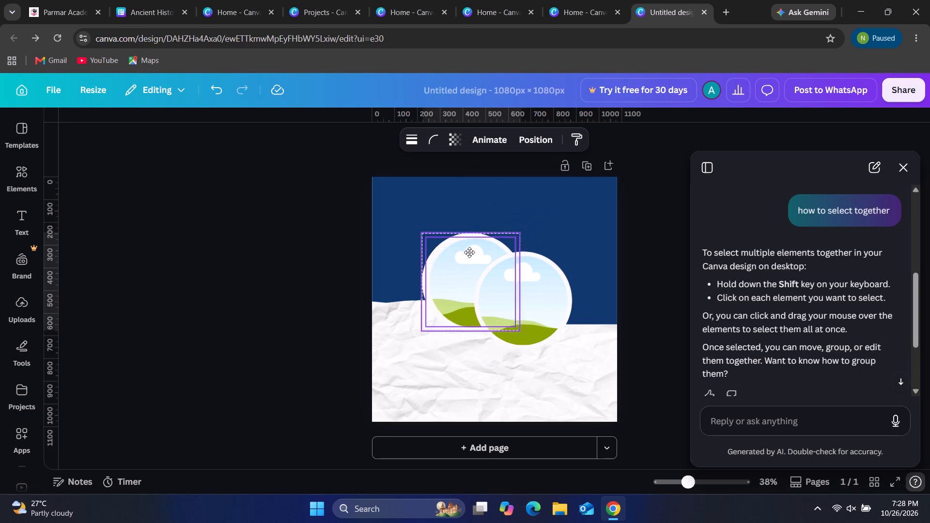
{"action": "left_click_drag", "start_coordinate": [469, 252], "coordinate": [437, 243]}
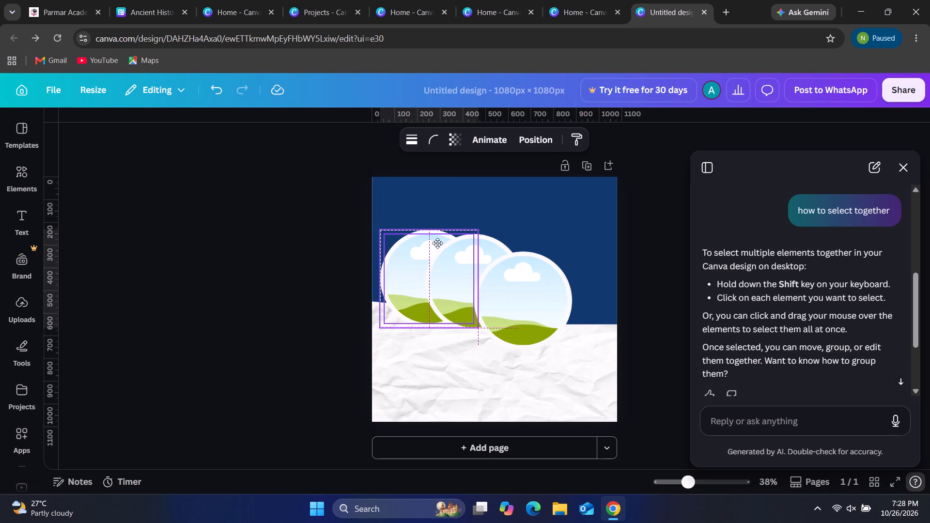
{"action": "left_click_drag", "start_coordinate": [437, 243], "coordinate": [444, 256]}
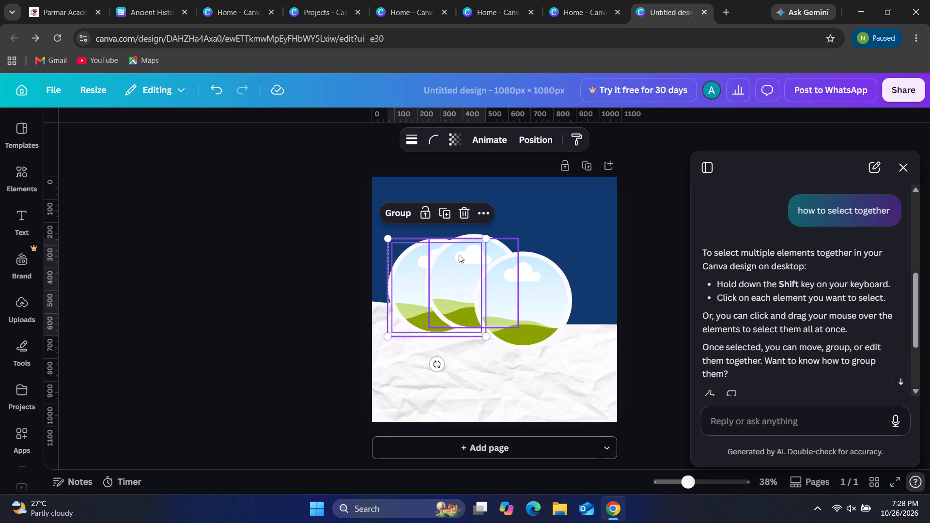
Move the middle white circle and its photo frame together slightly down and right, between the outer two circles.
{"action": "left_click", "coordinate": [497, 243]}
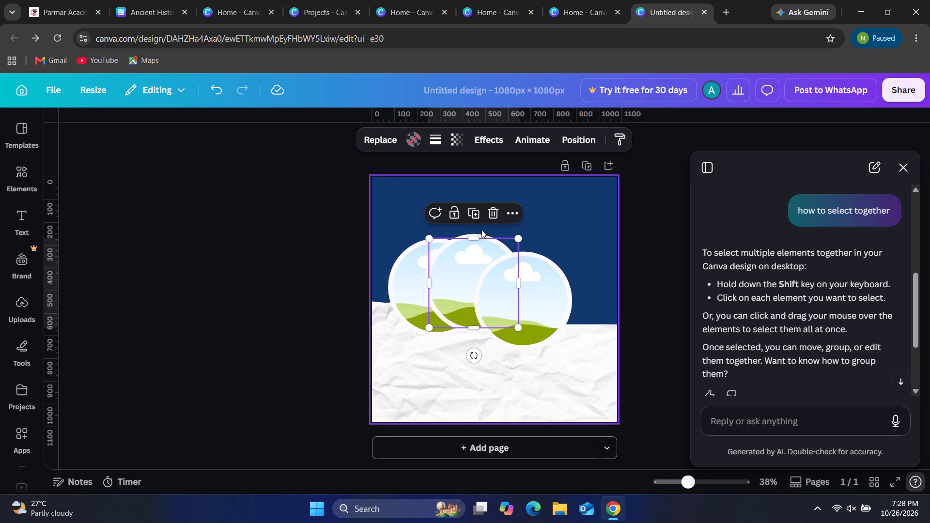
{"action": "left_click", "coordinate": [482, 229]}
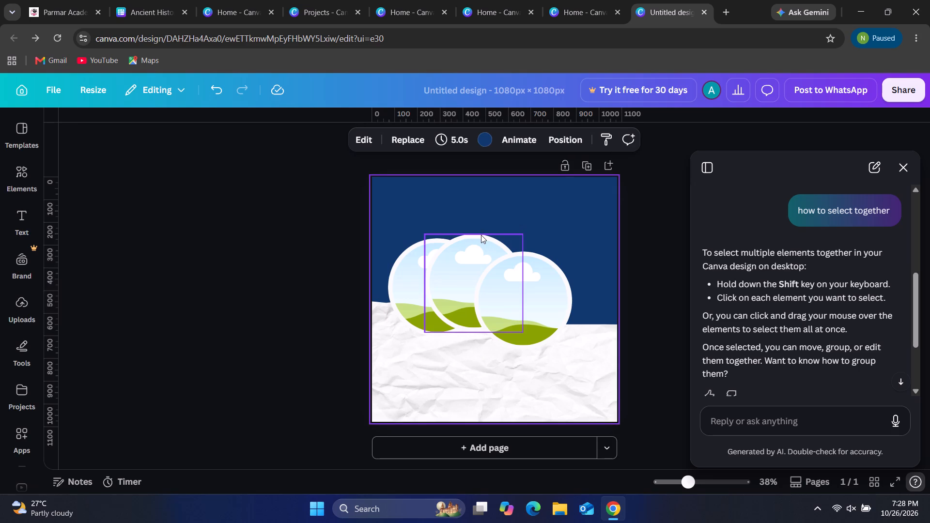
{"action": "left_click", "coordinate": [481, 235]}
{"action": "left_click", "coordinate": [478, 243], "text": "shift"}
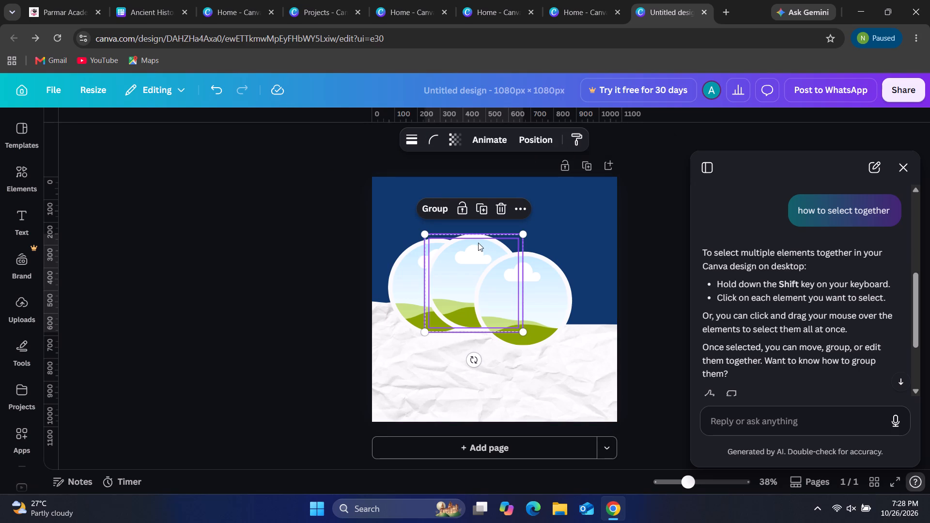
{"action": "left_click_drag", "start_coordinate": [478, 243], "coordinate": [512, 274], "text": "shift"}
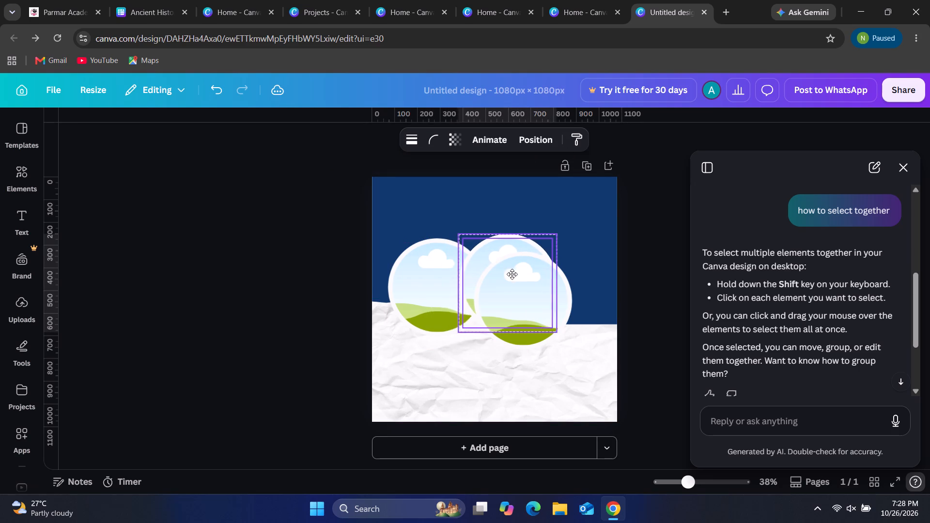
{"action": "left_click_drag", "start_coordinate": [512, 274], "coordinate": [520, 279], "text": "shift"}
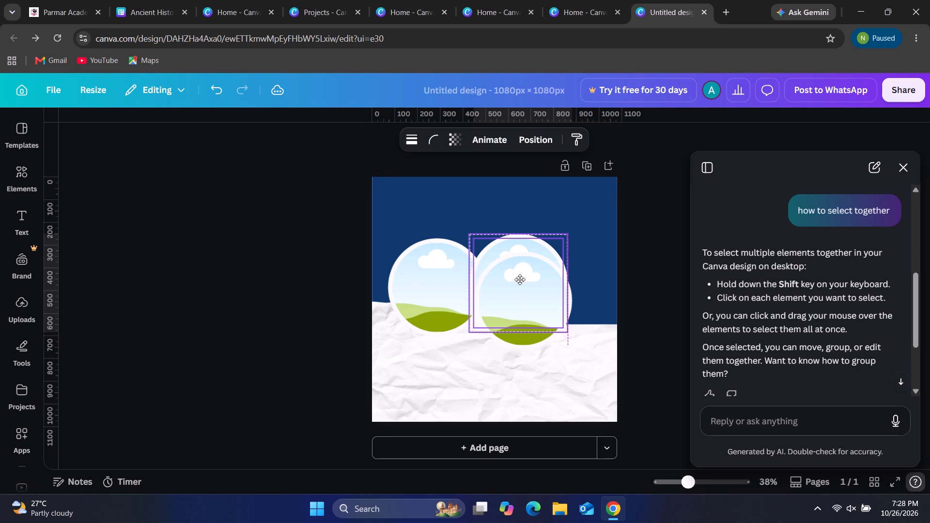
{"action": "left_click_drag", "start_coordinate": [520, 279], "coordinate": [505, 259], "text": "shift"}
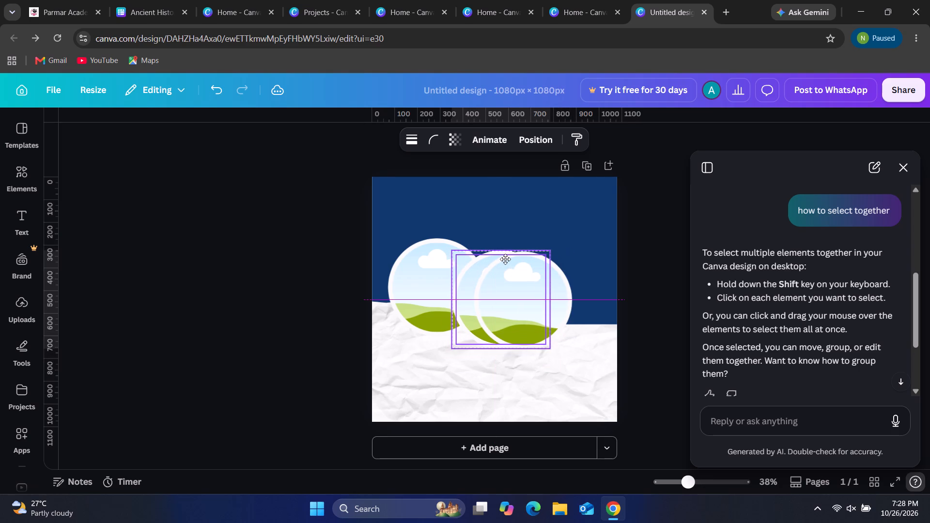
{"action": "left_click_drag", "start_coordinate": [505, 259], "coordinate": [492, 255], "text": "shift"}
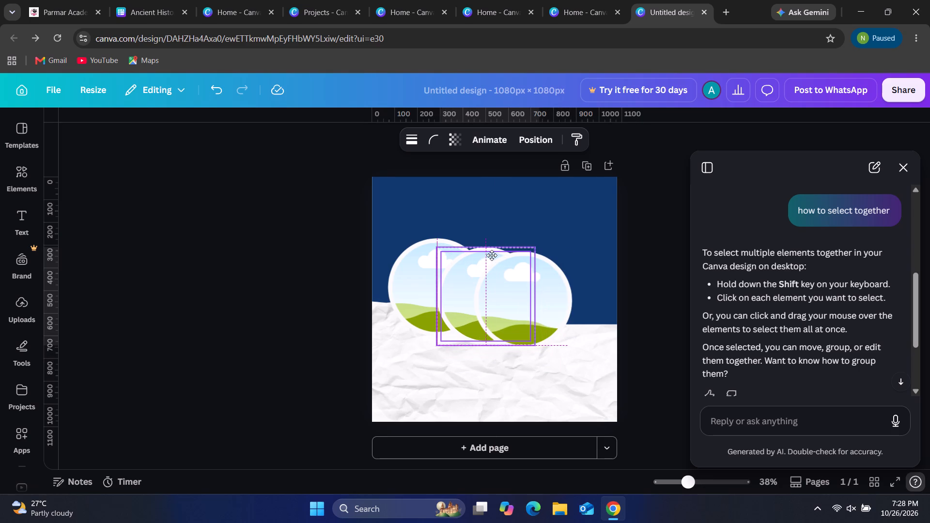
{"action": "left_click_drag", "start_coordinate": [492, 255], "coordinate": [490, 258], "text": "shift"}
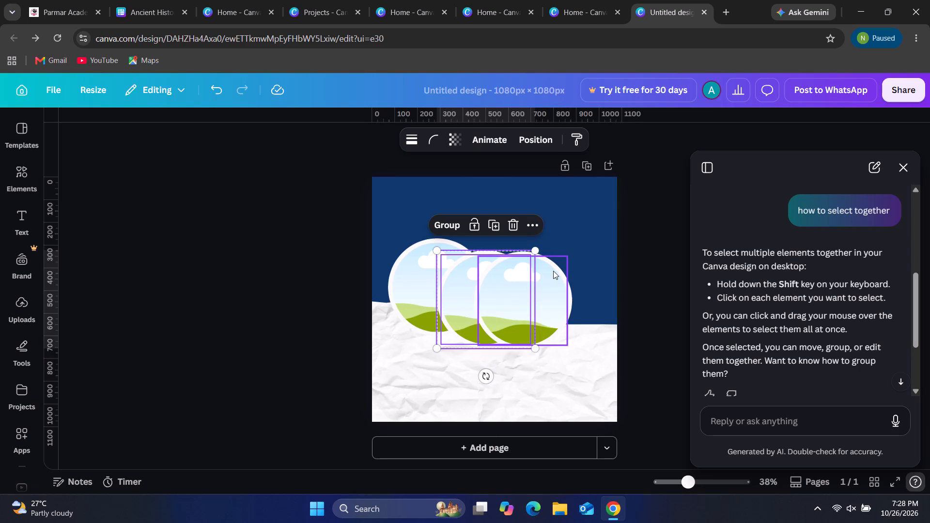
Move the rightmost white circle and its photo frame together down and right, finishing a descending diagonal row of three.
{"action": "left_click", "coordinate": [570, 292]}
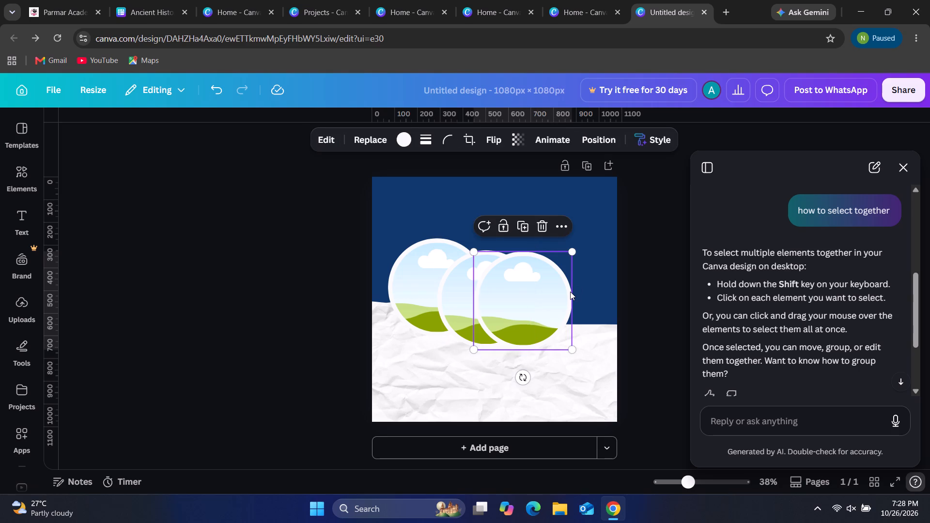
{"action": "left_click", "coordinate": [558, 293], "text": "shift"}
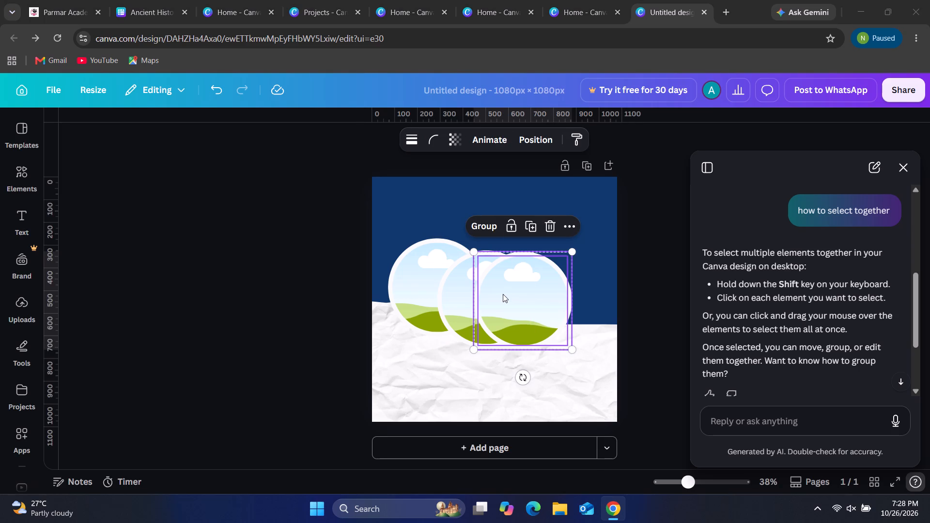
{"action": "left_click_drag", "start_coordinate": [503, 294], "coordinate": [540, 309], "text": "shift"}
{"action": "left_click_drag", "start_coordinate": [541, 301], "coordinate": [521, 302], "text": "shift"}
{"action": "left_click", "coordinate": [465, 200], "text": "shift"}
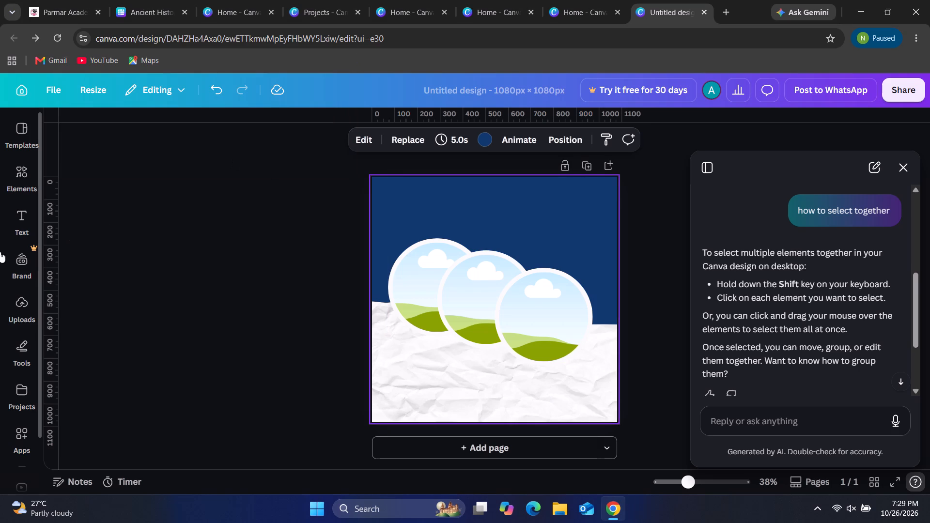
Search the elements for "shadow", show all graphics, and add the soft black oval shadow to the design.
{"action": "left_click", "coordinate": [13, 189], "text": "shift"}
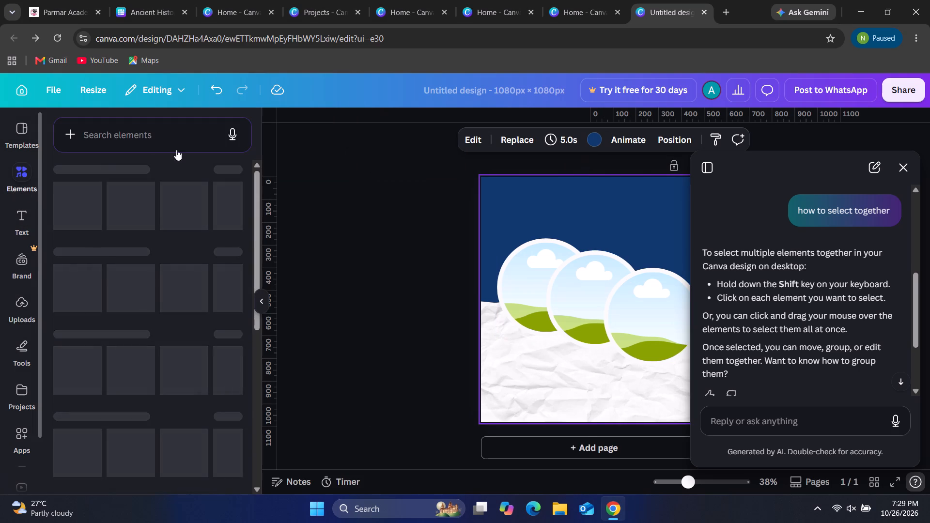
{"action": "left_click", "coordinate": [148, 143], "text": "shift"}
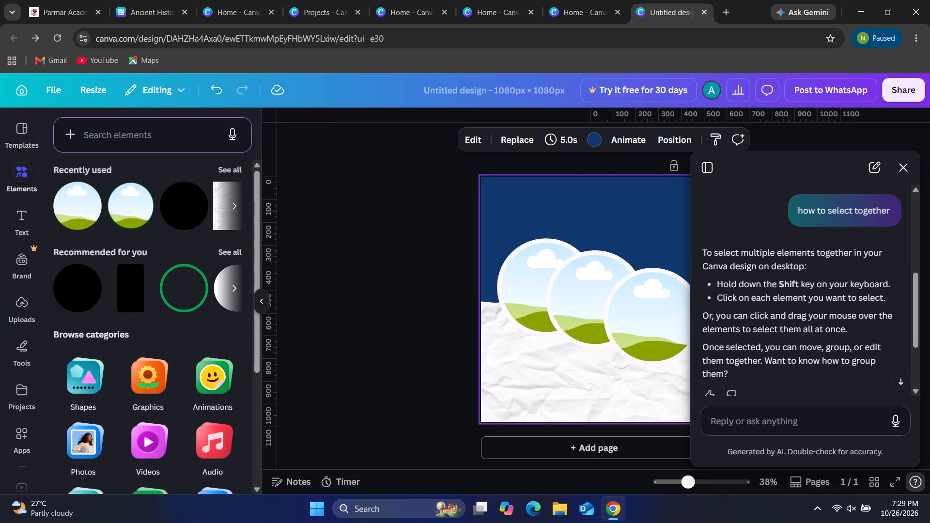
{"action": "left_click", "coordinate": [148, 143], "text": "shift"}
{"action": "left_click", "coordinate": [166, 130], "text": "shift"}
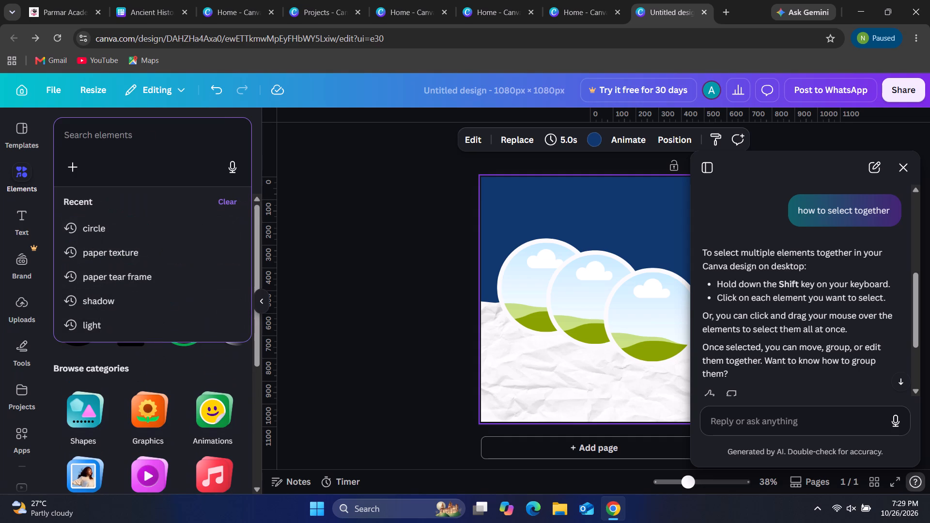
{"action": "type", "text": "SHADOW"}
{"action": "key", "text": "shift+Return"}
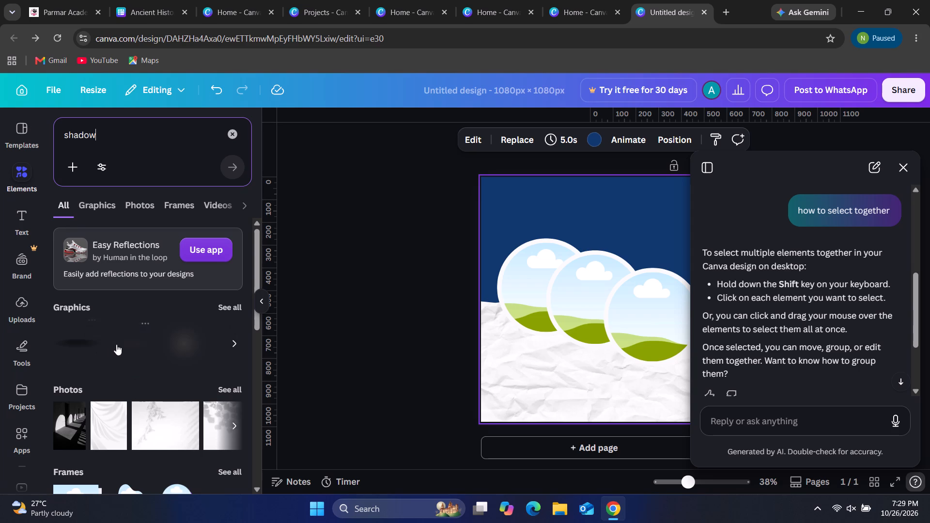
{"action": "left_click", "coordinate": [237, 307], "text": "shift"}
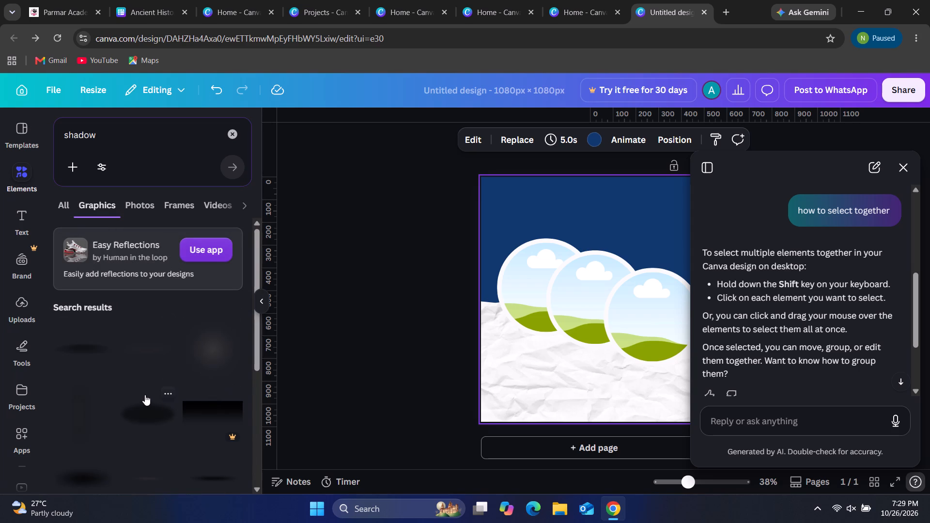
{"action": "scroll", "coordinate": [145, 395], "scroll_direction": "down", "scroll_amount": 4, "text": "shift"}
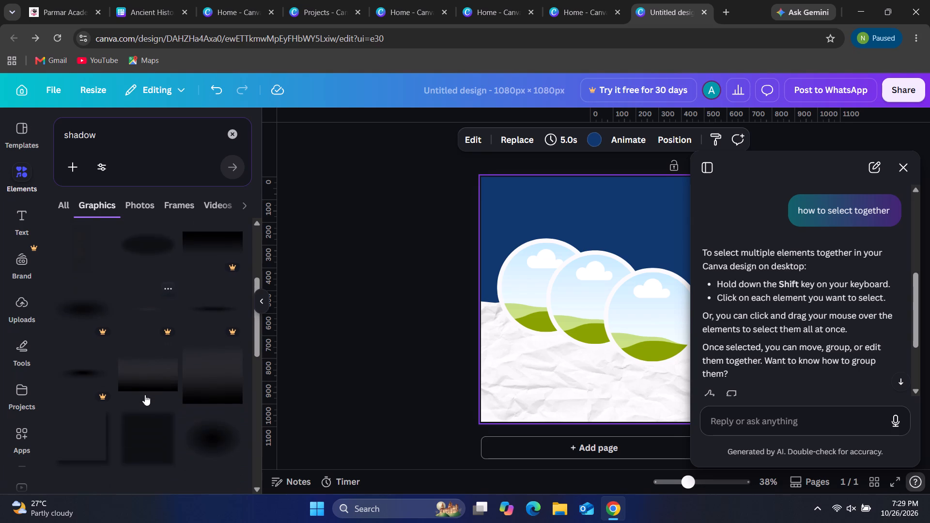
{"action": "scroll", "coordinate": [145, 395], "scroll_direction": "down", "scroll_amount": 2, "text": "shift"}
{"action": "left_click", "coordinate": [219, 413], "text": "shift"}
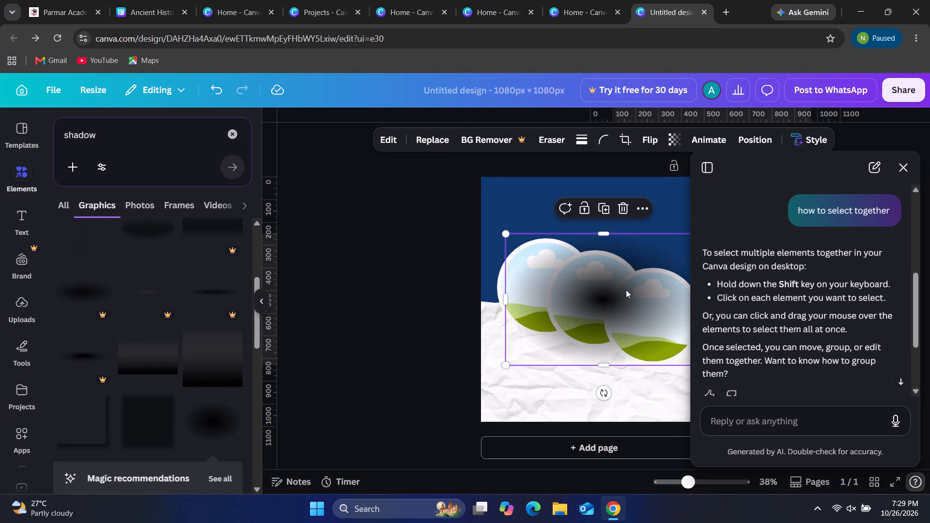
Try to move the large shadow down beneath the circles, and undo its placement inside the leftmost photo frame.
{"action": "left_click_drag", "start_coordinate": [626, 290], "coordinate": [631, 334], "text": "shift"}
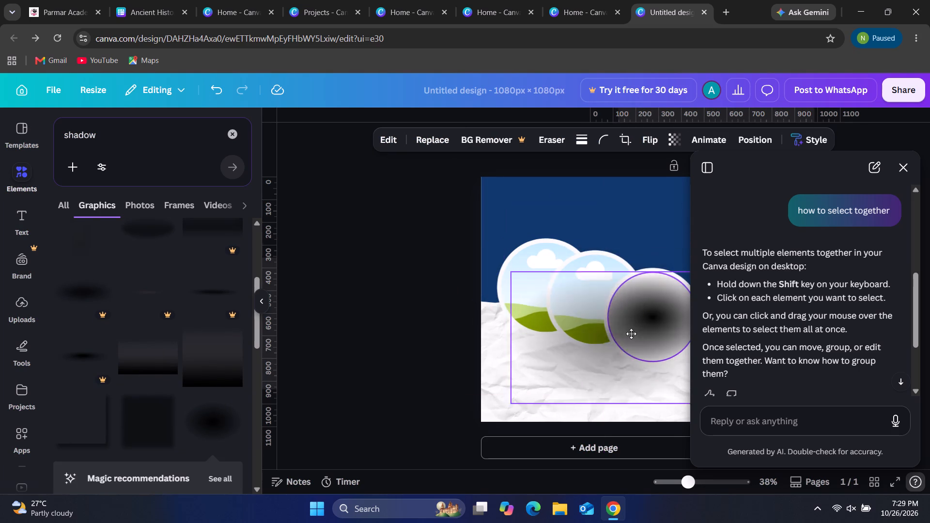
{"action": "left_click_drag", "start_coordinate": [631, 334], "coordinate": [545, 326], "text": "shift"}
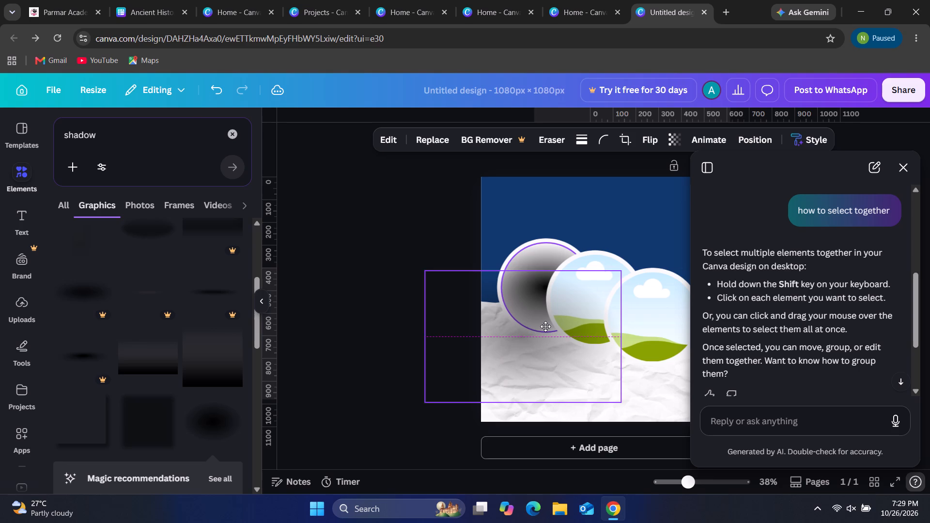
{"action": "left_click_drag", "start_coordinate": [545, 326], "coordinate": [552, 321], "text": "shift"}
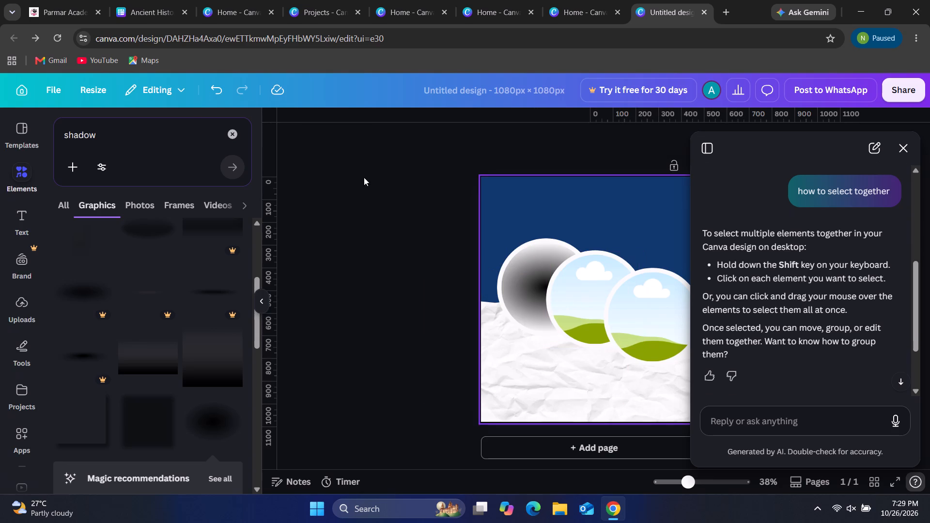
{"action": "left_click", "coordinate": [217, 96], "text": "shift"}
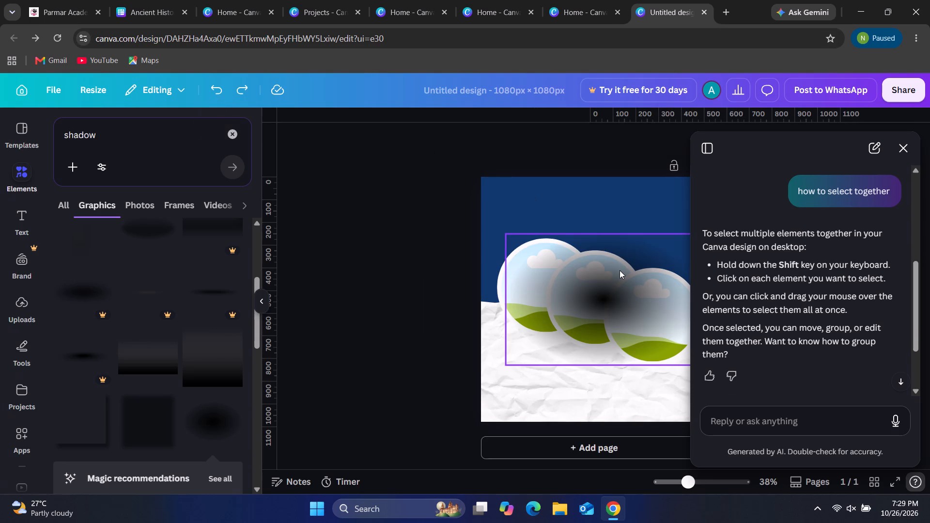
Move the shadow clear of the photo frames onto the upper-left blue background and shrink it to about half its width.
{"action": "left_click_drag", "start_coordinate": [620, 270], "coordinate": [573, 318], "text": "shift"}
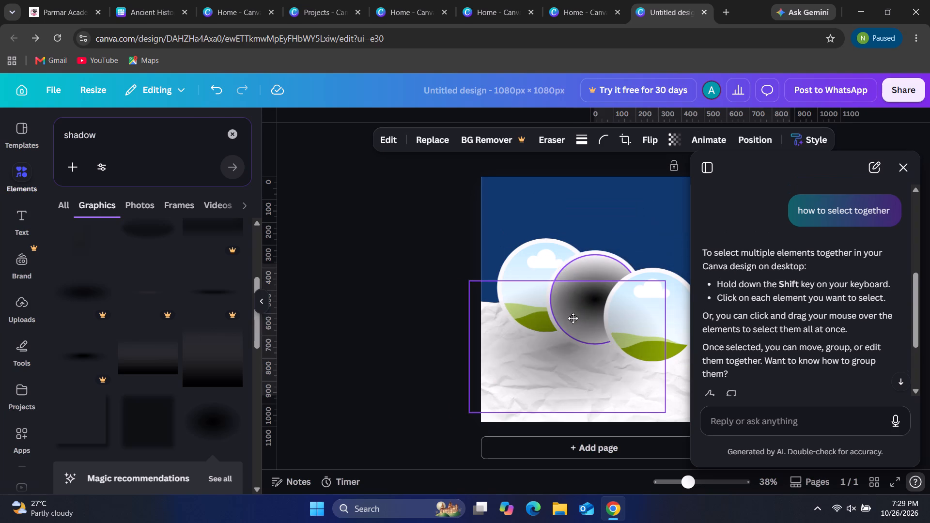
{"action": "left_click_drag", "start_coordinate": [573, 318], "coordinate": [539, 338], "text": "shift"}
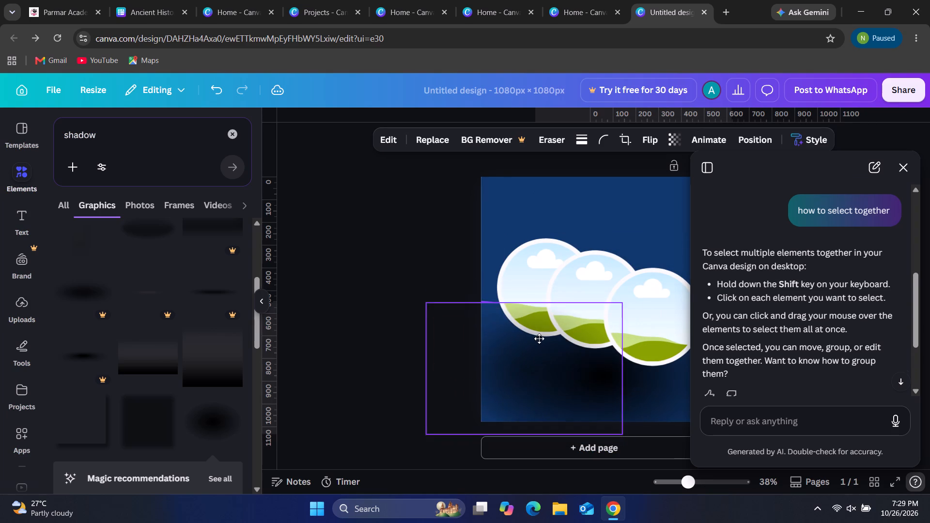
{"action": "left_click_drag", "start_coordinate": [539, 338], "coordinate": [565, 196], "text": "shift"}
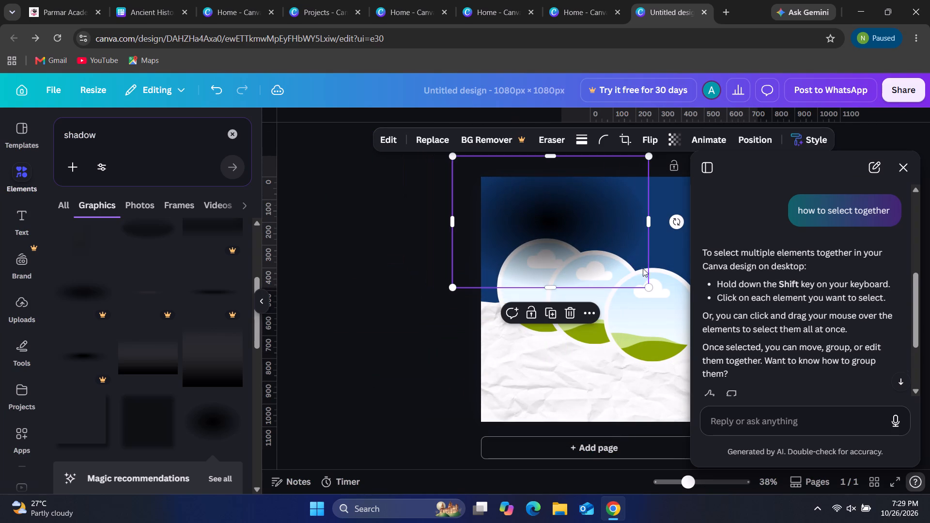
{"action": "left_click_drag", "start_coordinate": [650, 291], "coordinate": [548, 249], "text": "shift"}
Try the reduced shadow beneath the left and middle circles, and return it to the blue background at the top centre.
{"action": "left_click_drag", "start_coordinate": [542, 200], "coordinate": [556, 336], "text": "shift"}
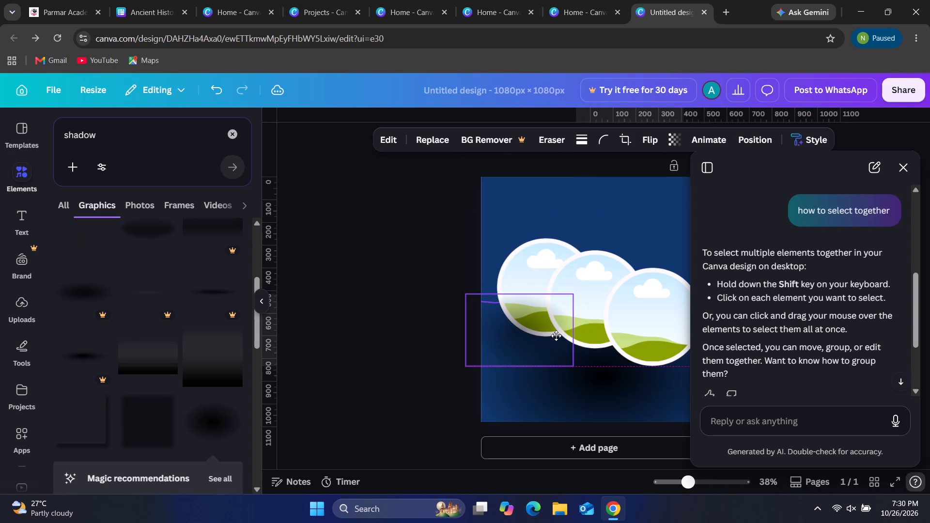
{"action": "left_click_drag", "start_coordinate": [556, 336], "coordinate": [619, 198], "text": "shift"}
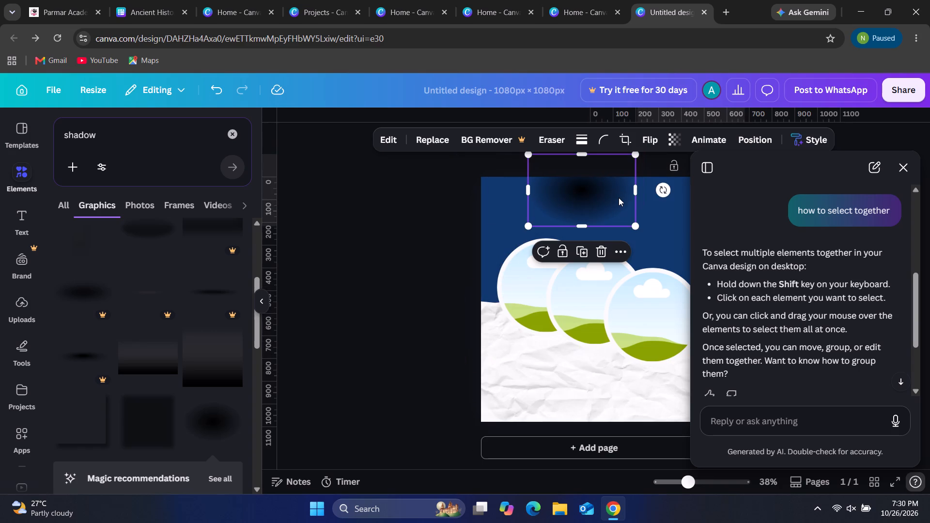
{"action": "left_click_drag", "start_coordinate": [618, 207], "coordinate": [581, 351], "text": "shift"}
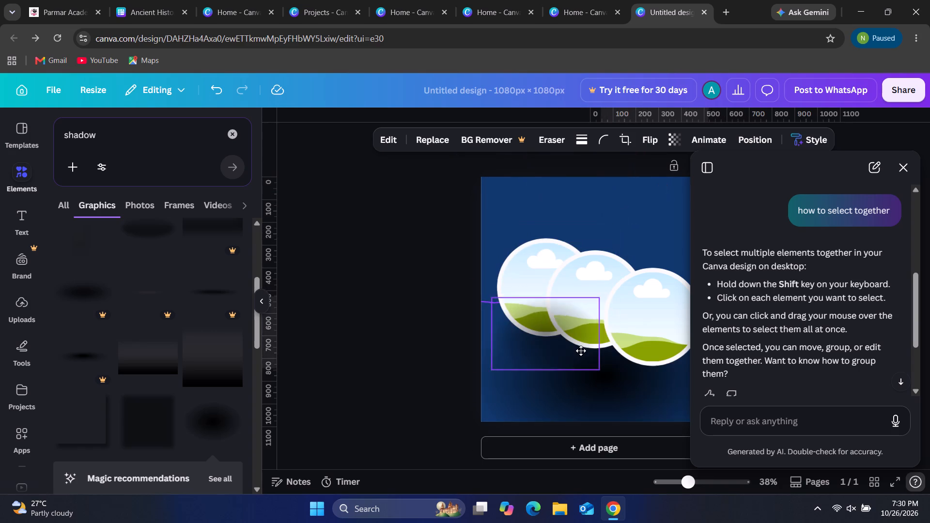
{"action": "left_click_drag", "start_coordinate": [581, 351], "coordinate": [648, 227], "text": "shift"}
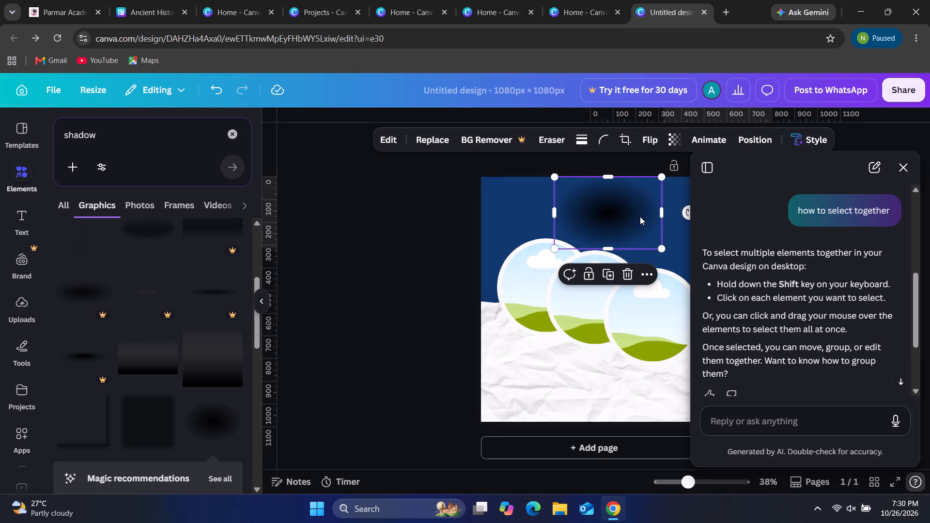
Close the AI assistant chat that covers part of the canvas.
{"action": "left_click", "coordinate": [640, 216], "text": "shift"}
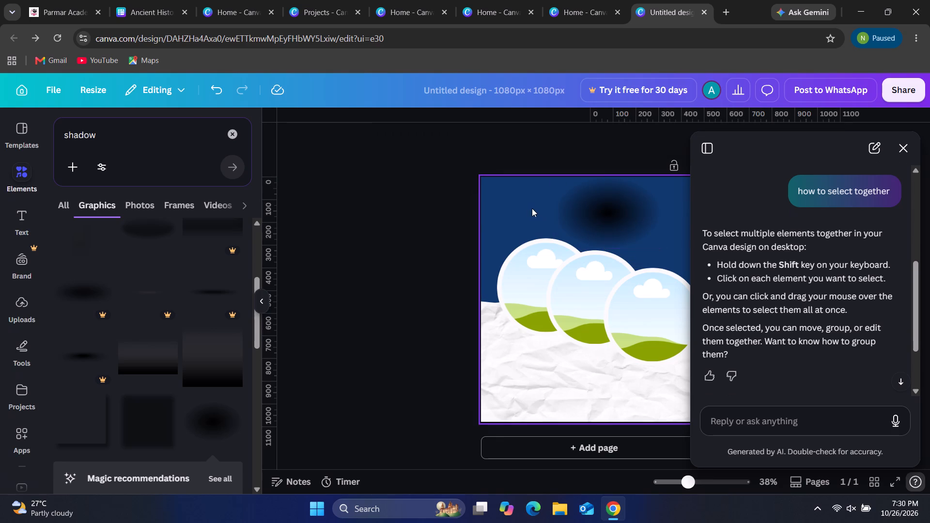
{"action": "left_click", "coordinate": [523, 213], "text": "shift"}
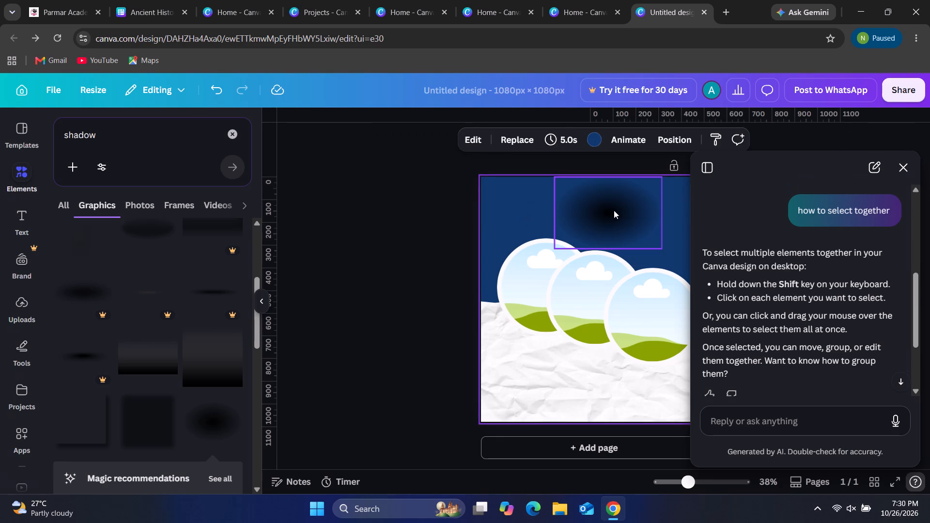
{"action": "left_click", "coordinate": [614, 210], "text": "shift"}
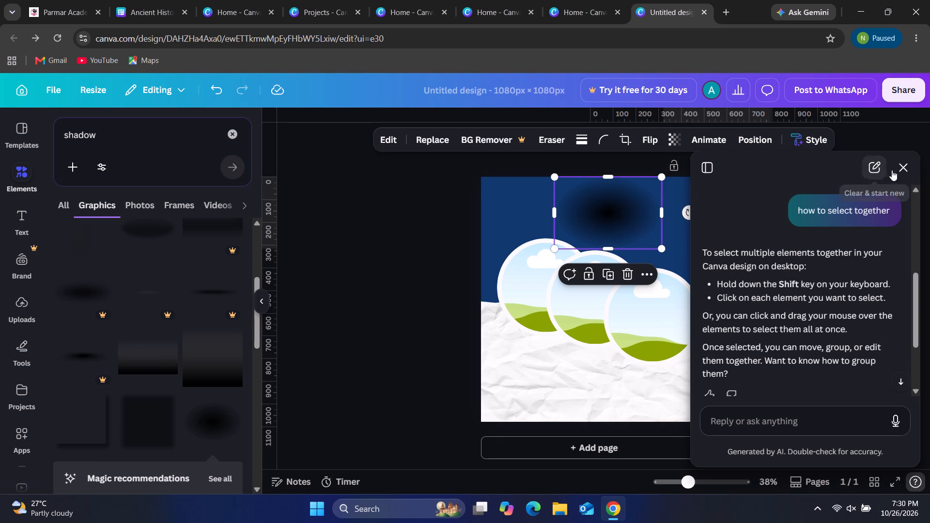
{"action": "left_click", "coordinate": [900, 161], "text": "shift"}
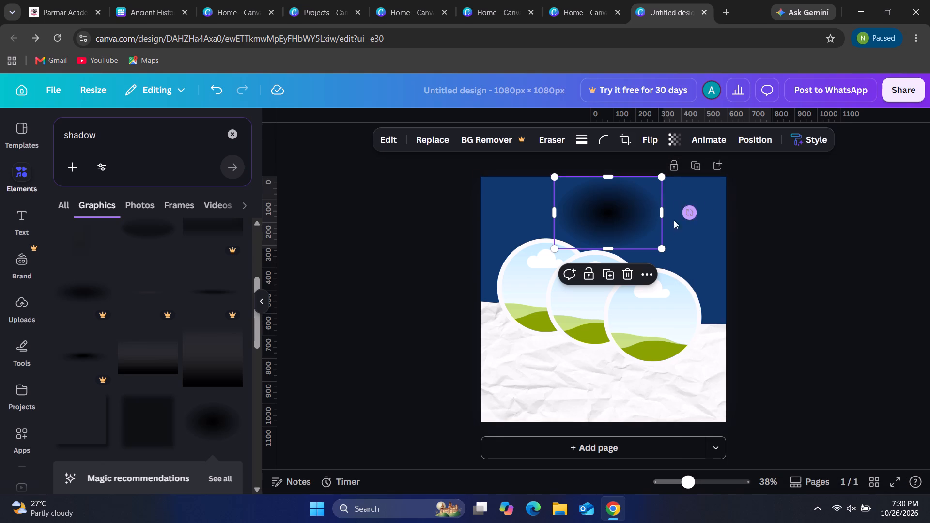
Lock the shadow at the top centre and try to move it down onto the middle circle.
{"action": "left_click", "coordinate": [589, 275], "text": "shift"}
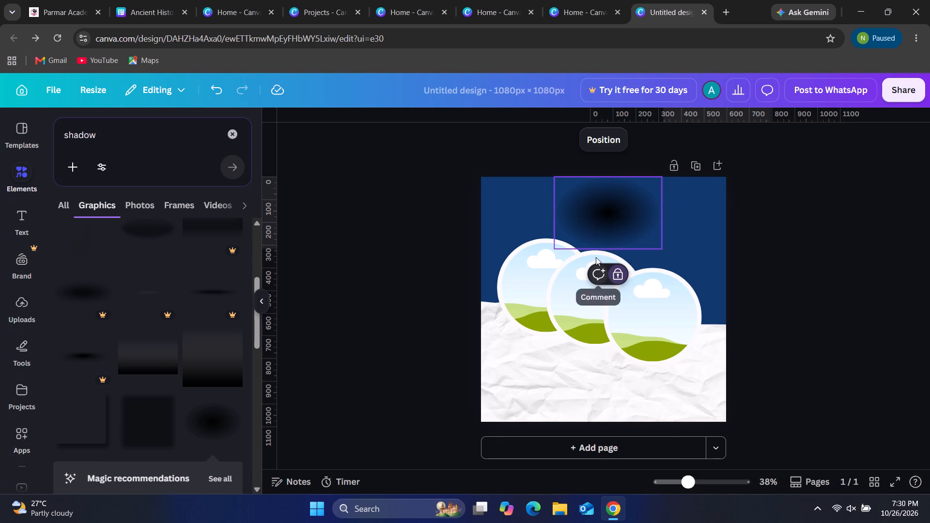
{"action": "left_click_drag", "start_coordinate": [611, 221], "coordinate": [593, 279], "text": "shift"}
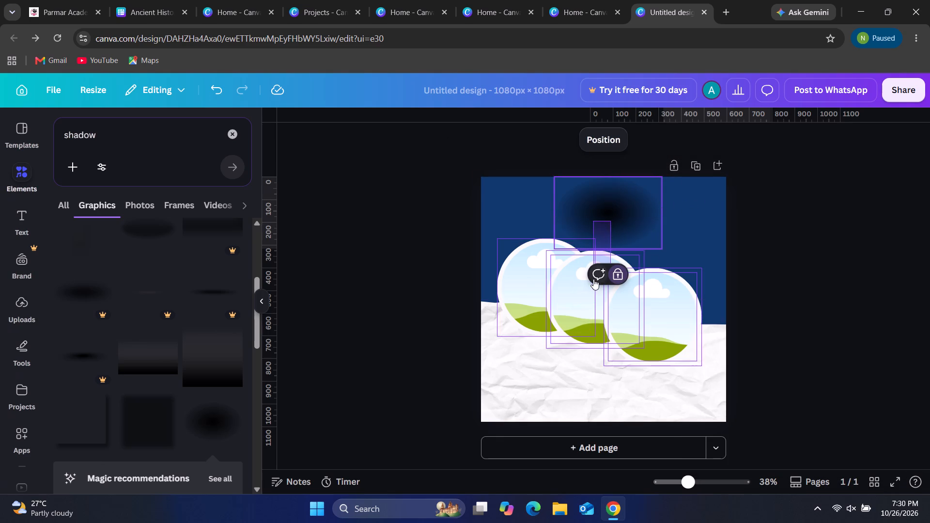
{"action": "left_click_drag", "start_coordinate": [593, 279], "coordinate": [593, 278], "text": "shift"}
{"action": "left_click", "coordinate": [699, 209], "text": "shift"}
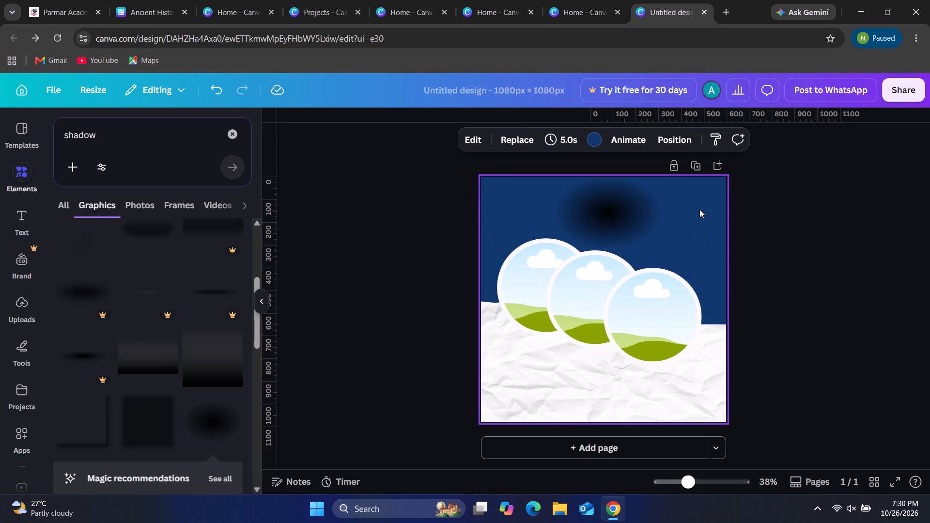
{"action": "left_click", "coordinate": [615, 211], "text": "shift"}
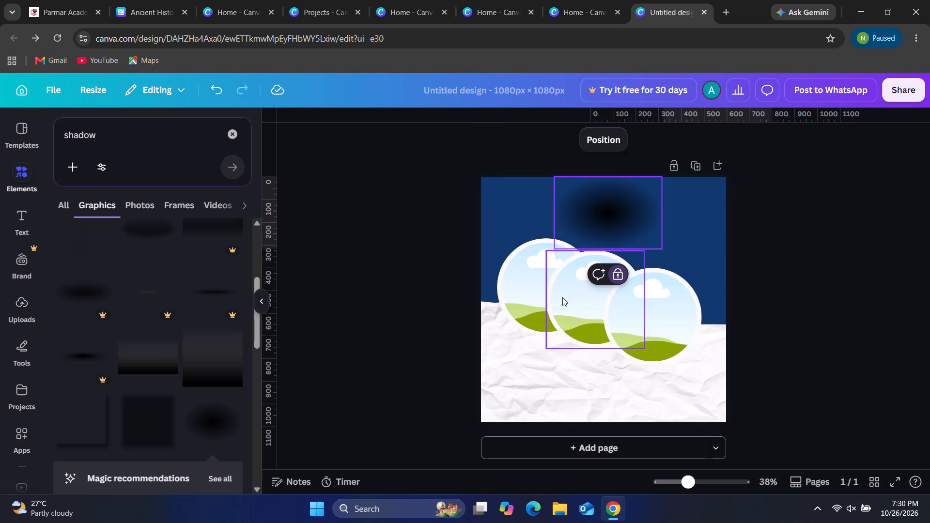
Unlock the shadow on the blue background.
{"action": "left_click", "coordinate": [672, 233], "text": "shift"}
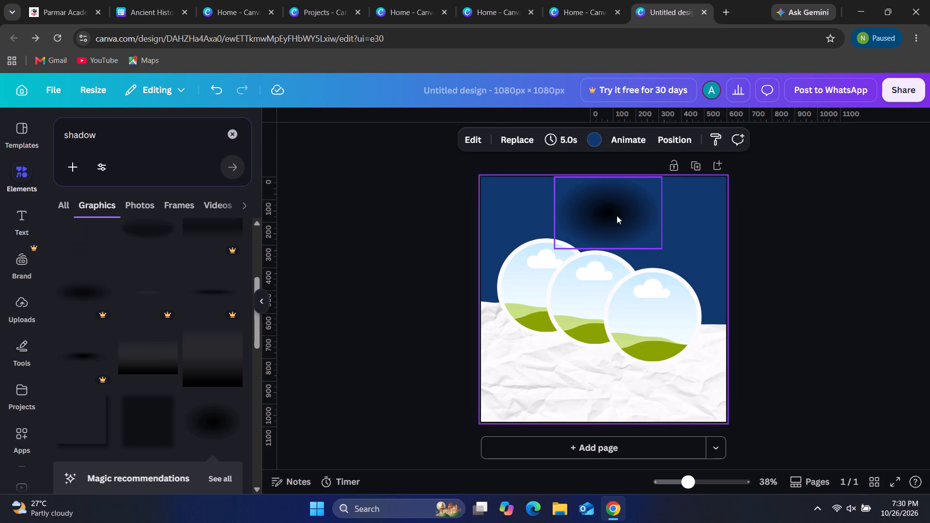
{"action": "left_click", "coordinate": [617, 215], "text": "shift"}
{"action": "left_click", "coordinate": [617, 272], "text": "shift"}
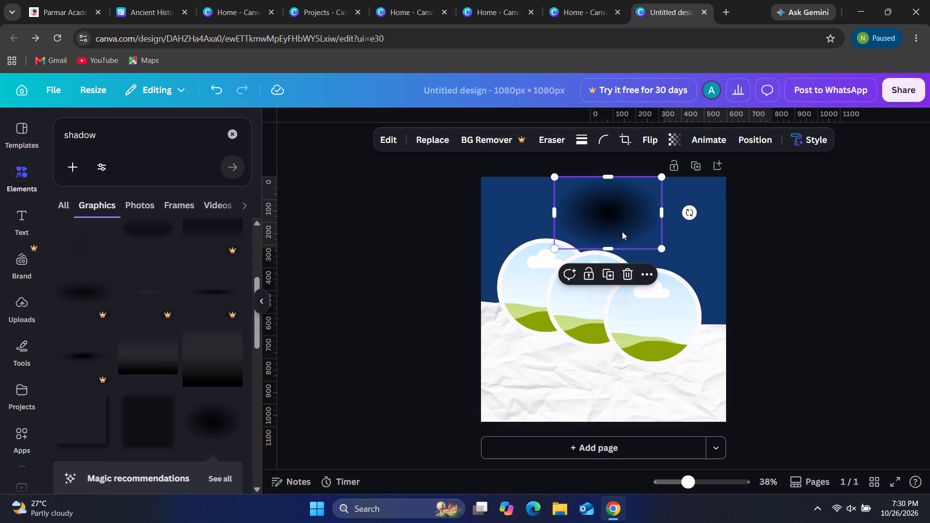
Move the shadow to the right edge of the blue background, just above the rightmost circle.
{"action": "left_click_drag", "start_coordinate": [616, 217], "coordinate": [665, 256], "text": "shift"}
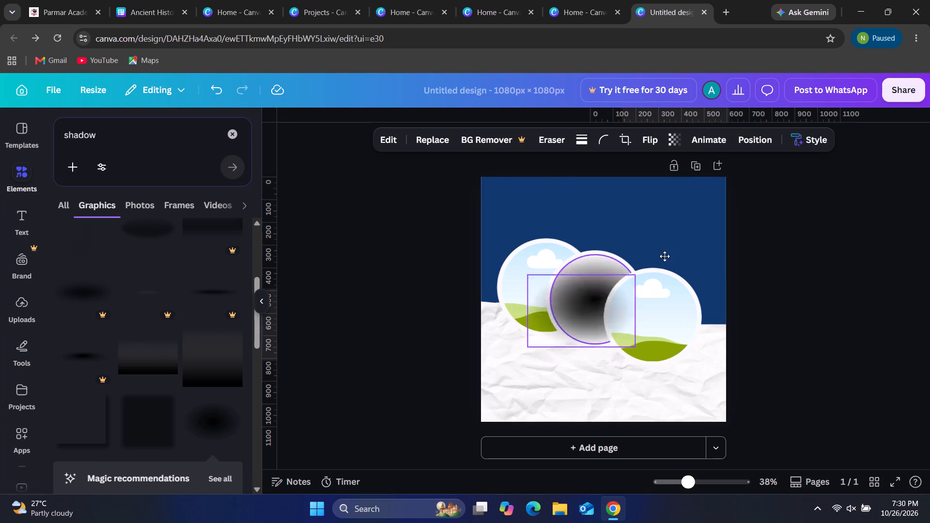
{"action": "left_click_drag", "start_coordinate": [665, 256], "coordinate": [695, 237], "text": "shift"}
Lock the torn-paper image in the lower half of the design.
{"action": "left_click", "coordinate": [575, 369], "text": "shift"}
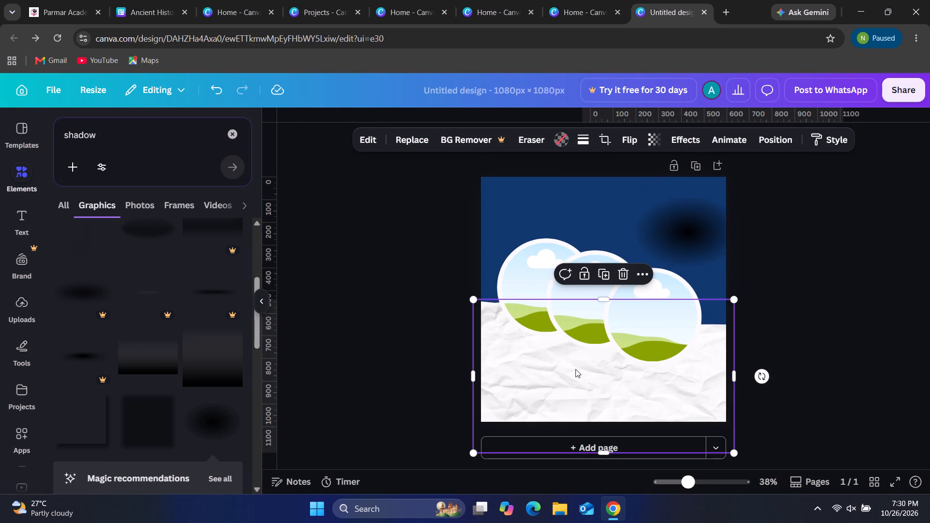
{"action": "left_click", "coordinate": [589, 272], "text": "shift"}
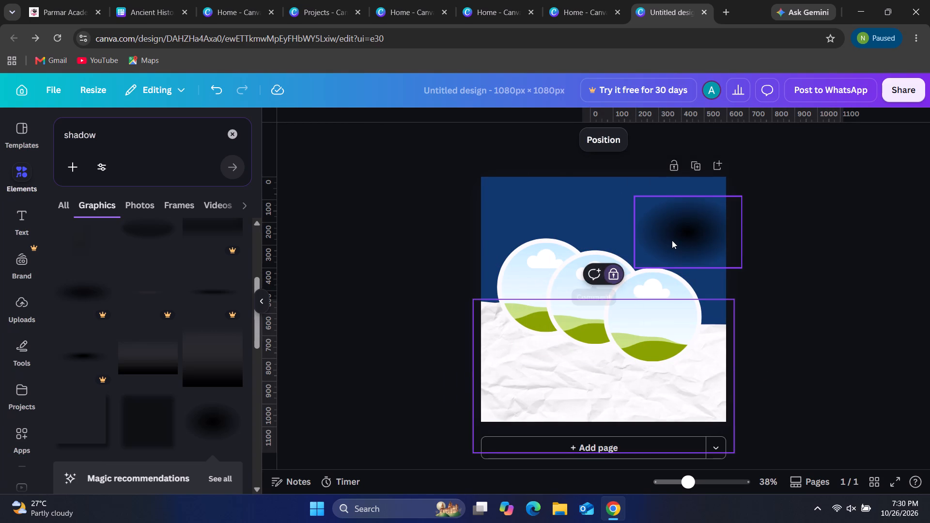
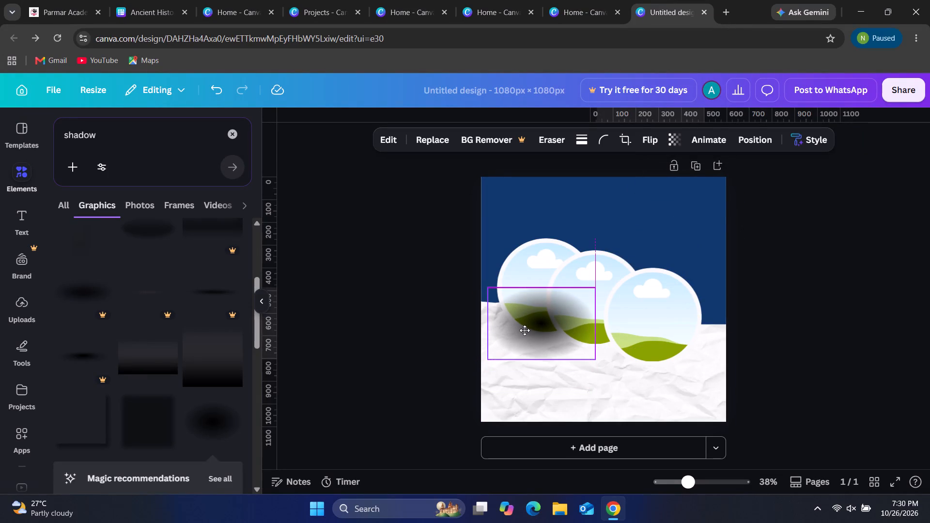
Duplicate the shadow on the leftmost circle and place the copy over the lower part of the middle circle.
{"action": "left_click", "coordinate": [539, 259], "text": "shift"}
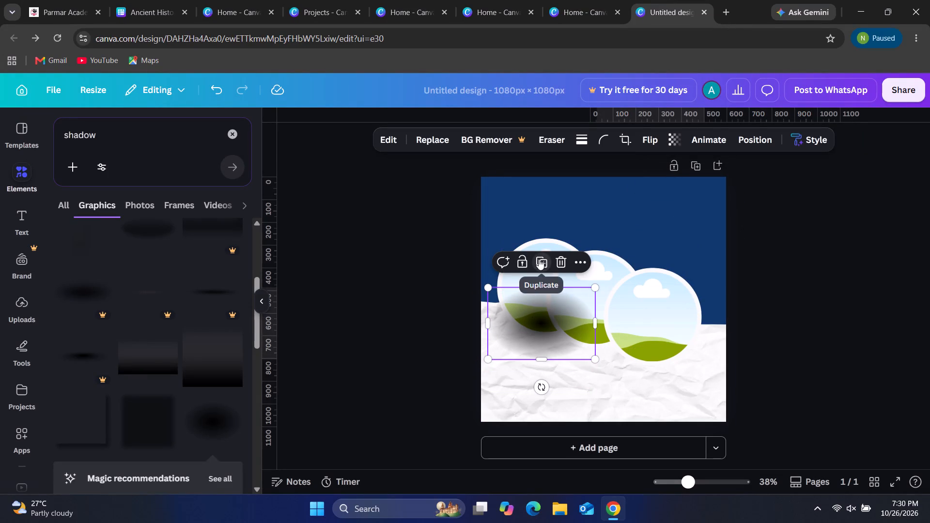
{"action": "left_click_drag", "start_coordinate": [543, 338], "coordinate": [581, 359], "text": "shift"}
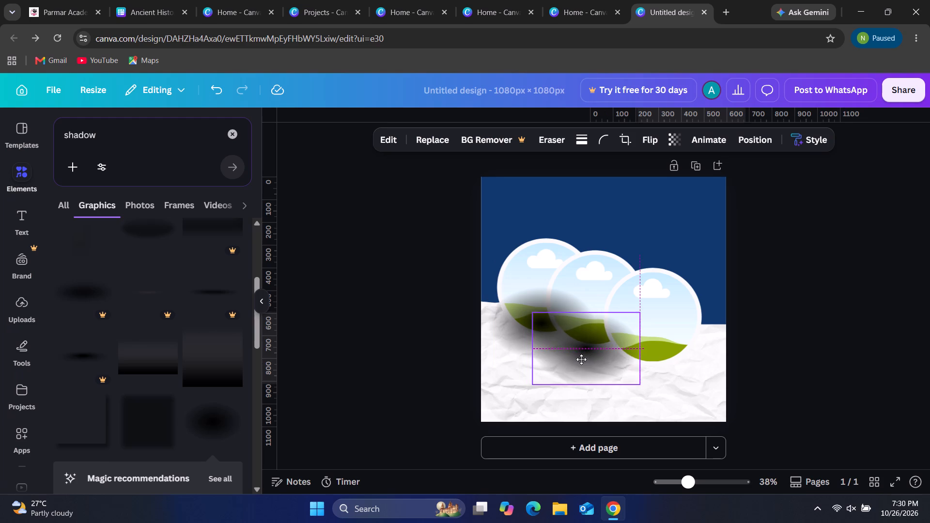
{"action": "left_click_drag", "start_coordinate": [581, 359], "coordinate": [581, 348], "text": "shift"}
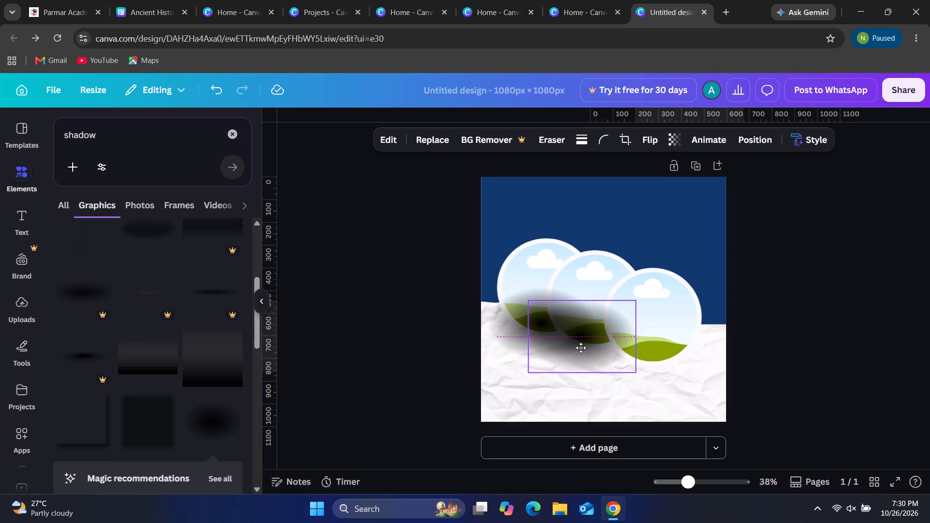
{"action": "left_click_drag", "start_coordinate": [581, 348], "coordinate": [581, 347], "text": "shift"}
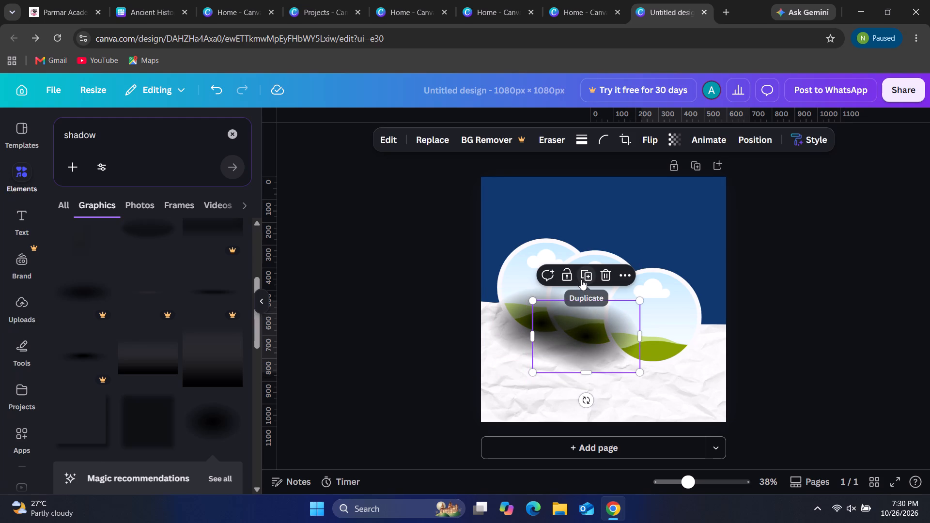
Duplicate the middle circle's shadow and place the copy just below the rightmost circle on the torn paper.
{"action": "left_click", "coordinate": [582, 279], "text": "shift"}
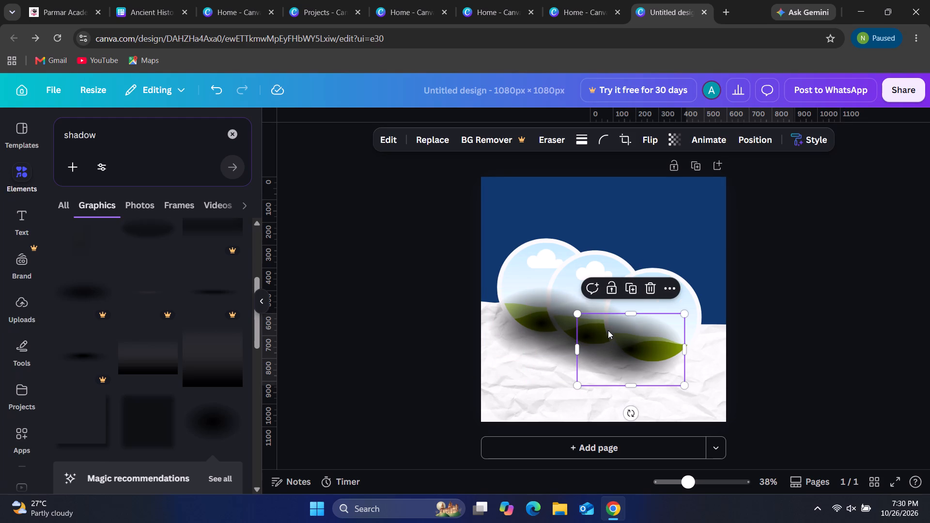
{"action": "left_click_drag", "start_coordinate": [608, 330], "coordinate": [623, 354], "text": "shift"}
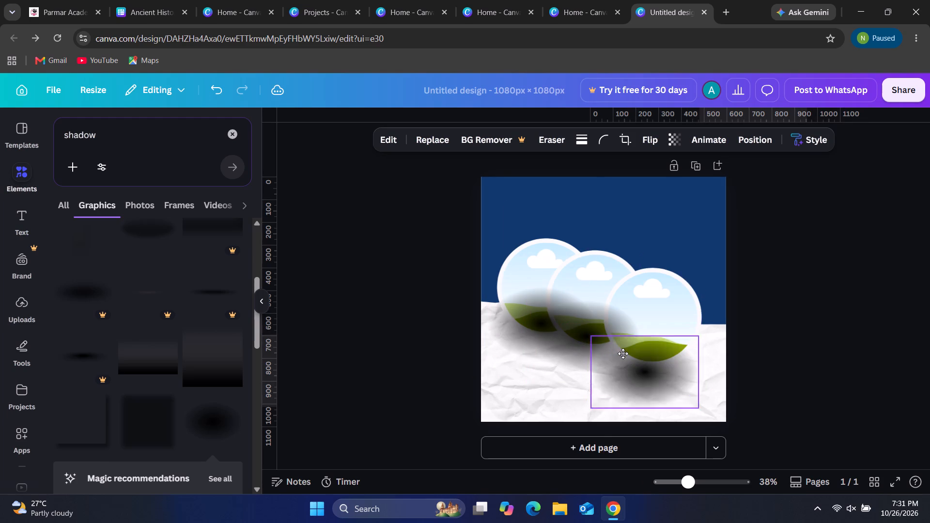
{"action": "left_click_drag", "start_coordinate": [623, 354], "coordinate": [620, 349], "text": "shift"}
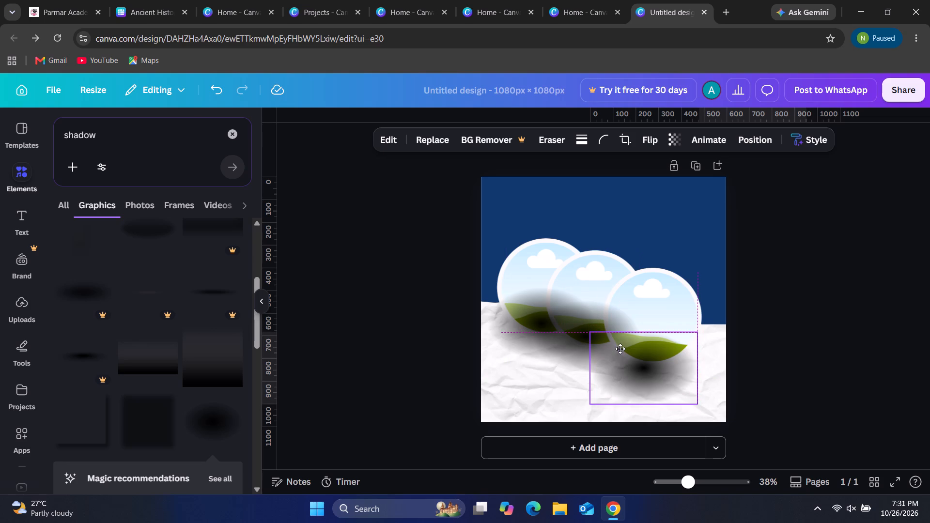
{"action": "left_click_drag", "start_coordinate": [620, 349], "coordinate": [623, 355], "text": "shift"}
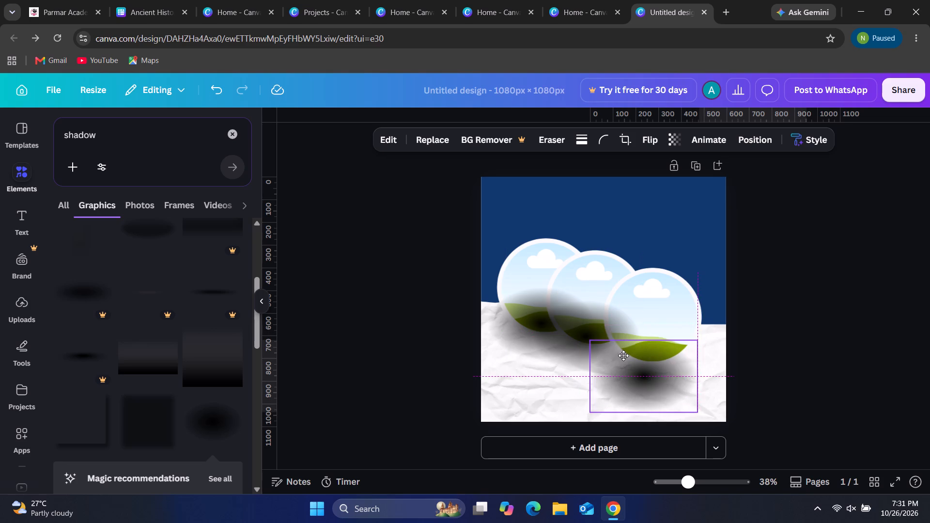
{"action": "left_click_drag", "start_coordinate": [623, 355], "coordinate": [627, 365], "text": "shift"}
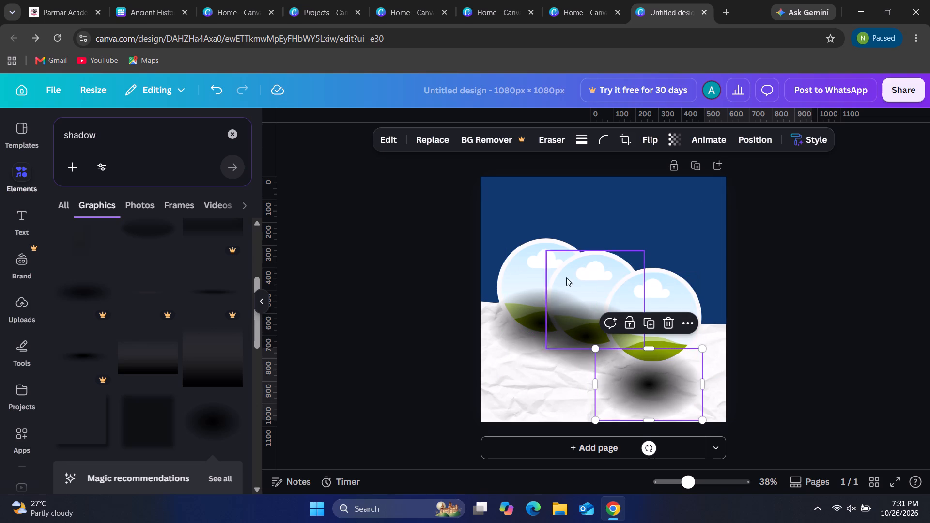
Send the middle circle's shadow backward two layers, behind the rightmost circle's photo frame.
{"action": "left_click", "coordinate": [573, 321], "text": "shift"}
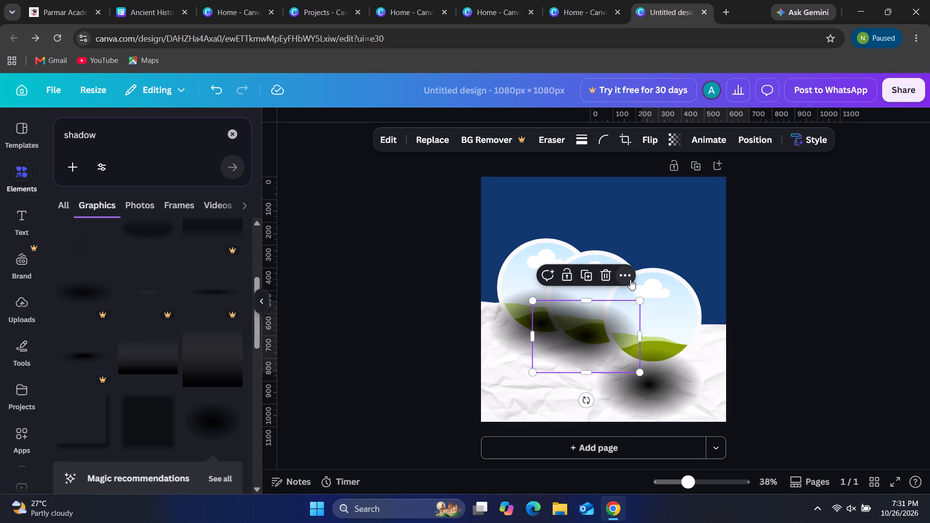
{"action": "left_click", "coordinate": [626, 276], "text": "shift"}
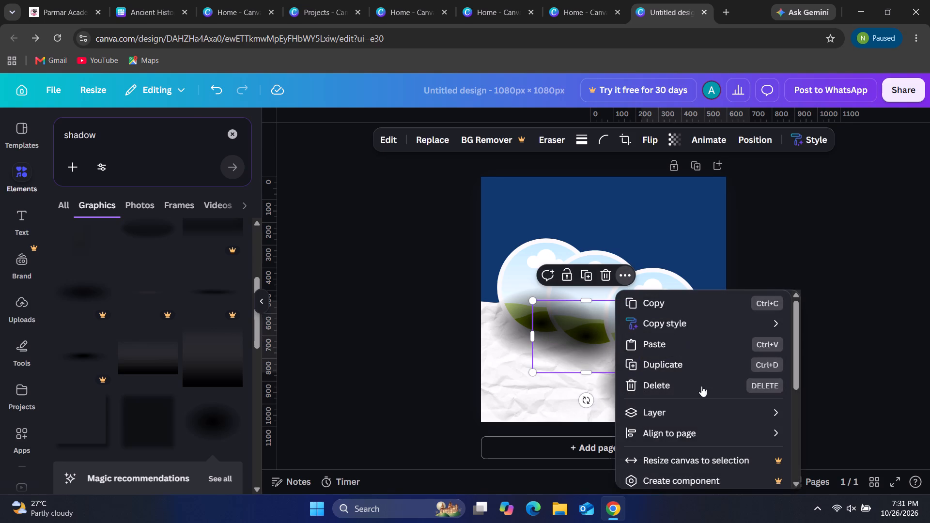
{"action": "left_click", "coordinate": [669, 403], "text": "shift"}
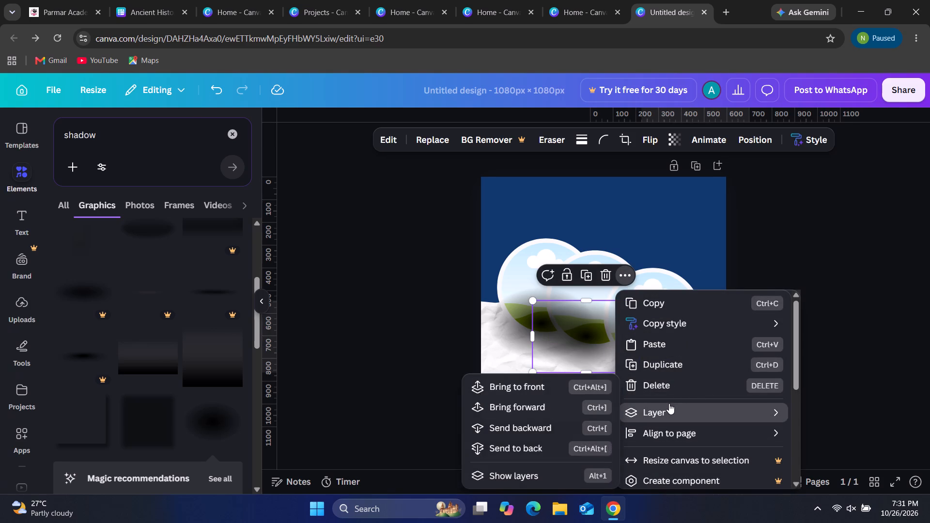
{"action": "left_click", "coordinate": [531, 425], "text": "shift"}
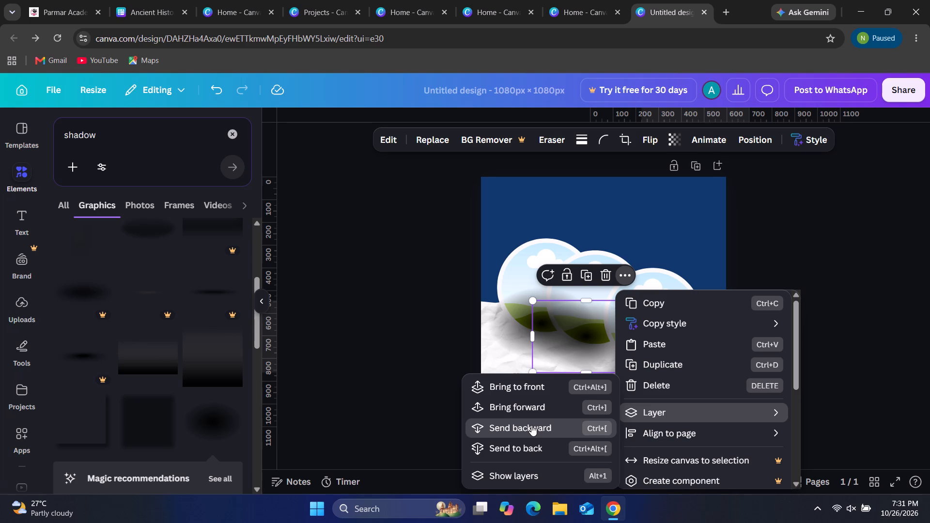
{"action": "left_click", "coordinate": [531, 425], "text": "shift"}
Send the leftmost circle's shadow backward through the layers until it sits behind the middle circle and the leftmost photo frame.
{"action": "left_click", "coordinate": [526, 321], "text": "shift"}
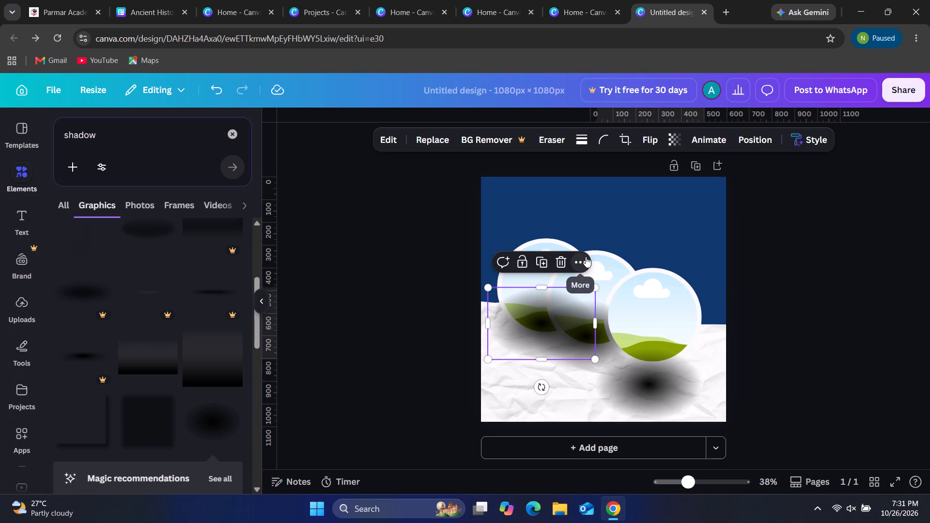
{"action": "left_click", "coordinate": [586, 257], "text": "shift"}
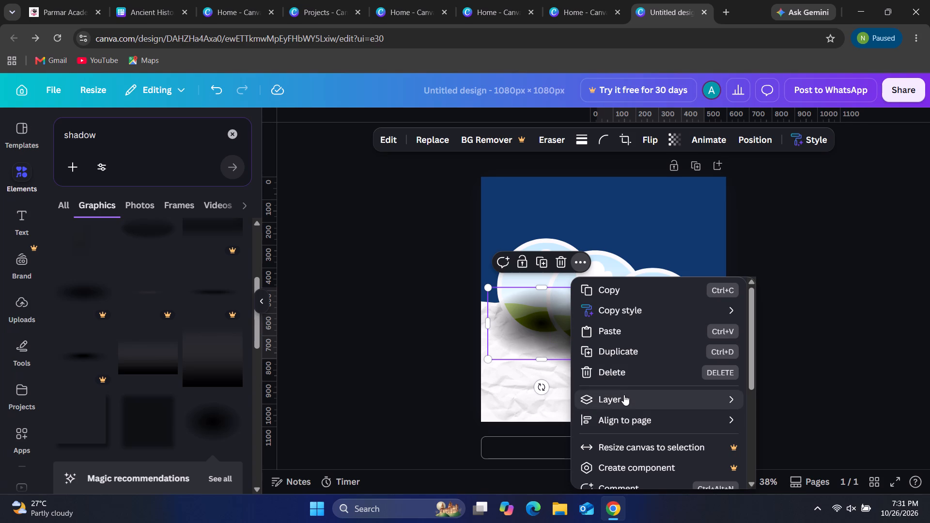
{"action": "left_click", "coordinate": [624, 395], "text": "shift"}
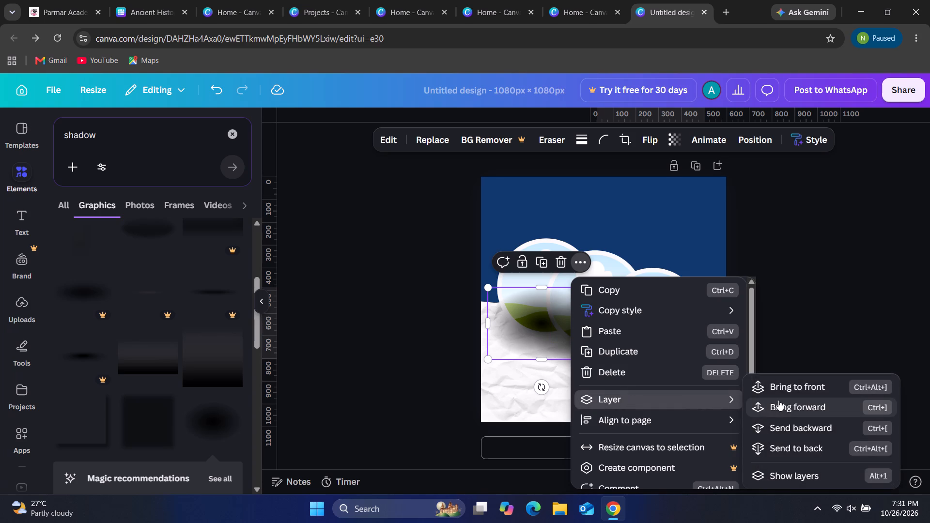
{"action": "left_click", "coordinate": [778, 400], "text": "shift"}
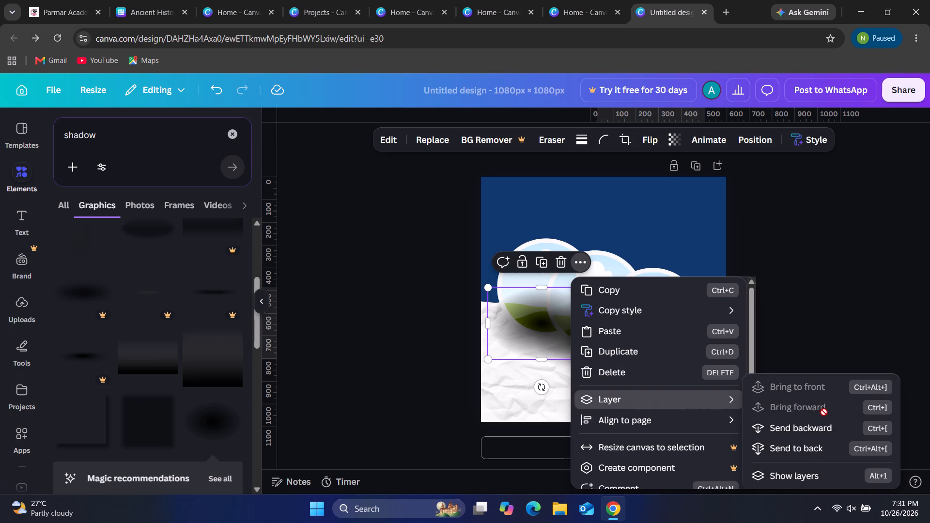
{"action": "left_click", "coordinate": [820, 425], "text": "shift"}
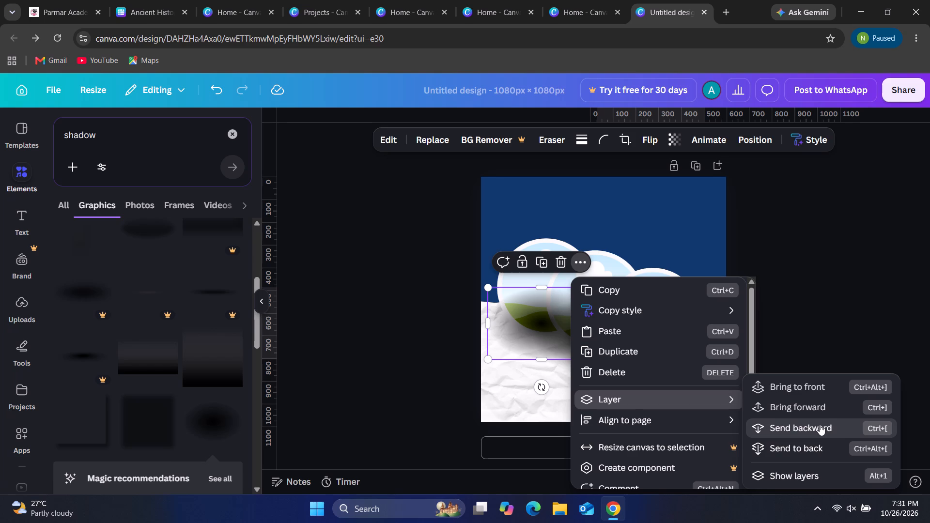
{"action": "left_click", "coordinate": [820, 425], "text": "shift"}
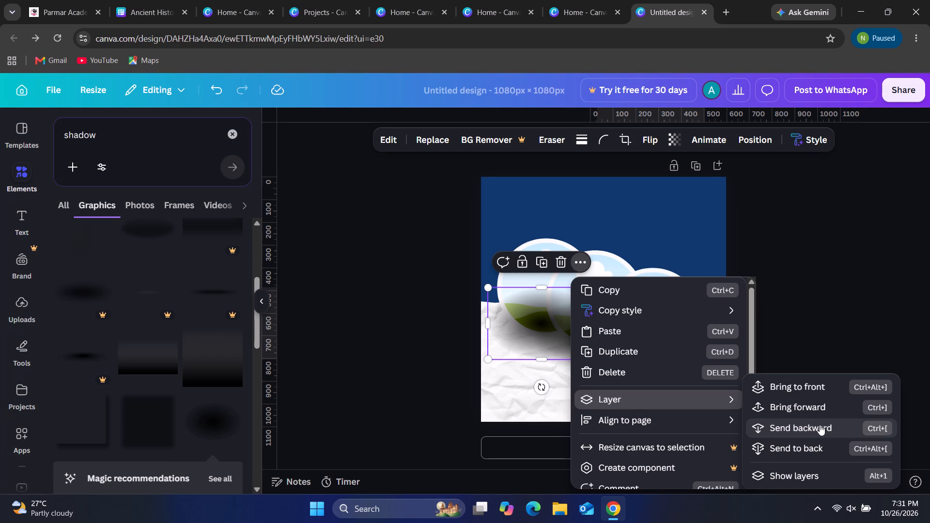
{"action": "left_click", "coordinate": [820, 425], "text": "shift"}
{"action": "left_click", "coordinate": [820, 425], "text": "shift"}
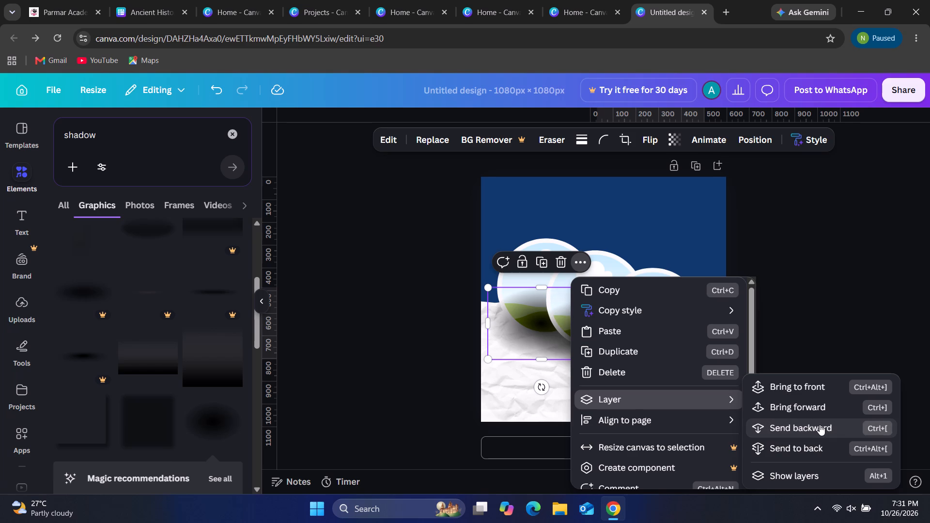
{"action": "left_click", "coordinate": [820, 425], "text": "shift"}
{"action": "left_click", "coordinate": [867, 297], "text": "shift"}
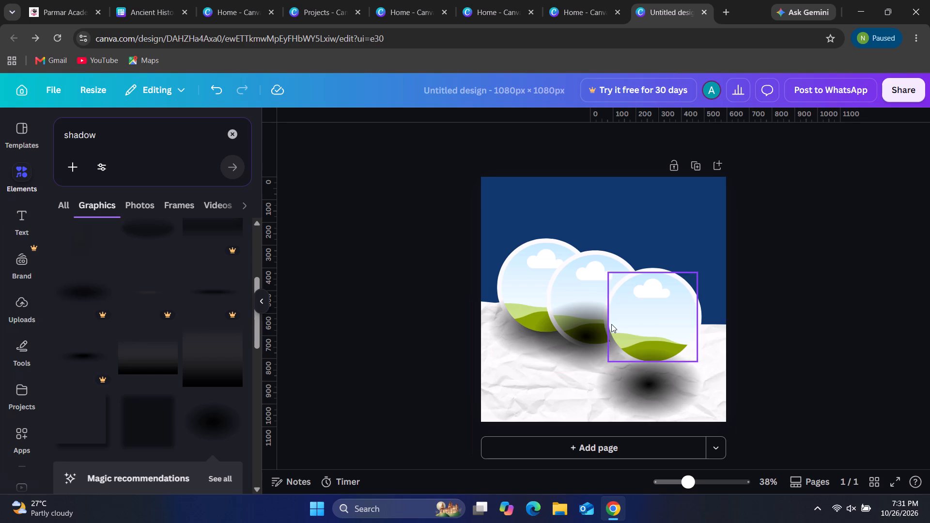
Send the middle circle's shadow backward three more layers, behind the middle photo frame and its white border.
{"action": "left_click", "coordinate": [585, 328], "text": "shift"}
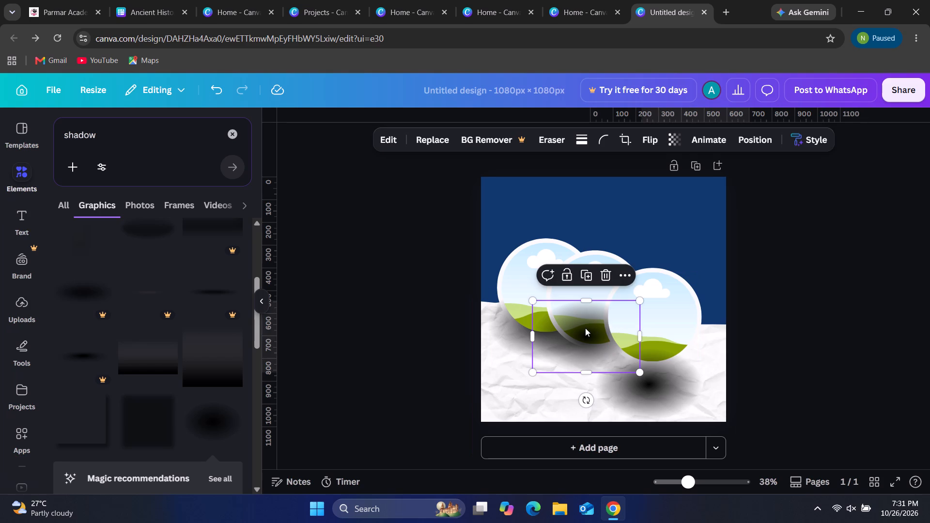
{"action": "left_click", "coordinate": [623, 274], "text": "shift"}
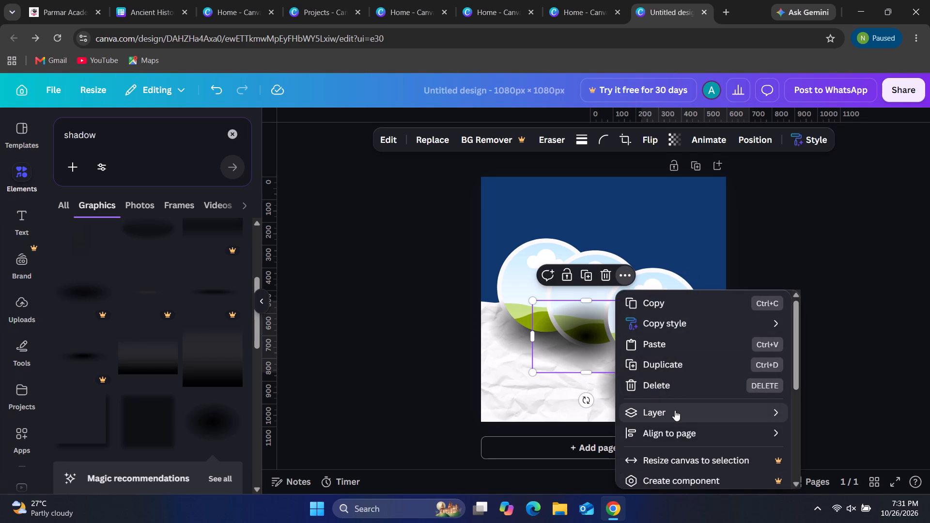
{"action": "left_click", "coordinate": [675, 410], "text": "shift"}
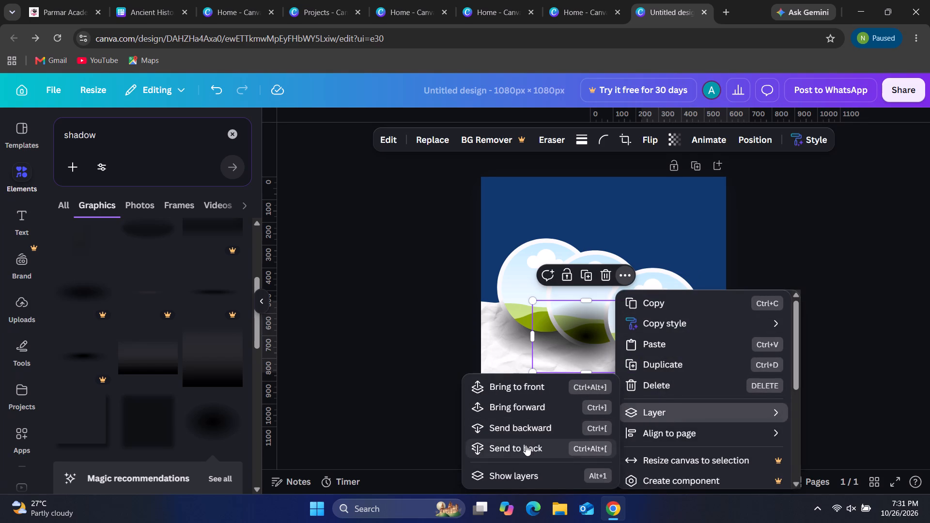
{"action": "left_click", "coordinate": [533, 429], "text": "shift"}
{"action": "left_click", "coordinate": [533, 429], "text": "shift"}
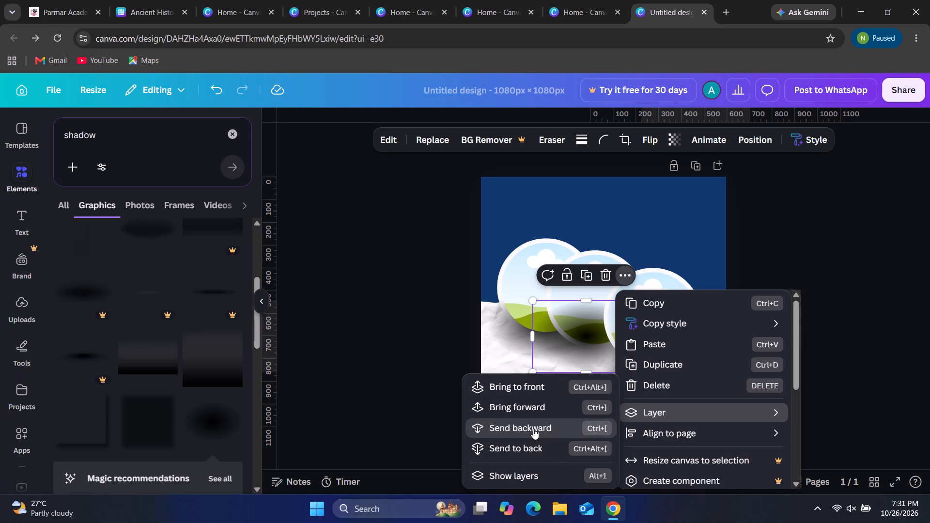
{"action": "left_click", "coordinate": [533, 429], "text": "shift"}
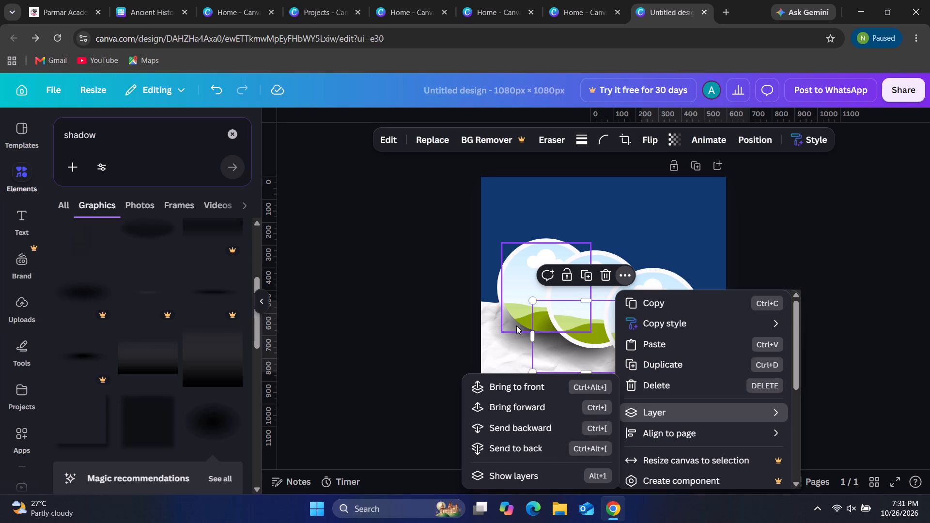
Send the leftmost circle's shadow backward one more layer, behind that circle's white border.
{"action": "left_click", "coordinate": [511, 353], "text": "shift"}
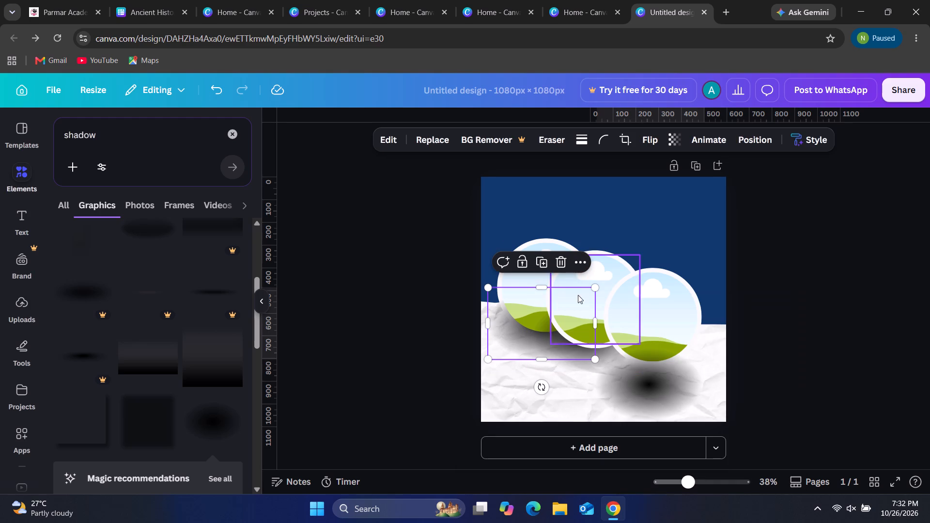
{"action": "left_click", "coordinate": [579, 262], "text": "shift"}
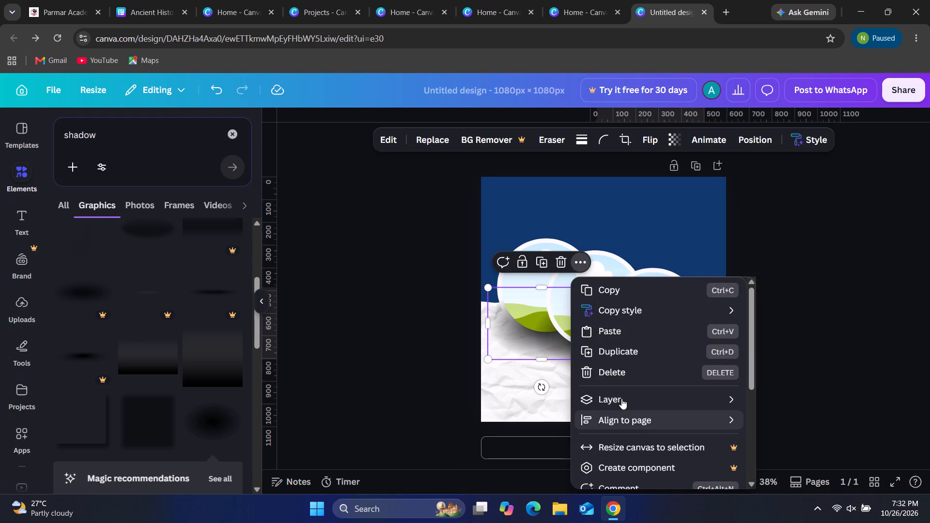
{"action": "left_click", "coordinate": [621, 394], "text": "shift"}
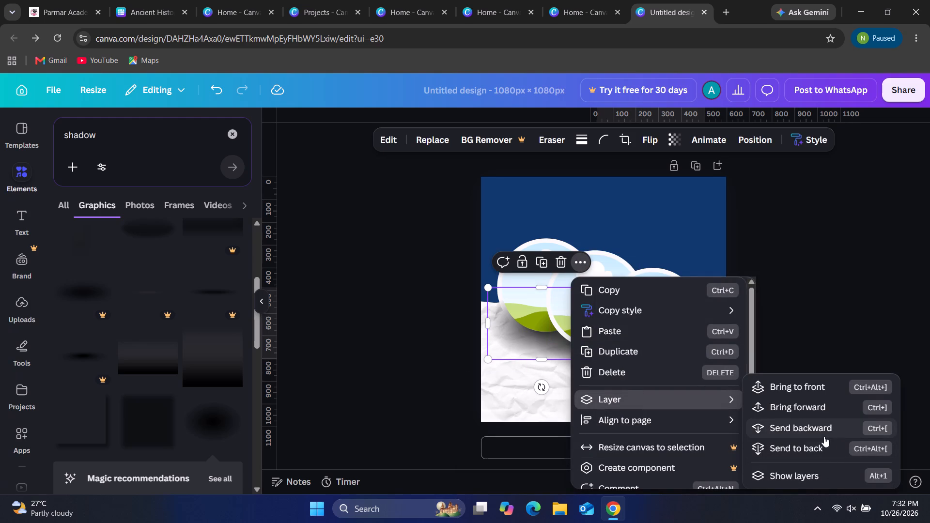
{"action": "left_click", "coordinate": [806, 434], "text": "shift"}
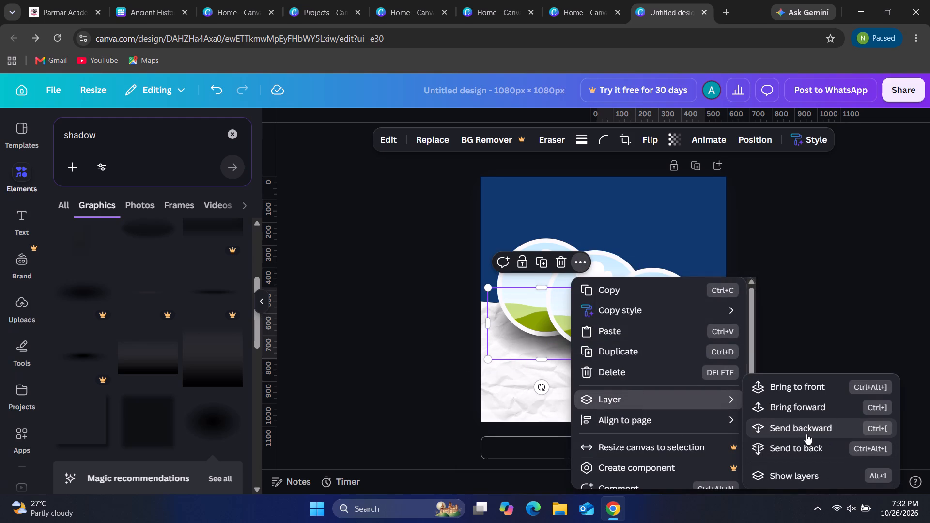
{"action": "left_click", "coordinate": [809, 265], "text": "shift"}
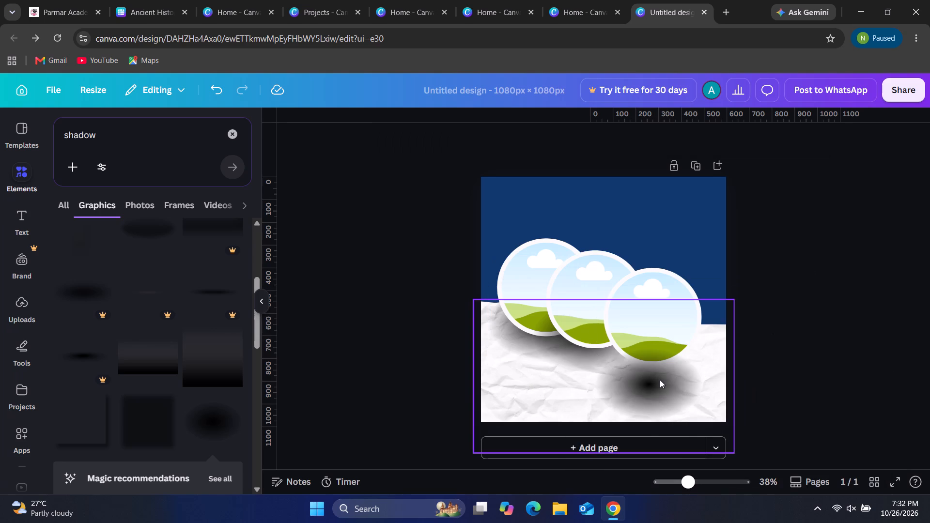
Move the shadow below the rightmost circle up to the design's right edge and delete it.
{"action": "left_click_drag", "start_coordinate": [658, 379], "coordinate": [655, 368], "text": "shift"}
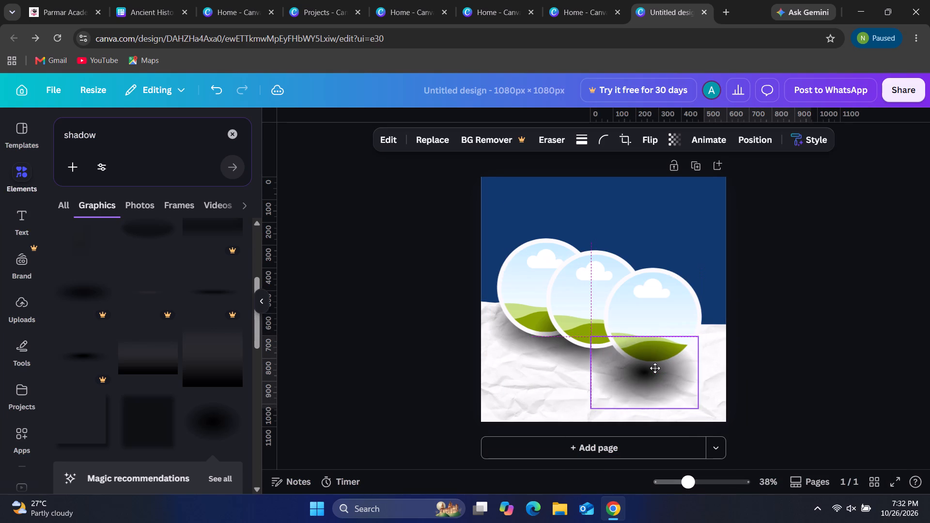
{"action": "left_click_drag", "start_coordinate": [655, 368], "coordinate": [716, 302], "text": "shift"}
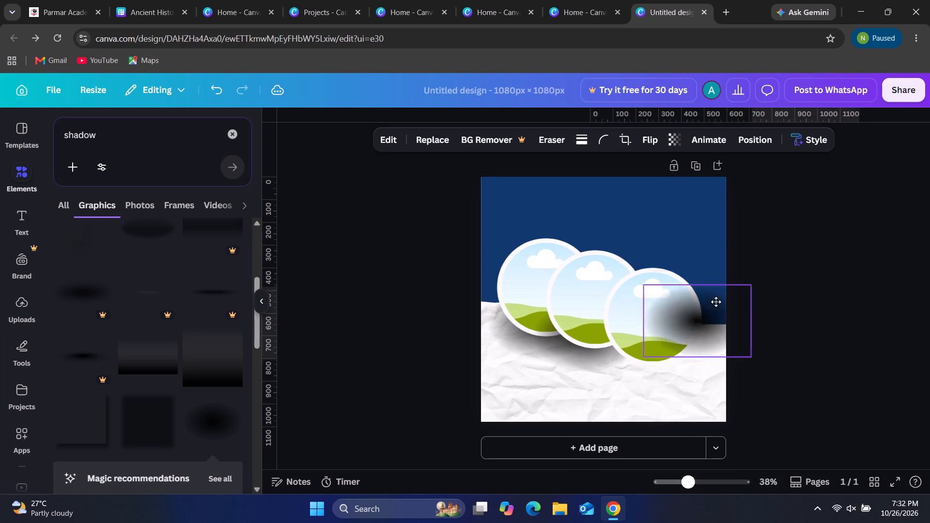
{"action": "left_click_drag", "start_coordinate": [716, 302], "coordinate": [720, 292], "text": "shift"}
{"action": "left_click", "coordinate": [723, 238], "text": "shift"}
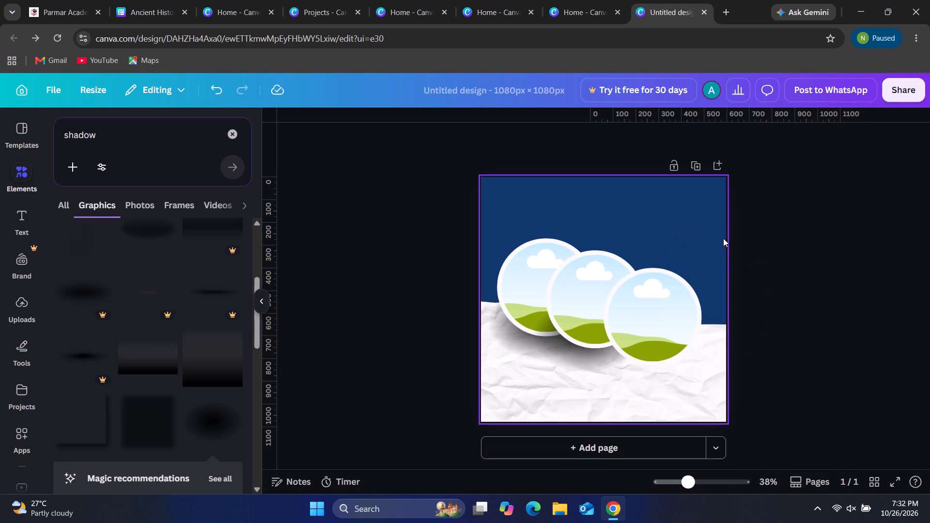
Duplicate the leftmost circle's shadow and place the copy over the lower part of the rightmost circle.
{"action": "left_click", "coordinate": [515, 338], "text": "shift"}
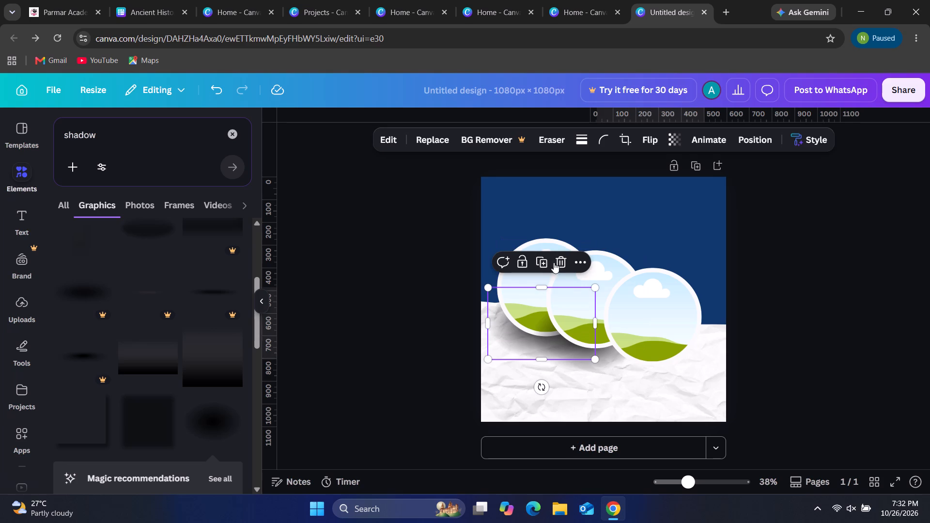
{"action": "left_click", "coordinate": [544, 261], "text": "shift"}
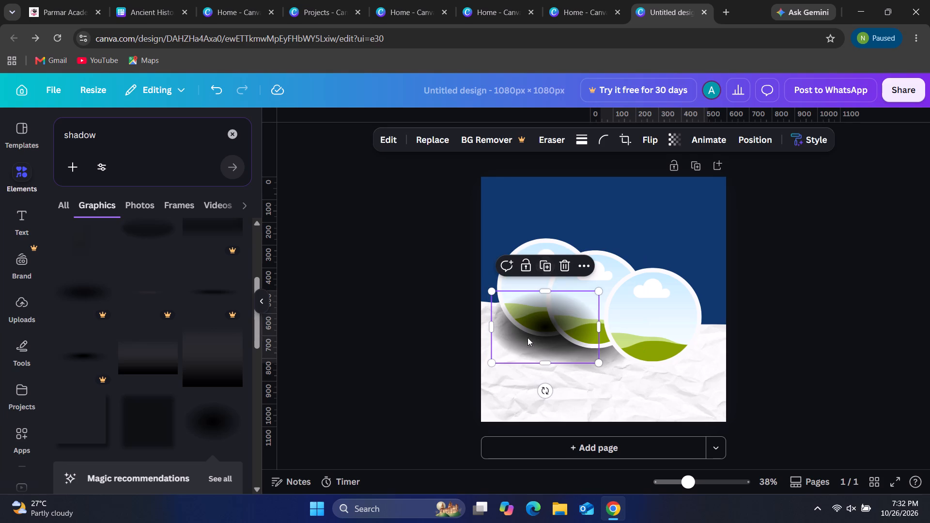
{"action": "left_click_drag", "start_coordinate": [538, 326], "coordinate": [630, 358], "text": "shift"}
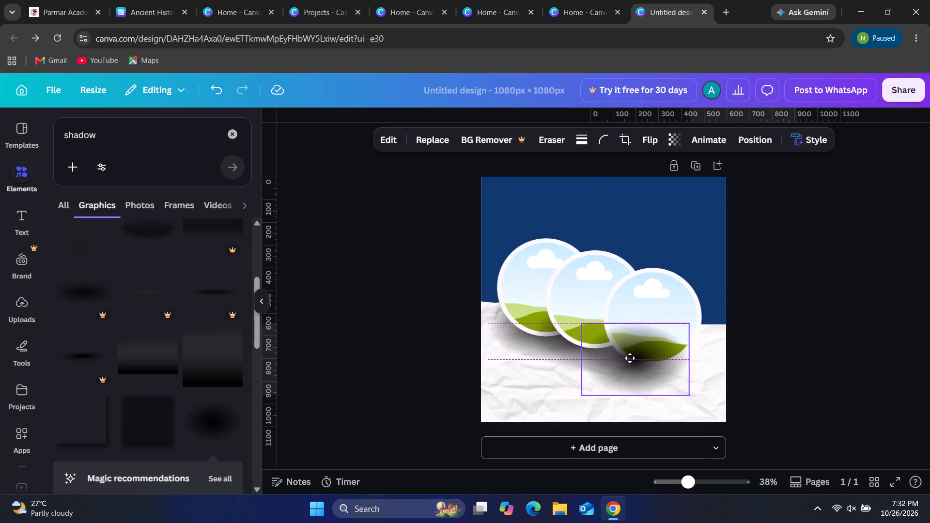
{"action": "left_click_drag", "start_coordinate": [630, 358], "coordinate": [631, 358], "text": "shift"}
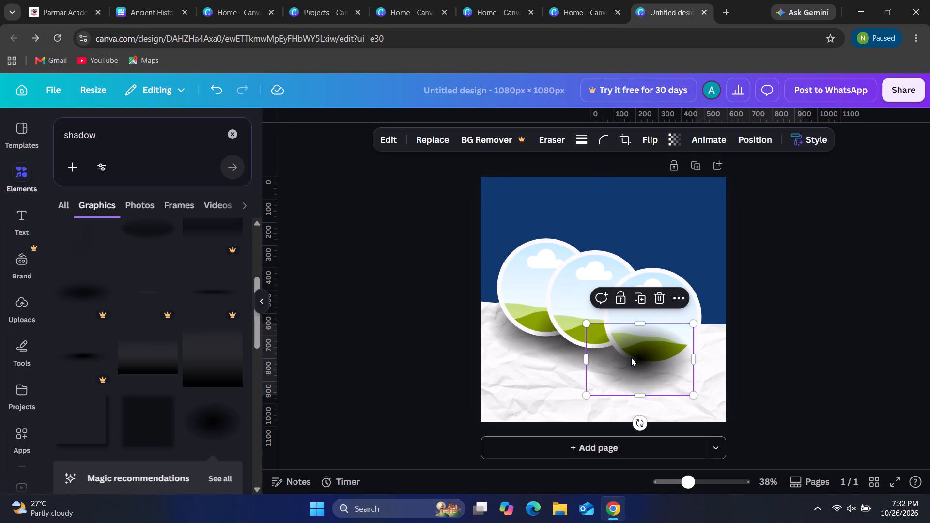
Send the copied shadow backward two layers, behind the rightmost photo frame and its white border.
{"action": "left_click", "coordinate": [677, 294], "text": "shift"}
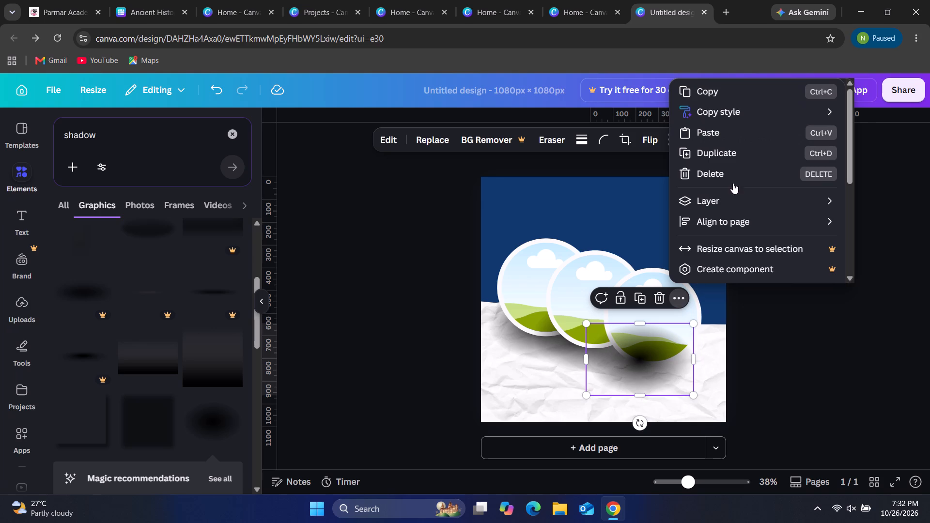
{"action": "left_click", "coordinate": [708, 200], "text": "shift"}
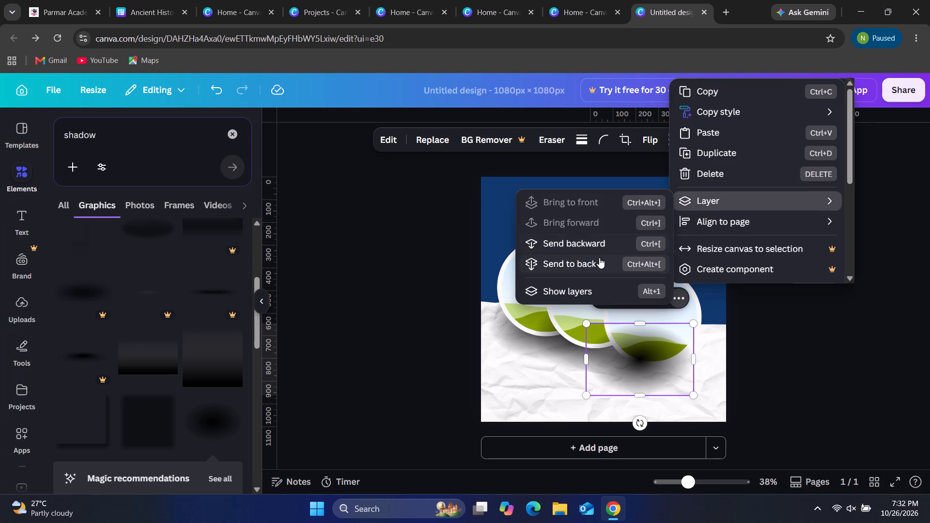
{"action": "left_click", "coordinate": [588, 237], "text": "shift"}
{"action": "left_click", "coordinate": [588, 237], "text": "shift"}
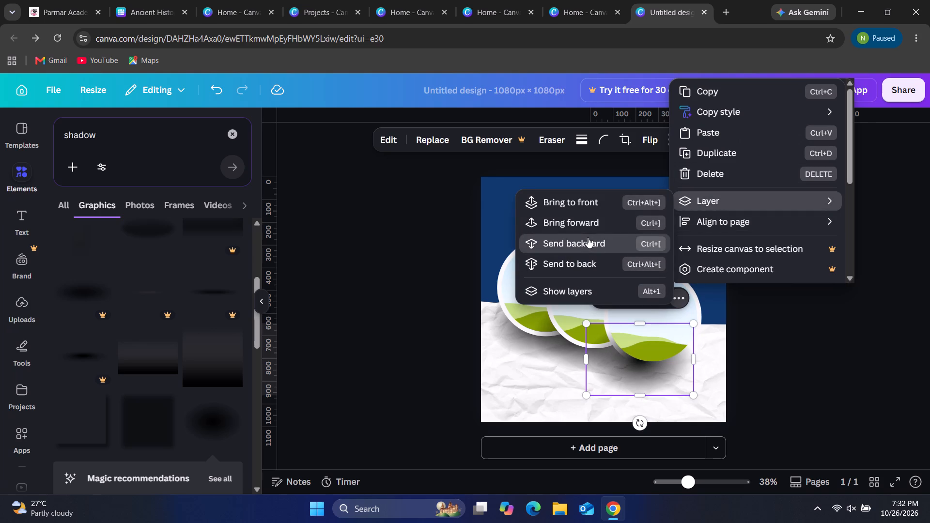
{"action": "left_click", "coordinate": [441, 194], "text": "shift"}
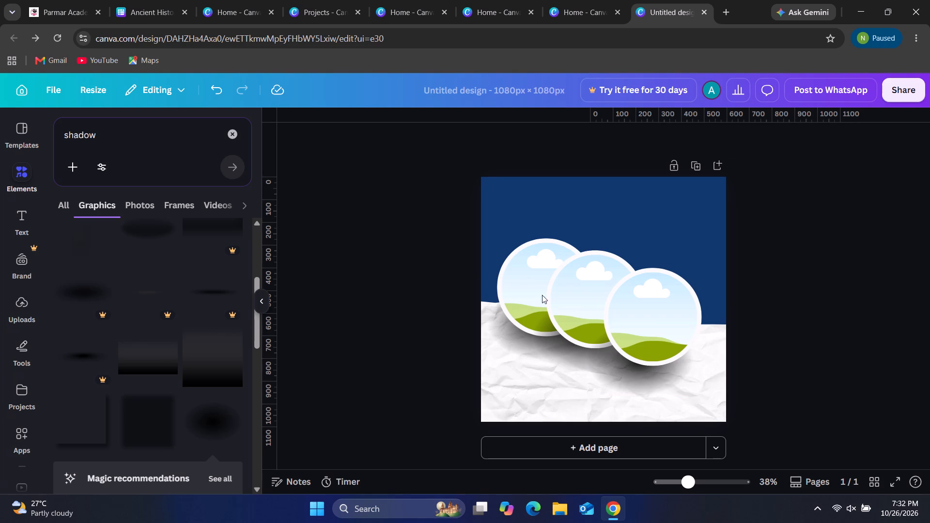
Nudge the rightmost circle's shadow slightly up and to the right so it sits closer beneath the circle.
{"action": "left_click", "coordinate": [624, 378], "text": "shift"}
{"action": "left_click_drag", "start_coordinate": [624, 378], "coordinate": [630, 371], "text": "shift"}
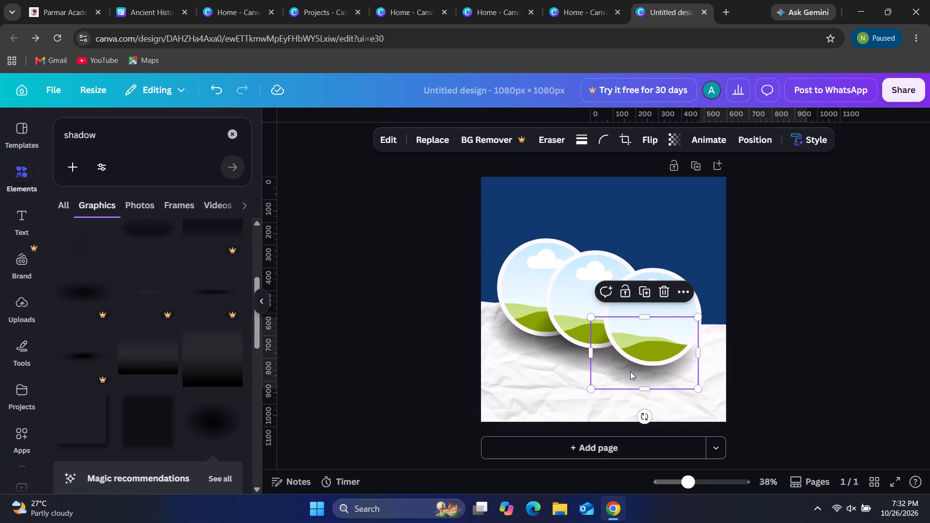
{"action": "left_click", "coordinate": [827, 211], "text": "shift"}
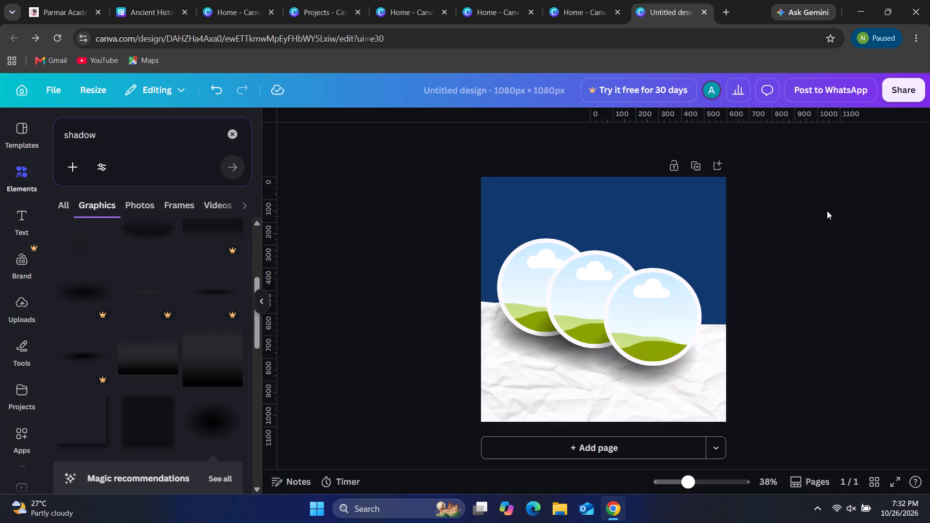
Replace the shadow search with "monuments" in the elements library and limit the results to photos.
{"action": "left_click", "coordinate": [128, 146], "text": "shift"}
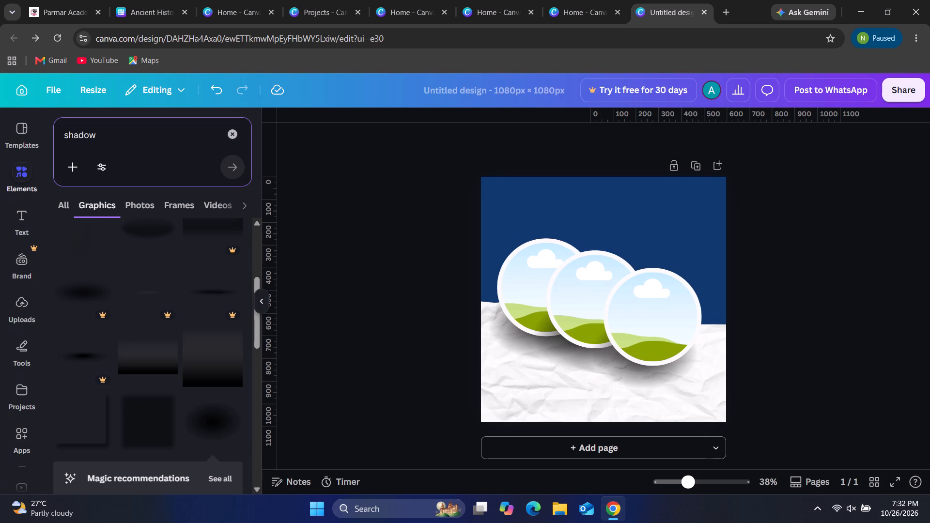
{"action": "left_click", "coordinate": [97, 136], "text": "shift"}
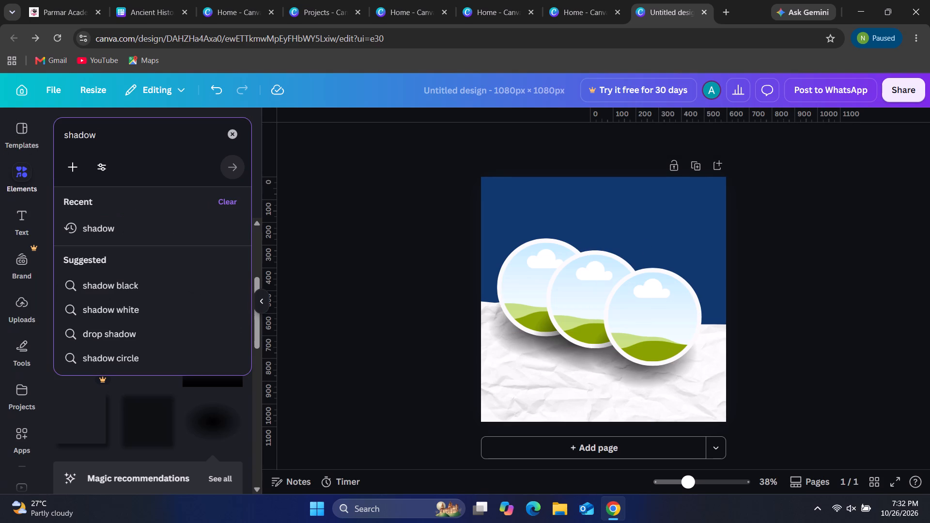
{"action": "key", "text": "BackSpace"}
{"action": "key", "text": "BackSpace"}
{"action": "key", "text": "BackSpace"}
{"action": "key", "text": "BackSpace"}
{"action": "key", "text": "BackSpace"}
{"action": "key", "text": "BackSpace"}
{"action": "key", "text": "BackSpace"}
{"action": "key", "text": "BackSpace"}
{"action": "key", "text": "BackSpace"}
{"action": "key", "text": "BackSpace"}
{"action": "key", "text": "BackSpace"}
{"action": "key", "text": "BackSpace"}
{"action": "key", "text": "BackSpace"}
{"action": "key", "text": "BackSpace"}
{"action": "key", "text": "BackSpace"}
{"action": "key", "text": "BackSpace"}
{"action": "key", "text": "BackSpace"}
{"action": "key", "text": "BackSpace"}
{"action": "key", "text": "BackSpace"}
{"action": "key", "text": "BackSpace"}
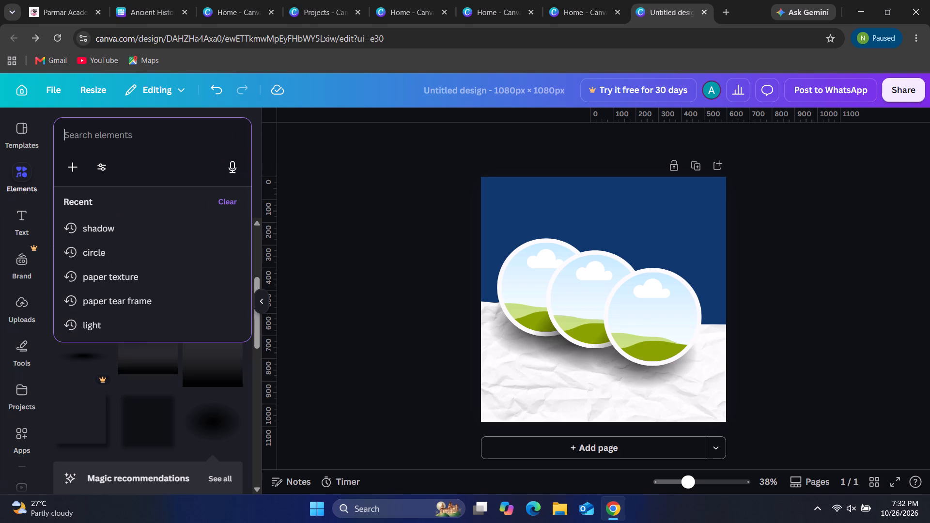
{"action": "type", "text": "monu"}
{"action": "type", "text": "ments"}
{"action": "key", "text": "Return"}
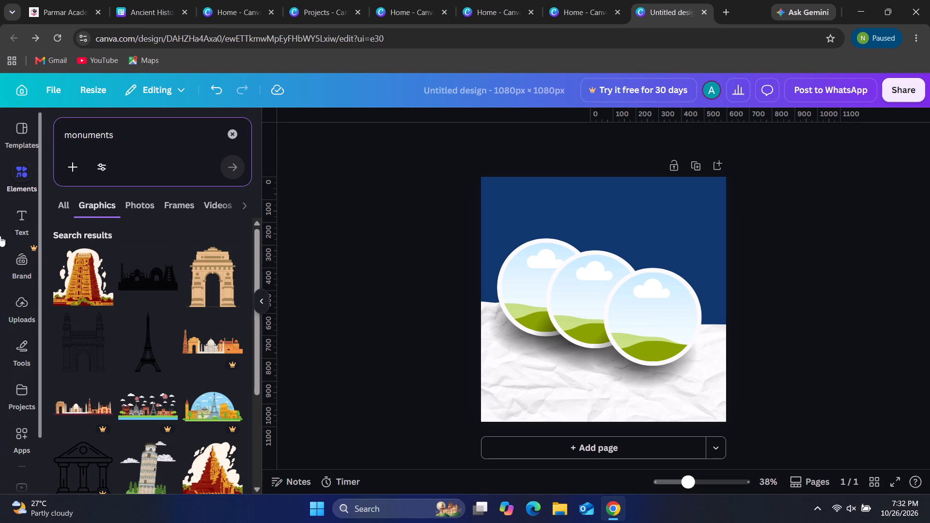
{"action": "left_click", "coordinate": [138, 197], "text": "shift"}
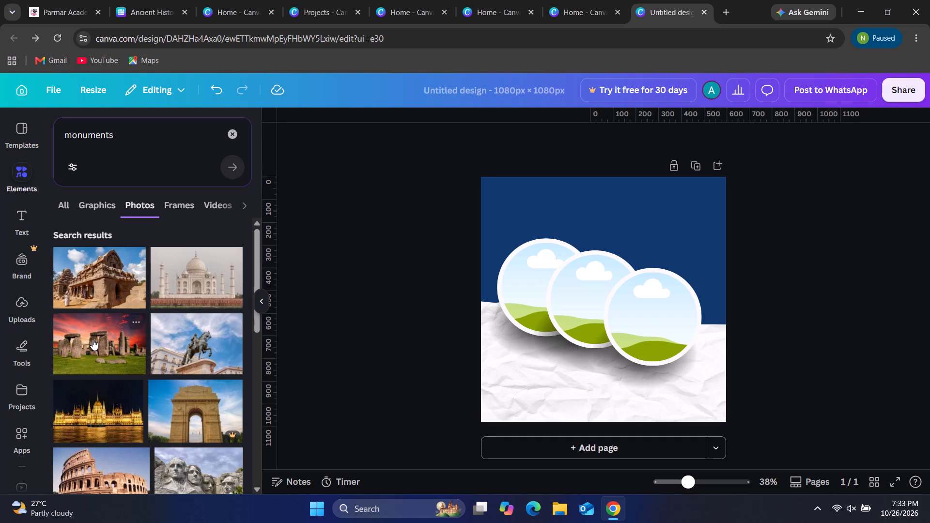
Find the photo of the Charminar against a pale sky and fill the leftmost circular frame with it.
{"action": "scroll", "coordinate": [122, 459], "scroll_direction": "down", "scroll_amount": 1, "text": "shift"}
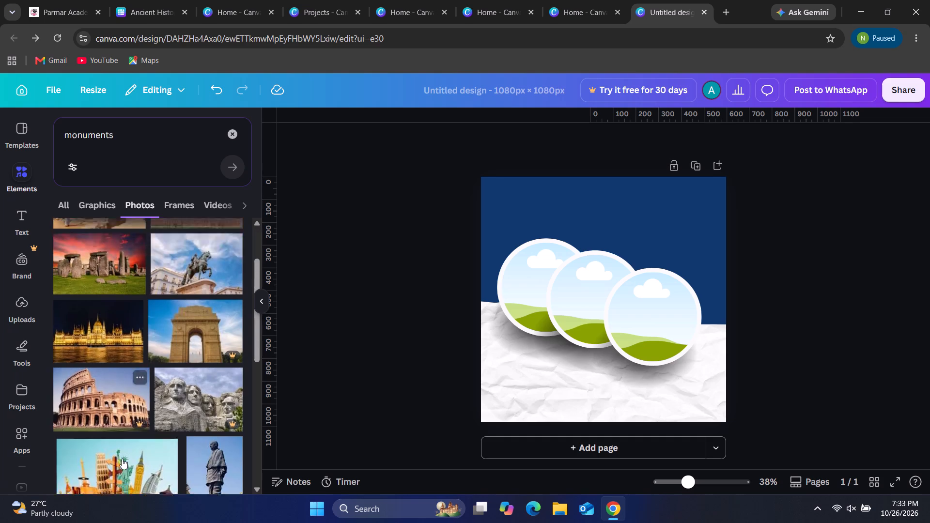
{"action": "scroll", "coordinate": [122, 459], "scroll_direction": "down", "scroll_amount": 1, "text": "shift"}
{"action": "scroll", "coordinate": [205, 408], "scroll_direction": "down", "scroll_amount": 3, "text": "shift"}
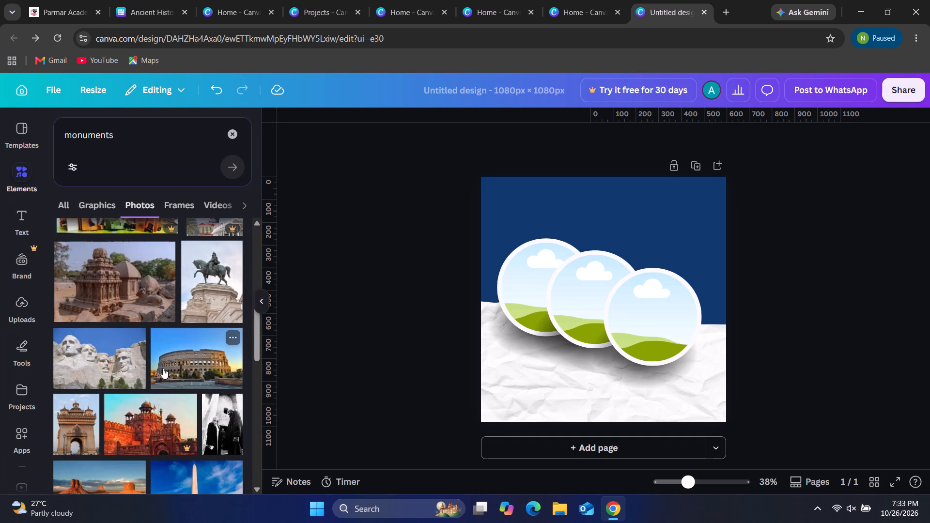
{"action": "scroll", "coordinate": [217, 423], "scroll_direction": "down", "scroll_amount": 3, "text": "shift"}
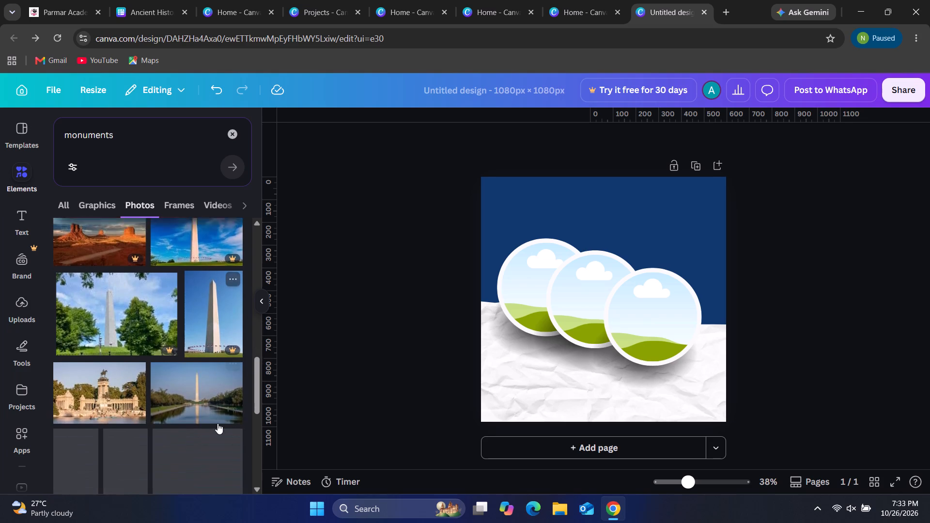
{"action": "scroll", "coordinate": [217, 423], "scroll_direction": "down", "scroll_amount": 2, "text": "shift"}
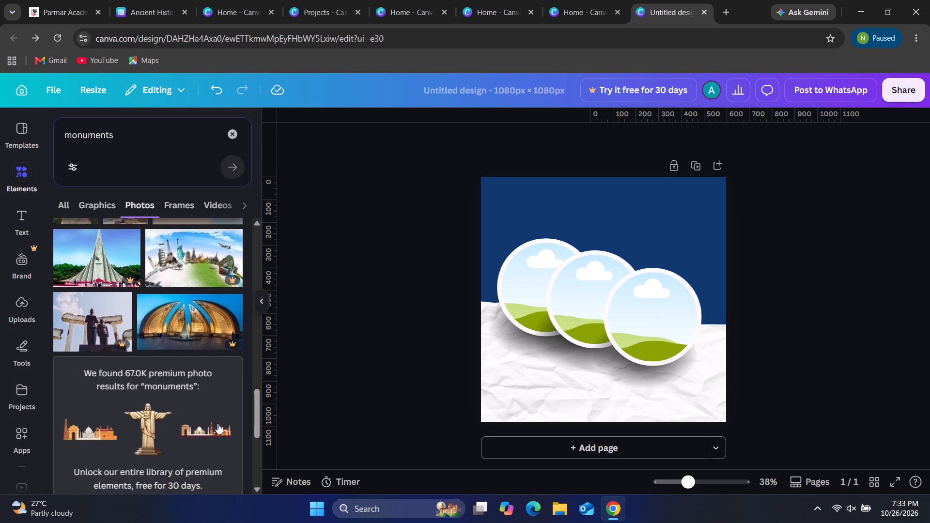
{"action": "scroll", "coordinate": [217, 423], "scroll_direction": "down", "scroll_amount": 4, "text": "shift"}
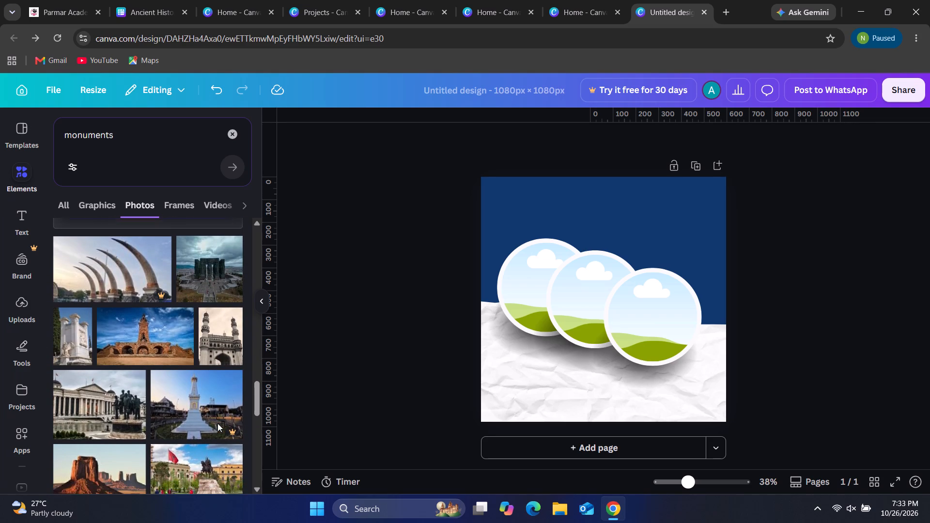
{"action": "scroll", "coordinate": [217, 423], "scroll_direction": "down", "scroll_amount": 1, "text": "shift"}
{"action": "left_click", "coordinate": [221, 347], "text": "shift"}
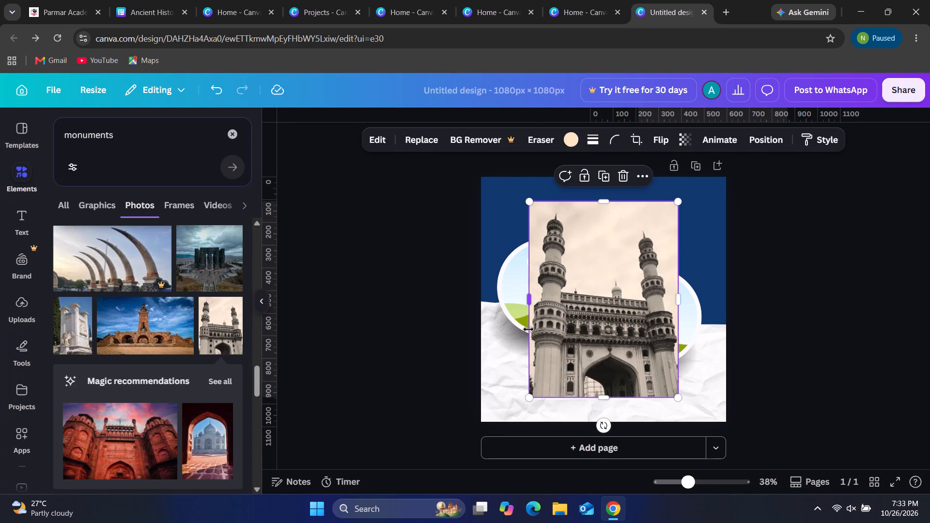
{"action": "left_click_drag", "start_coordinate": [616, 322], "coordinate": [568, 313], "text": "shift"}
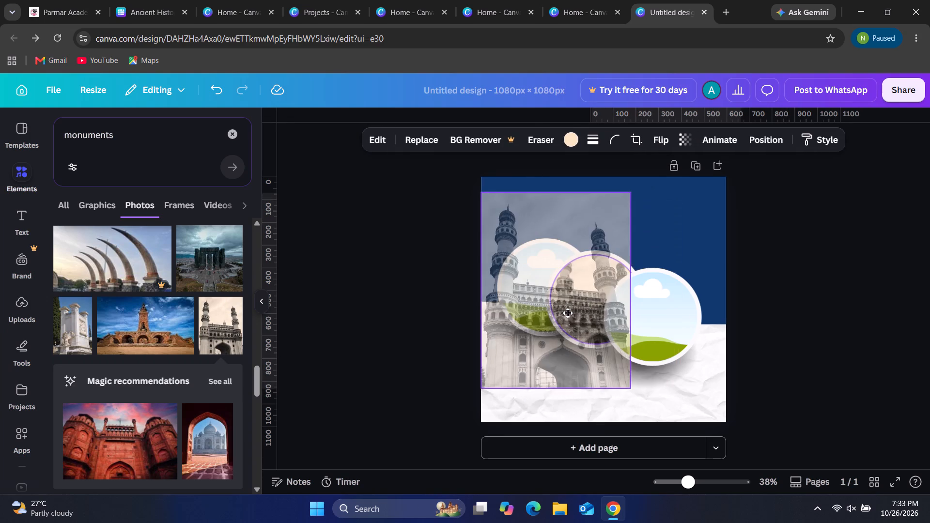
{"action": "left_click_drag", "start_coordinate": [568, 313], "coordinate": [542, 286], "text": "shift"}
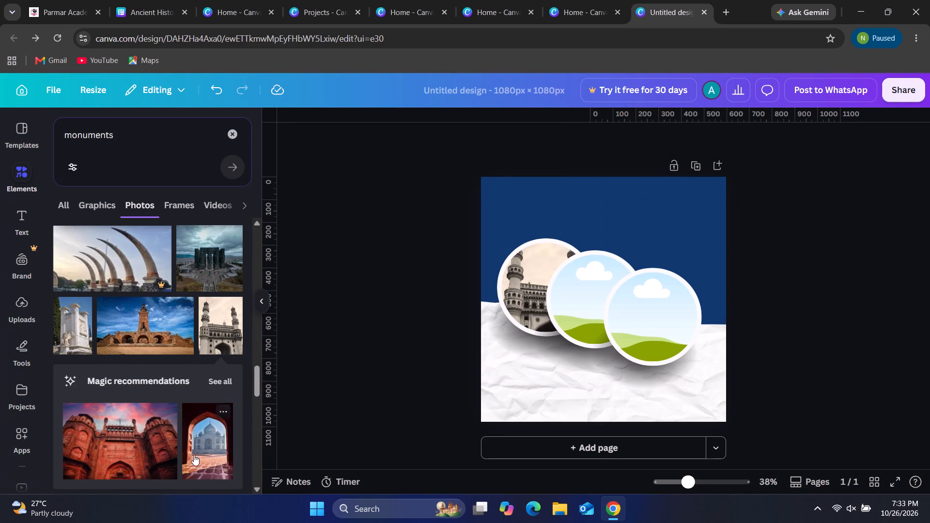
Fill the rightmost circular frame with the recommended photo of the red sandstone fort under a pink sky.
{"action": "scroll", "coordinate": [194, 455], "scroll_direction": "down", "scroll_amount": 1, "text": "shift"}
{"action": "left_click", "coordinate": [128, 322], "text": "shift"}
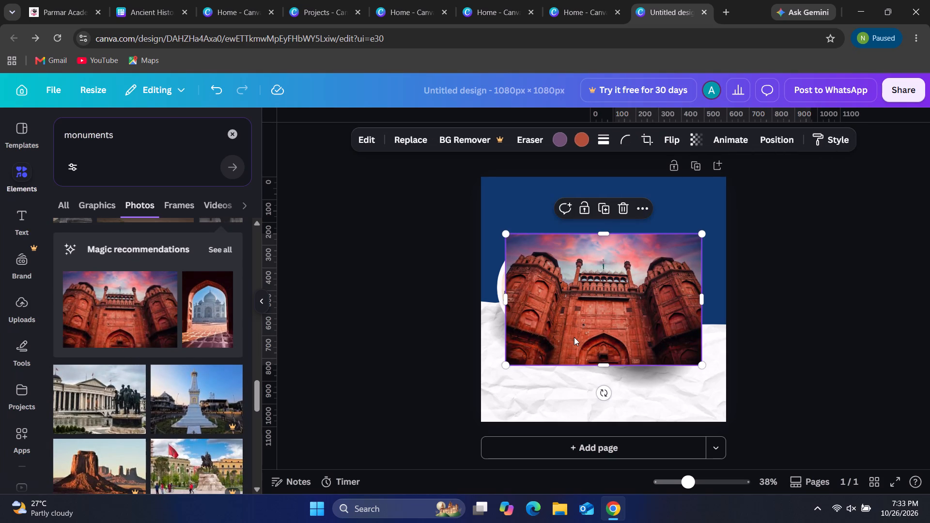
{"action": "left_click_drag", "start_coordinate": [574, 337], "coordinate": [633, 346], "text": "shift"}
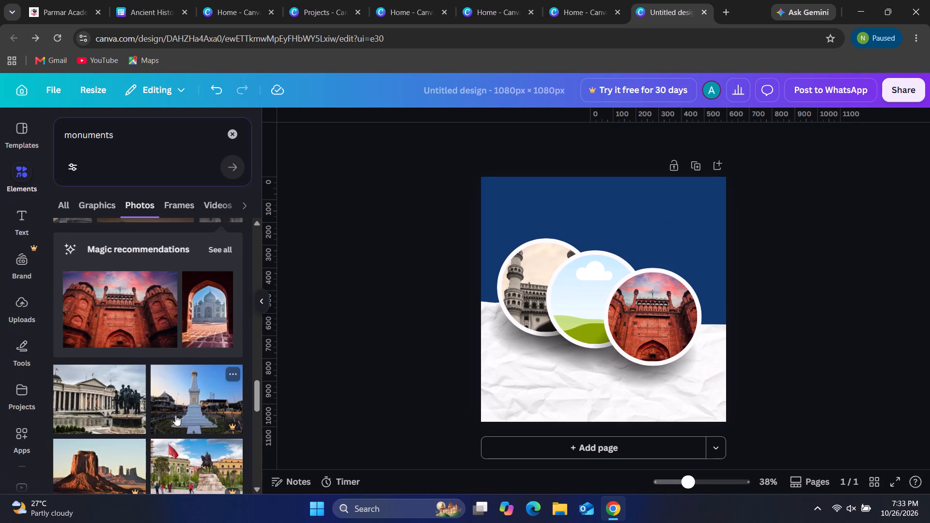
Browse the remaining monument photos, then replace the photo search with "travel".
{"action": "scroll", "coordinate": [117, 412], "scroll_direction": "down", "scroll_amount": 4, "text": "shift"}
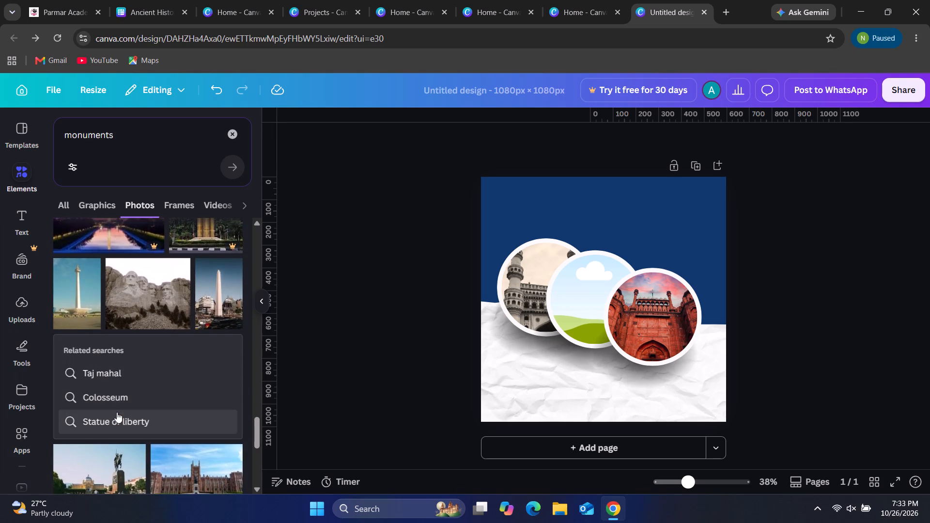
{"action": "scroll", "coordinate": [117, 412], "scroll_direction": "down", "scroll_amount": 3, "text": "shift"}
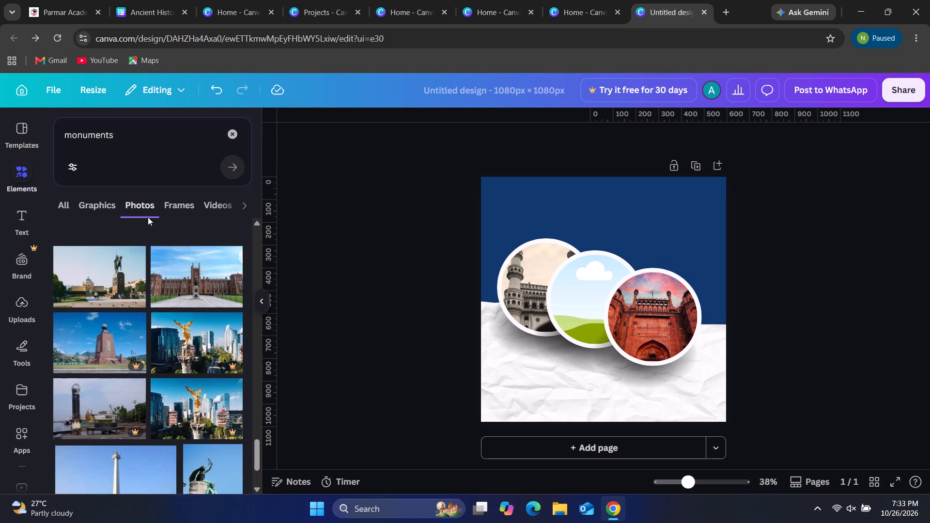
{"action": "left_click", "coordinate": [131, 128], "text": "shift"}
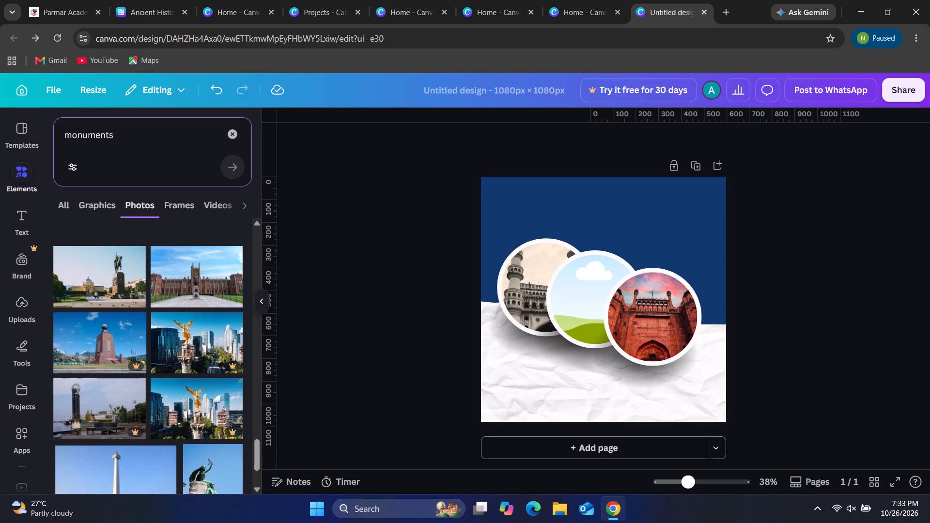
{"action": "key", "text": "BackSpace"}
{"action": "key", "text": "BackSpace"}
{"action": "key", "text": "BackSpace"}
{"action": "key", "text": "BackSpace"}
{"action": "key", "text": "BackSpace"}
{"action": "key", "text": "BackSpace"}
{"action": "key", "text": "BackSpace"}
{"action": "key", "text": "BackSpace"}
{"action": "key", "text": "BackSpace"}
{"action": "key", "text": "BackSpace"}
{"action": "key", "text": "BackSpace"}
{"action": "key", "text": "BackSpace"}
{"action": "key", "text": "BackSpace"}
{"action": "key", "text": "BackSpace"}
{"action": "key", "text": "BackSpace"}
{"action": "key", "text": "BackSpace"}
{"action": "key", "text": "BackSpace"}
{"action": "key", "text": "BackSpace"}
{"action": "key", "text": "BackSpace"}
{"action": "key", "text": "BackSpace"}
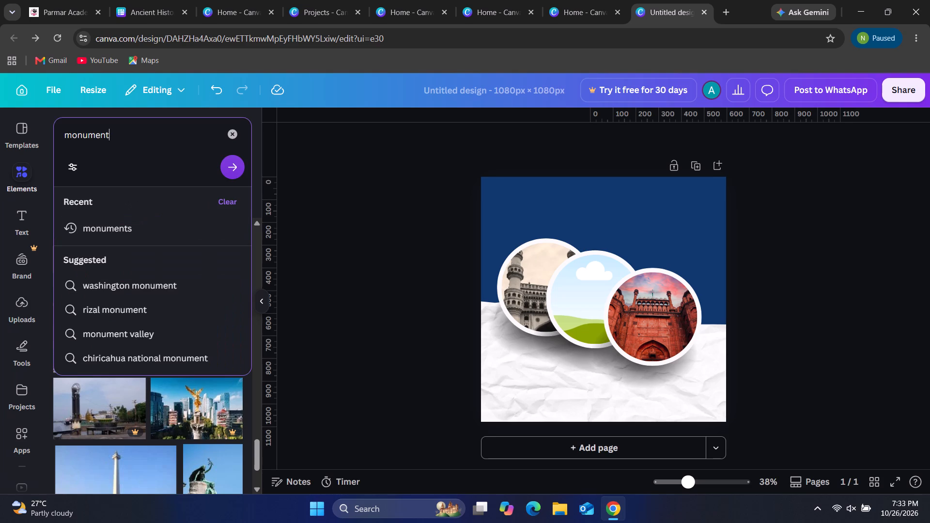
{"action": "type", "text": "travel"}
{"action": "key", "text": "Return"}
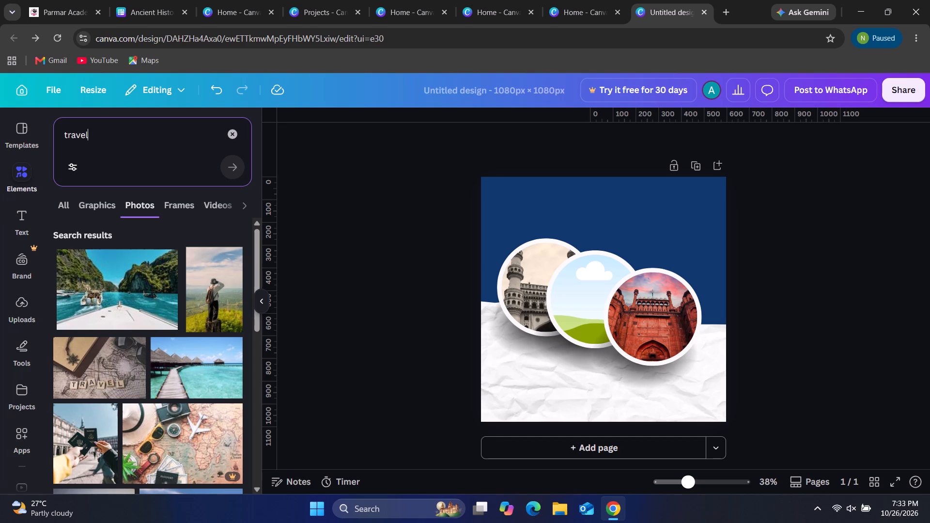
{"action": "key", "text": "Return"}
Fill the middle circular frame with the photo of the backpacker standing on a stump above a green valley.
{"action": "left_click", "coordinate": [219, 308], "text": "shift"}
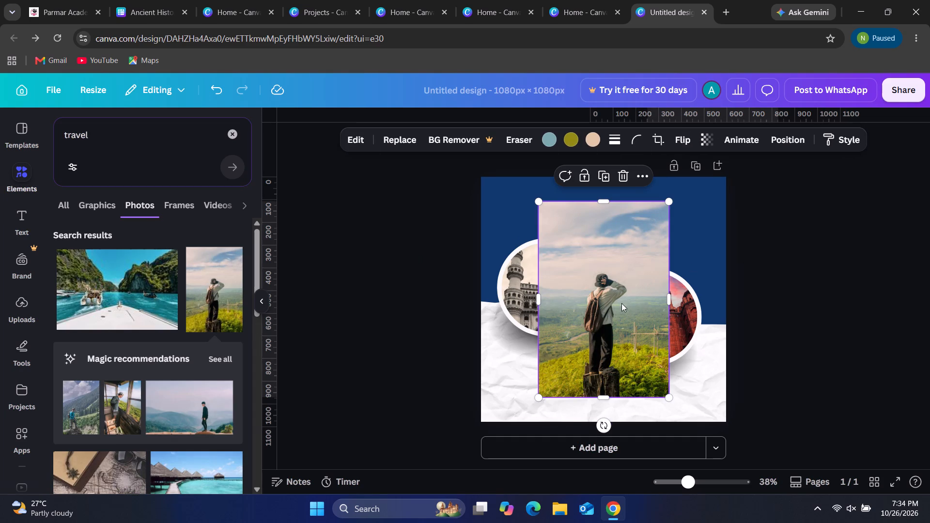
{"action": "left_click_drag", "start_coordinate": [604, 264], "coordinate": [586, 287], "text": "shift"}
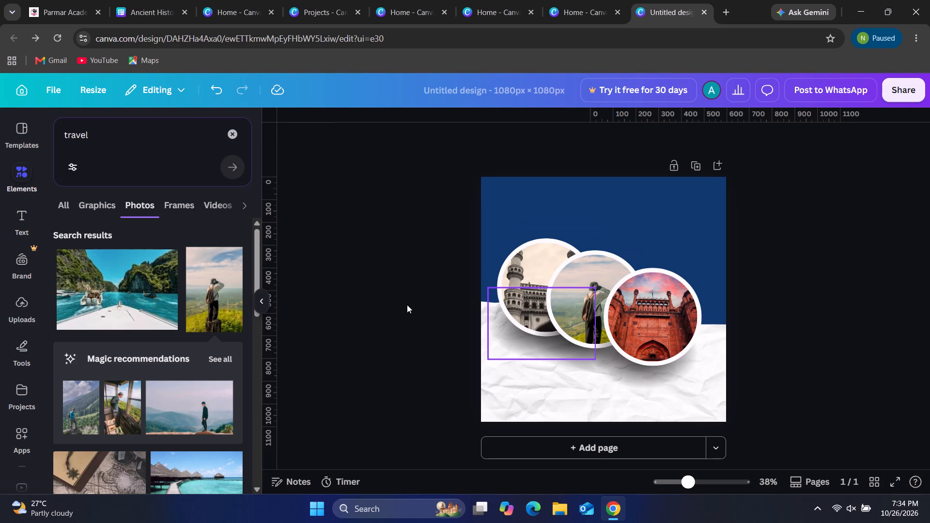
Replace the element search with "circle" and show only the graphics results.
{"action": "left_click", "coordinate": [181, 129], "text": "shift"}
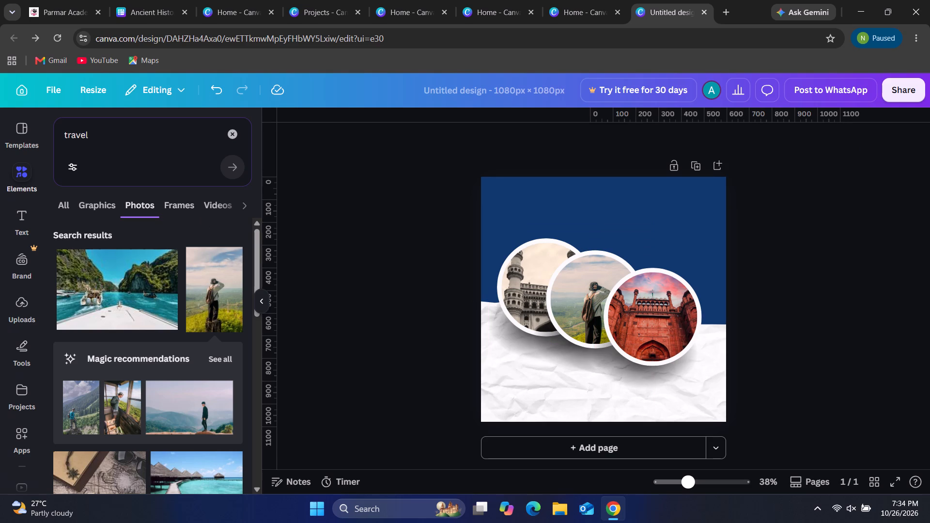
{"action": "key", "text": "BackSpace"}
{"action": "key", "text": "BackSpace"}
{"action": "key", "text": "BackSpace"}
{"action": "key", "text": "BackSpace"}
{"action": "key", "text": "BackSpace"}
{"action": "key", "text": "BackSpace"}
{"action": "key", "text": "BackSpace"}
{"action": "key", "text": "BackSpace"}
{"action": "key", "text": "BackSpace"}
{"action": "key", "text": "BackSpace"}
{"action": "key", "text": "BackSpace"}
{"action": "key", "text": "BackSpace"}
{"action": "key", "text": "BackSpace"}
{"action": "key", "text": "BackSpace"}
{"action": "key", "text": "BackSpace"}
{"action": "key", "text": "BackSpace"}
{"action": "key", "text": "BackSpace"}
{"action": "key", "text": "BackSpace"}
{"action": "key", "text": "BackSpace"}
{"action": "key", "text": "BackSpace"}
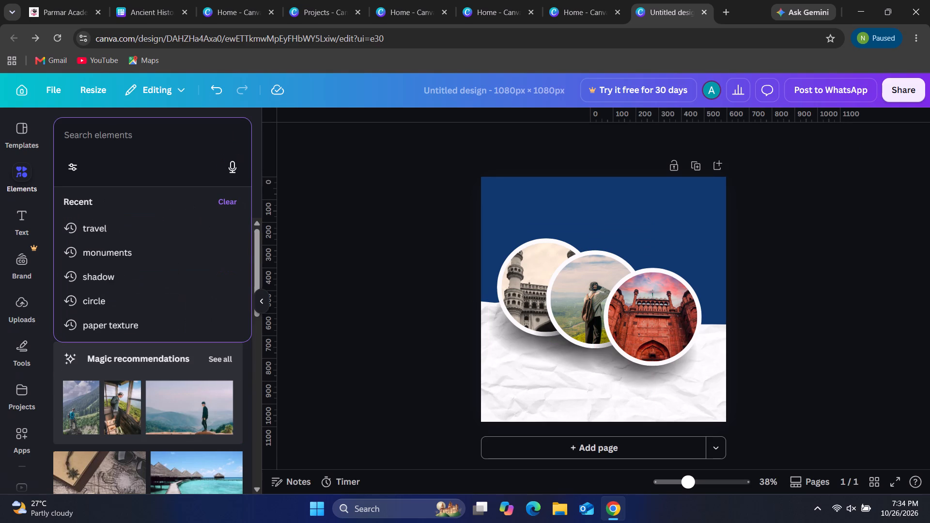
{"action": "key", "text": "BackSpace"}
{"action": "key", "text": "BackSpace"}
{"action": "key", "text": "BackSpace"}
{"action": "type", "text": "circle"}
{"action": "key", "text": "Return"}
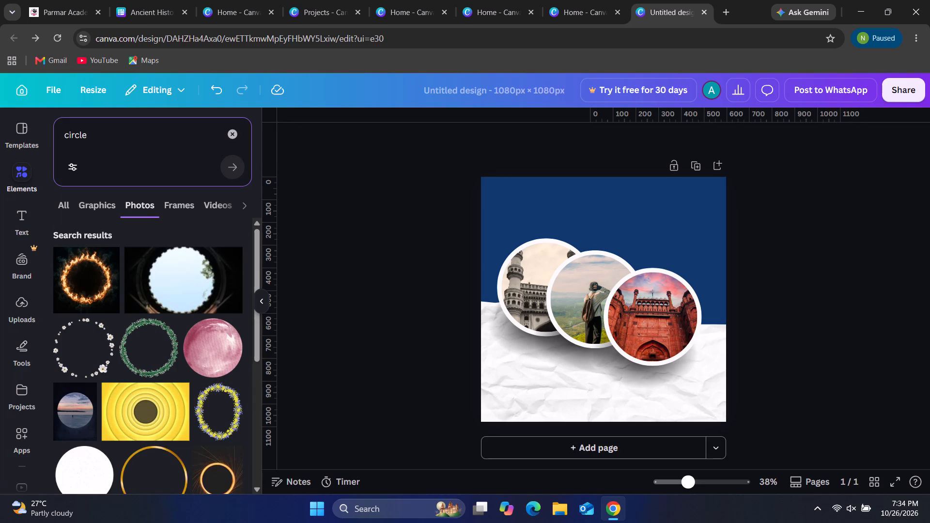
{"action": "left_click_drag", "start_coordinate": [181, 129], "coordinate": [178, 265], "text": "shift"}
{"action": "left_click_drag", "start_coordinate": [178, 265], "coordinate": [100, 200], "text": "shift"}
{"action": "left_click", "coordinate": [100, 200], "text": "shift"}
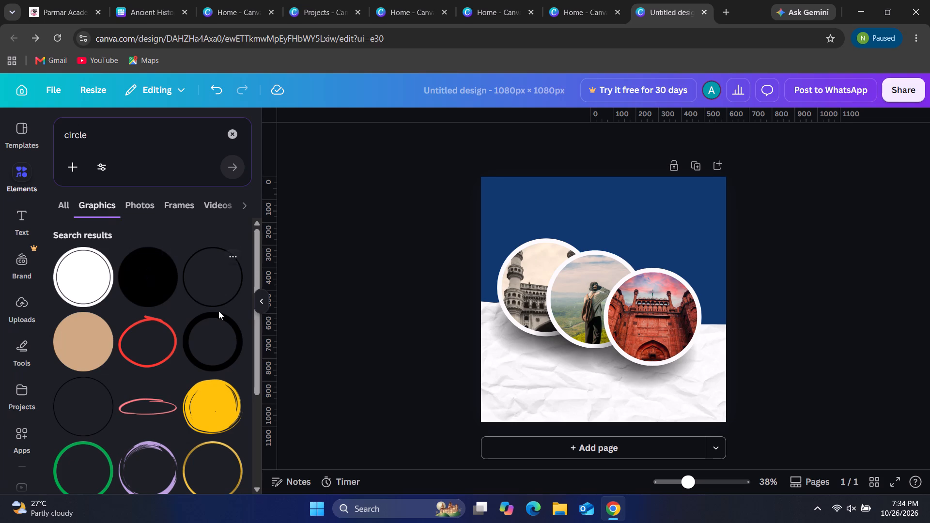
Add the lilac brush-stroke ring graphic, shrink it to about half size and place it over the fort frame's upper-right edge.
{"action": "scroll", "coordinate": [197, 302], "scroll_direction": "down", "scroll_amount": 2, "text": "shift"}
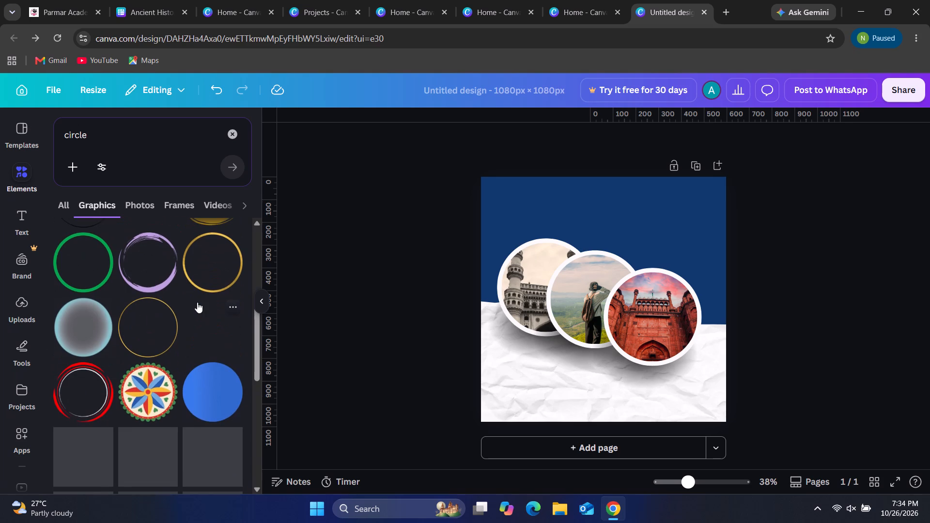
{"action": "scroll", "coordinate": [197, 302], "scroll_direction": "down", "scroll_amount": 1, "text": "shift"}
{"action": "left_click", "coordinate": [151, 267], "text": "shift"}
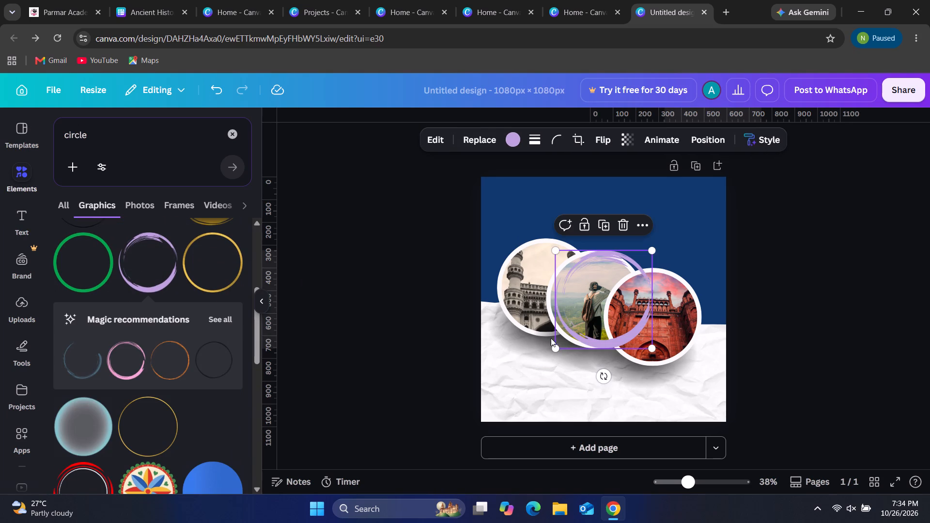
{"action": "scroll", "coordinate": [178, 406], "scroll_direction": "down", "scroll_amount": 4, "text": "shift"}
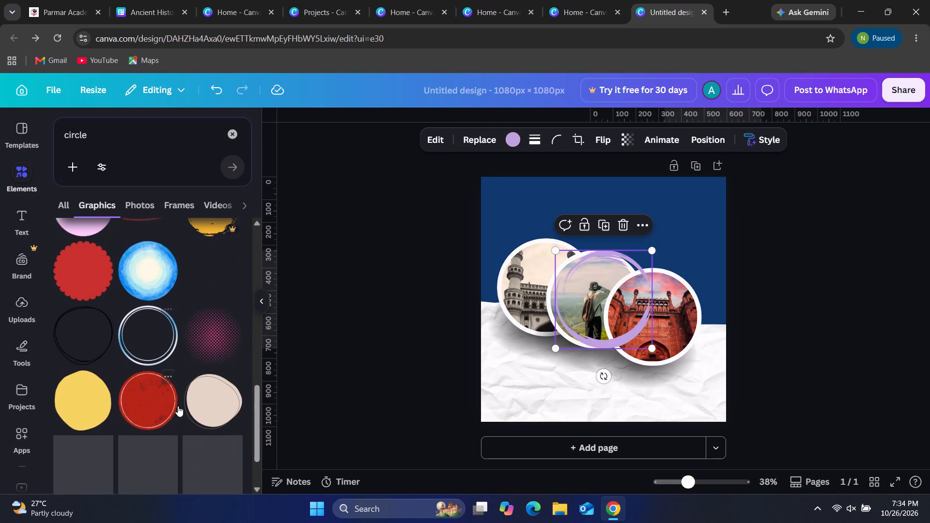
{"action": "scroll", "coordinate": [178, 406], "scroll_direction": "down", "scroll_amount": 3, "text": "shift"}
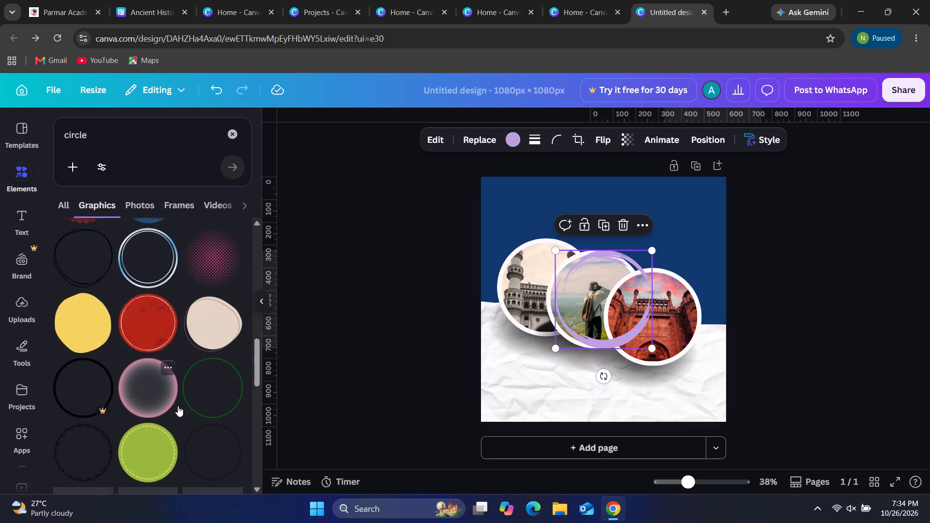
{"action": "scroll", "coordinate": [178, 406], "scroll_direction": "down", "scroll_amount": 6, "text": "shift"}
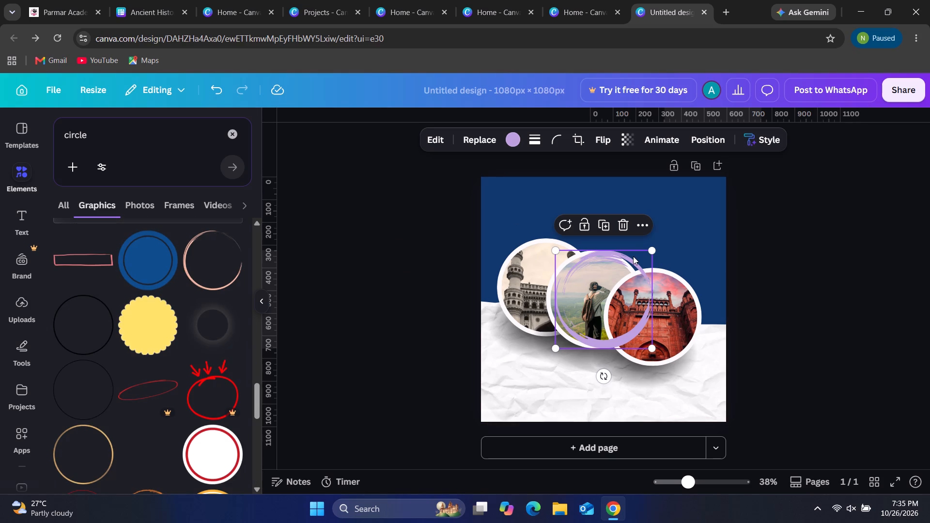
{"action": "left_click_drag", "start_coordinate": [633, 256], "coordinate": [693, 200], "text": "shift"}
{"action": "left_click_drag", "start_coordinate": [614, 194], "coordinate": [616, 200], "text": "shift"}
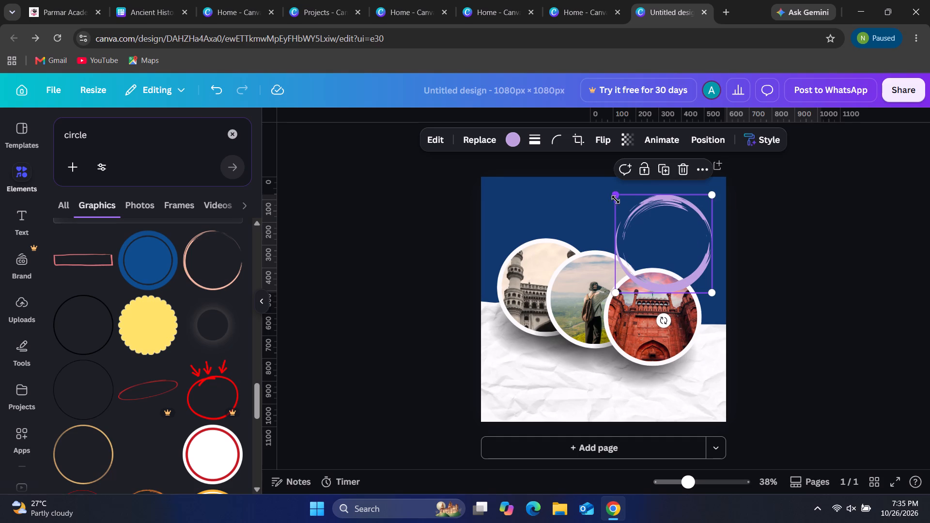
{"action": "left_click_drag", "start_coordinate": [616, 200], "coordinate": [659, 251], "text": "shift"}
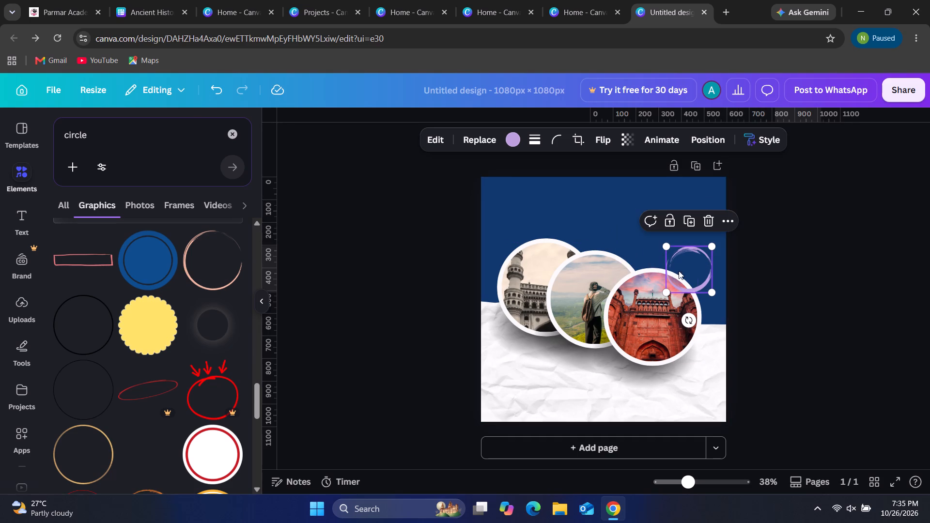
Browse the remaining circle graphics for further decorative circle elements.
{"action": "scroll", "coordinate": [473, 291], "scroll_direction": "left", "scroll_amount": 1, "text": "shift"}
{"action": "scroll", "coordinate": [173, 374], "scroll_direction": "down", "scroll_amount": 4, "text": "shift"}
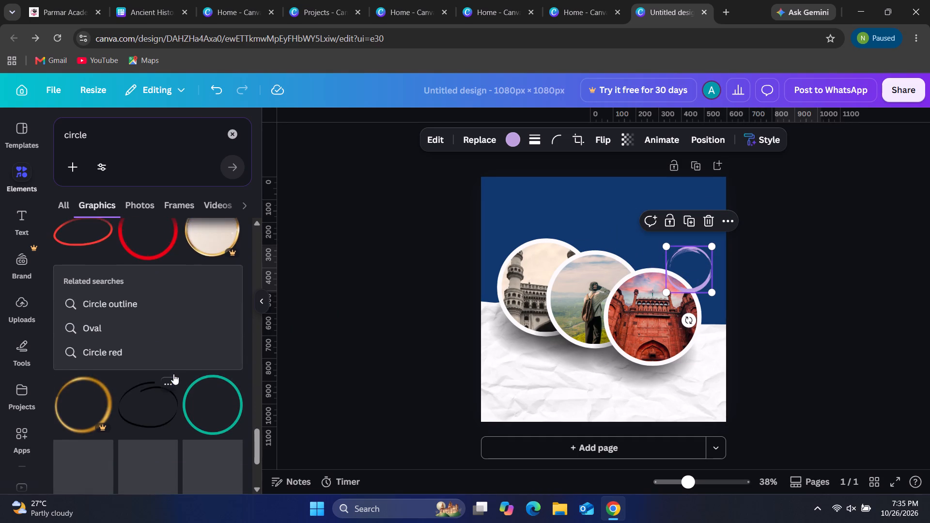
{"action": "scroll", "coordinate": [173, 374], "scroll_direction": "down", "scroll_amount": 3, "text": "shift"}
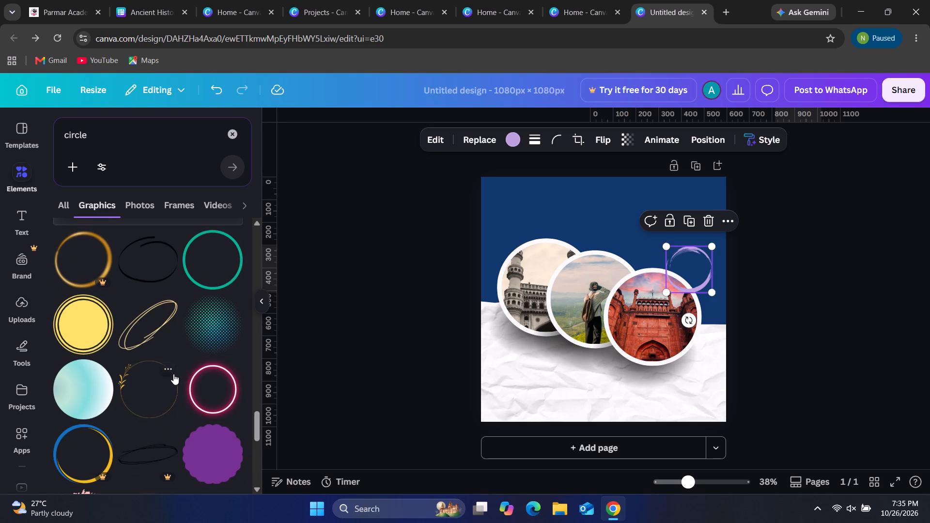
{"action": "scroll", "coordinate": [173, 374], "scroll_direction": "down", "scroll_amount": 4, "text": "shift"}
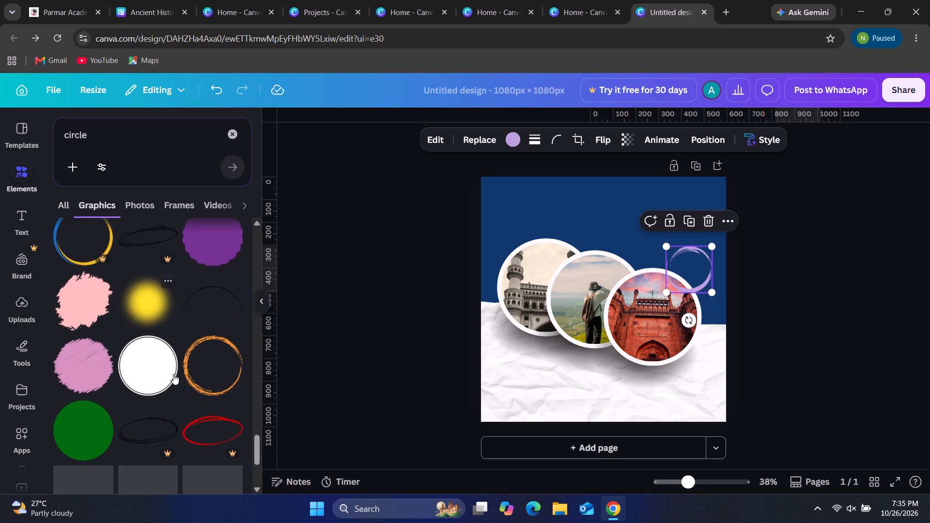
{"action": "scroll", "coordinate": [173, 374], "scroll_direction": "down", "scroll_amount": 3, "text": "shift"}
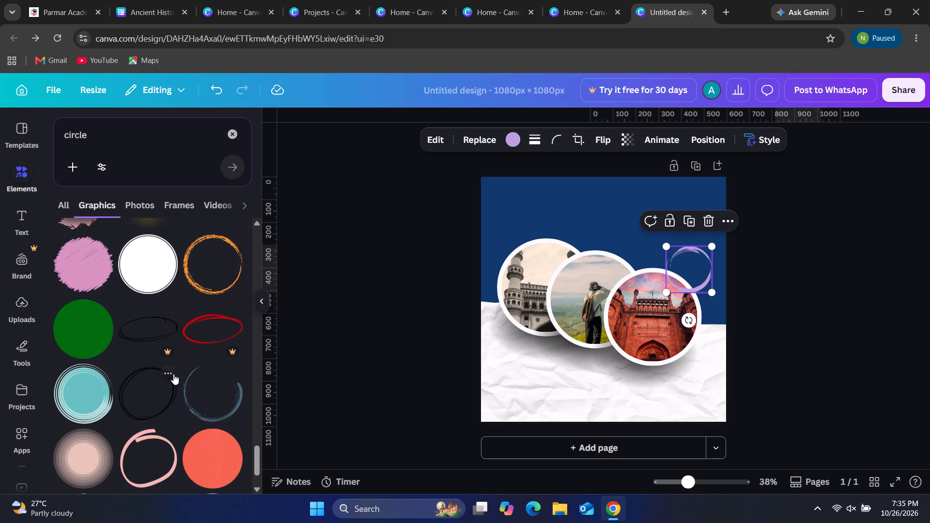
{"action": "scroll", "coordinate": [173, 374], "scroll_direction": "down", "scroll_amount": 4, "text": "shift"}
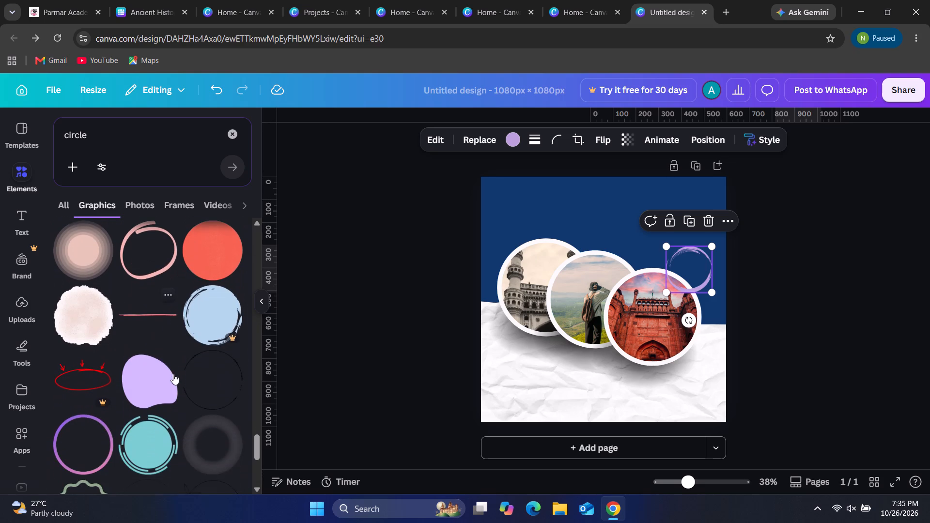
{"action": "scroll", "coordinate": [173, 374], "scroll_direction": "down", "scroll_amount": 4, "text": "shift"}
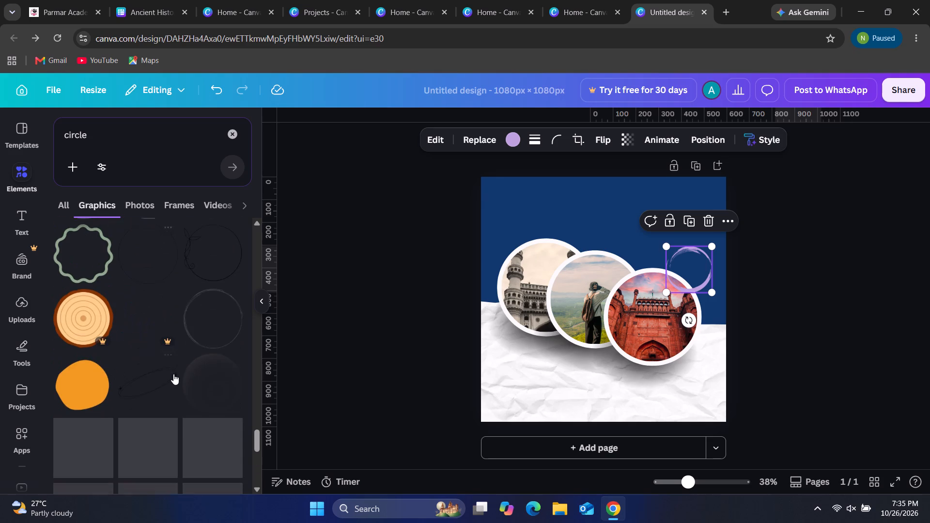
{"action": "scroll", "coordinate": [173, 374], "scroll_direction": "down", "scroll_amount": 1, "text": "shift"}
{"action": "scroll", "coordinate": [173, 374], "scroll_direction": "up", "scroll_amount": 13, "text": "shift"}
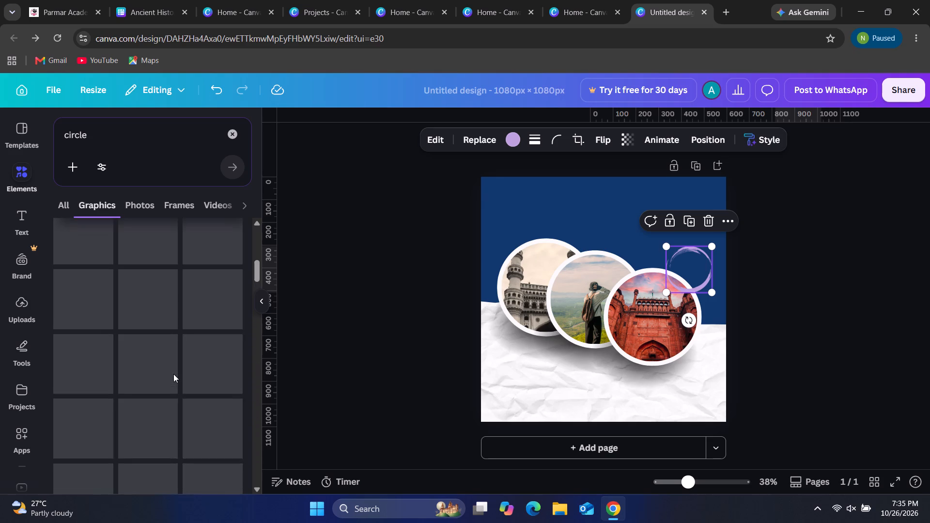
{"action": "scroll", "coordinate": [173, 374], "scroll_direction": "up", "scroll_amount": 8, "text": "shift"}
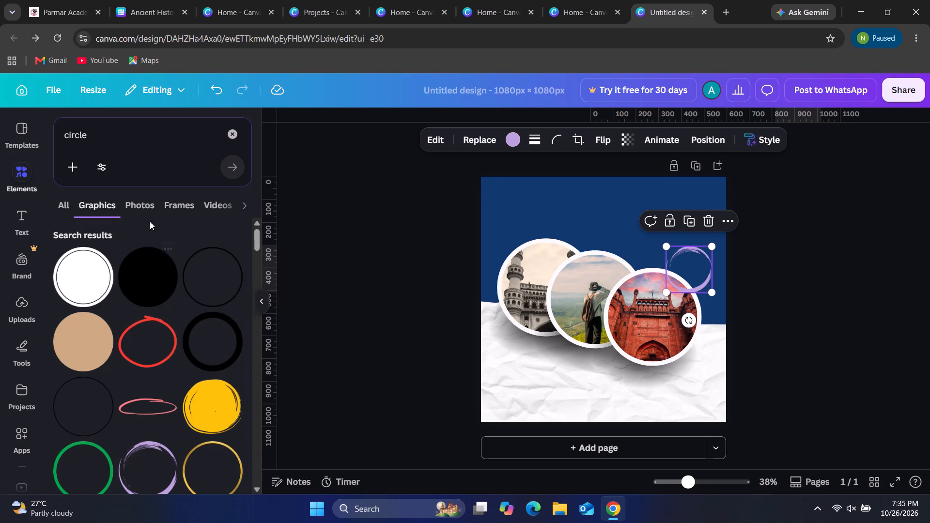
Extend the graphics search to "circle splash".
{"action": "left_click", "coordinate": [108, 127], "text": "shift"}
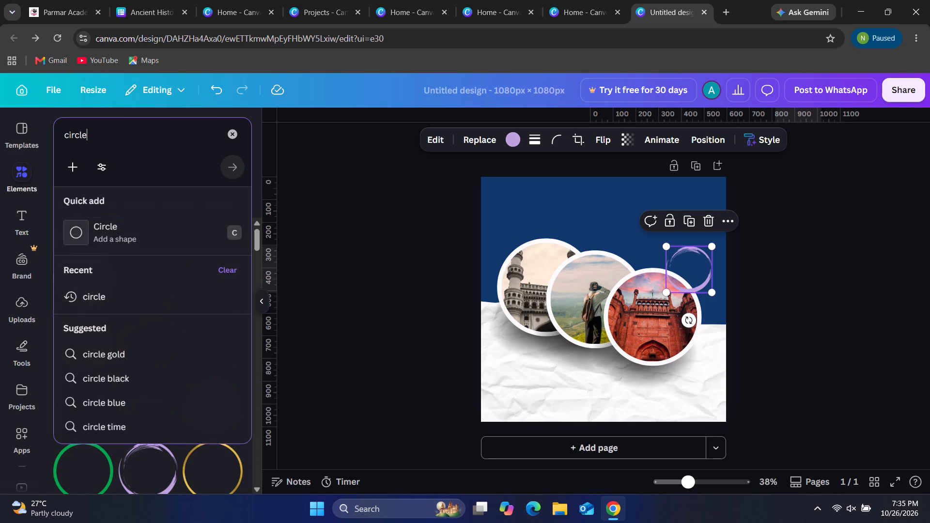
{"action": "key", "text": "space"}
{"action": "type", "text": "splash"}
{"action": "key", "text": "Return"}
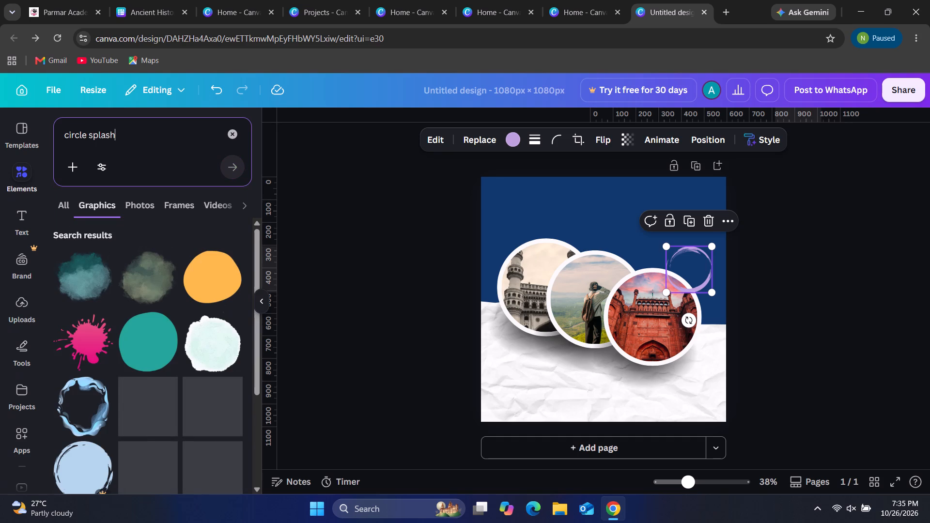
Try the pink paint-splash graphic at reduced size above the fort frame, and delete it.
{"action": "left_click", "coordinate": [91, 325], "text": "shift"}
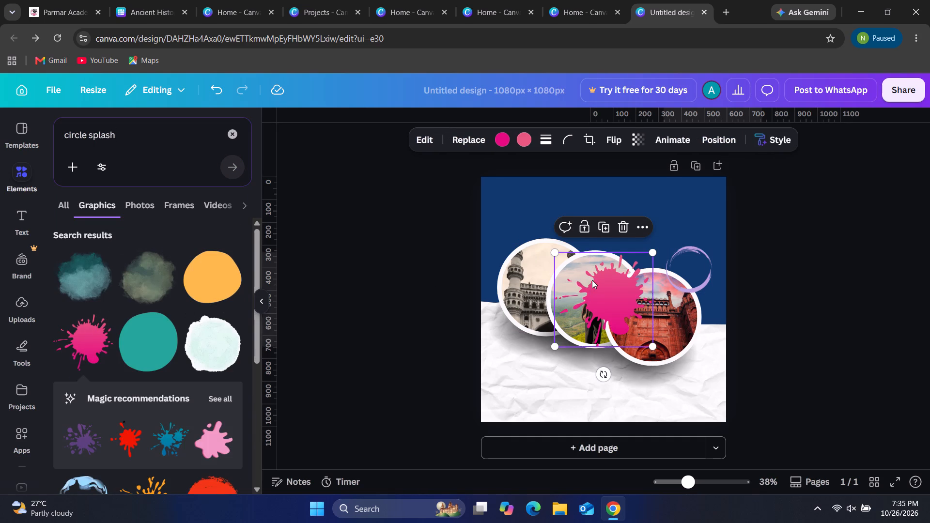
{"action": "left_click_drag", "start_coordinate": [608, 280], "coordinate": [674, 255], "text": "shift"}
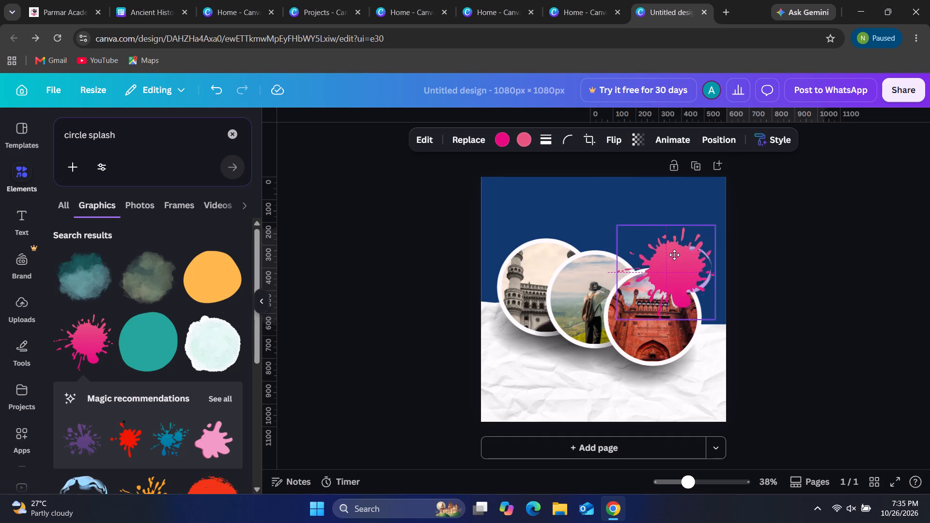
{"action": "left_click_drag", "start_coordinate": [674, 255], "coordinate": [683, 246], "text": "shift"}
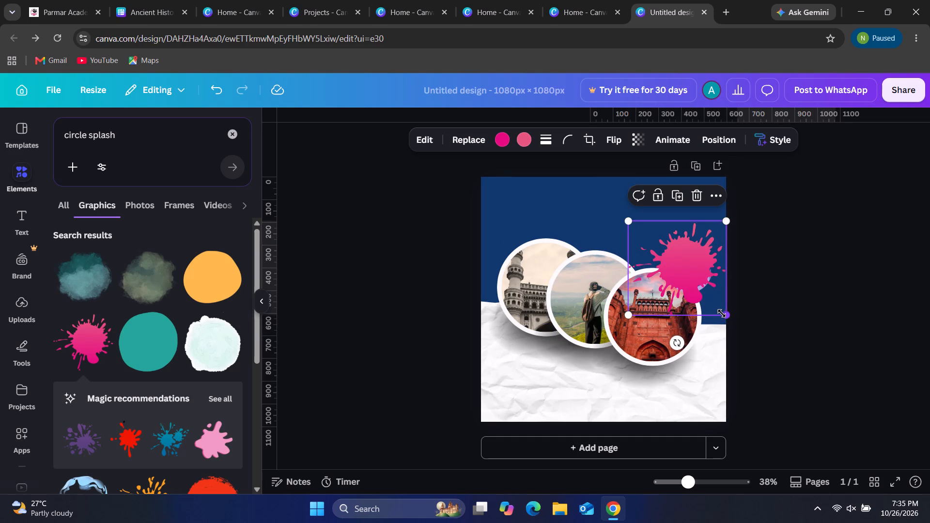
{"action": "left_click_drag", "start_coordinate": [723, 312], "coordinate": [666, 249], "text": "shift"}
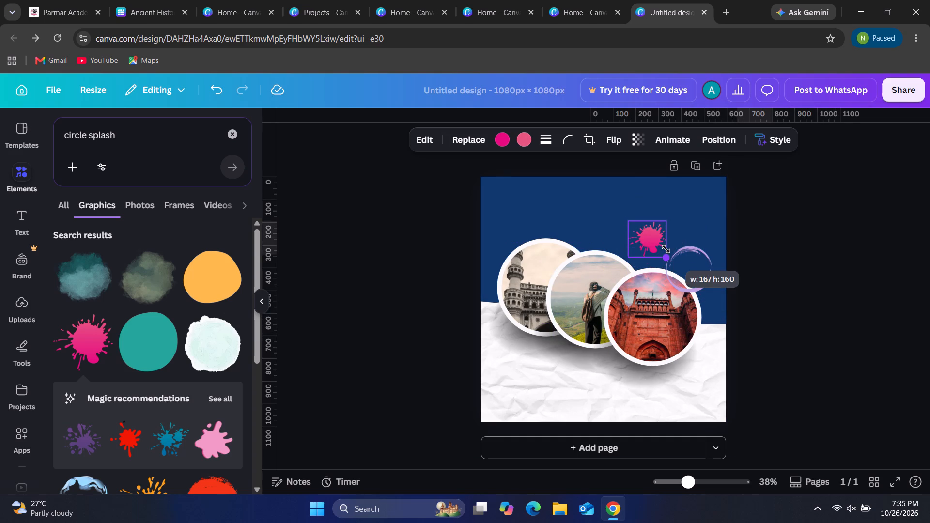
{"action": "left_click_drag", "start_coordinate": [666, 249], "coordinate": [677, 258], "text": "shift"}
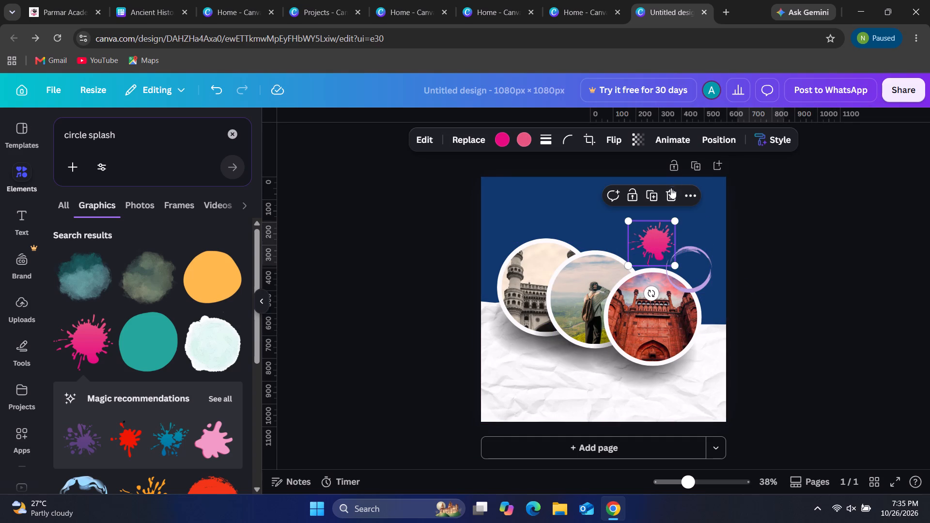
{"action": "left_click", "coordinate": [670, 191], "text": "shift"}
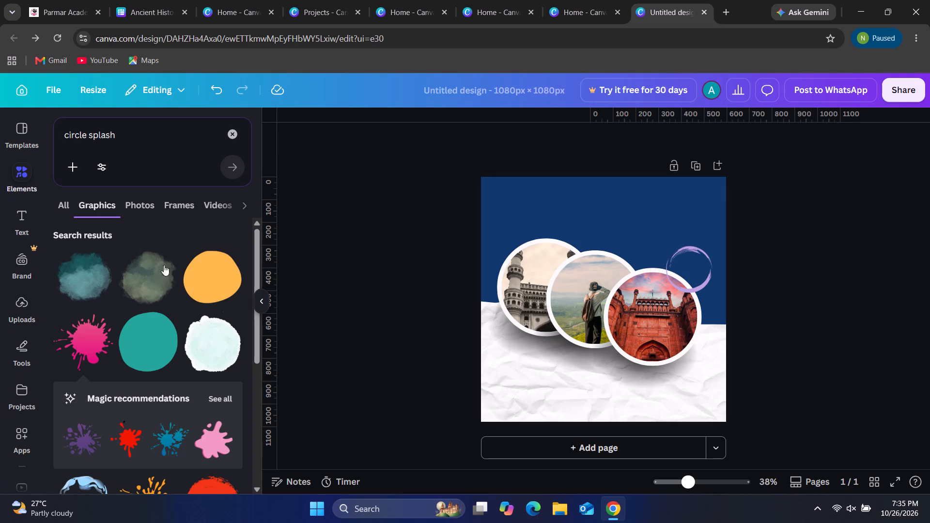
Browse the circle splash graphics for a suitable decorative element.
{"action": "scroll", "coordinate": [189, 328], "scroll_direction": "down", "scroll_amount": 3, "text": "shift"}
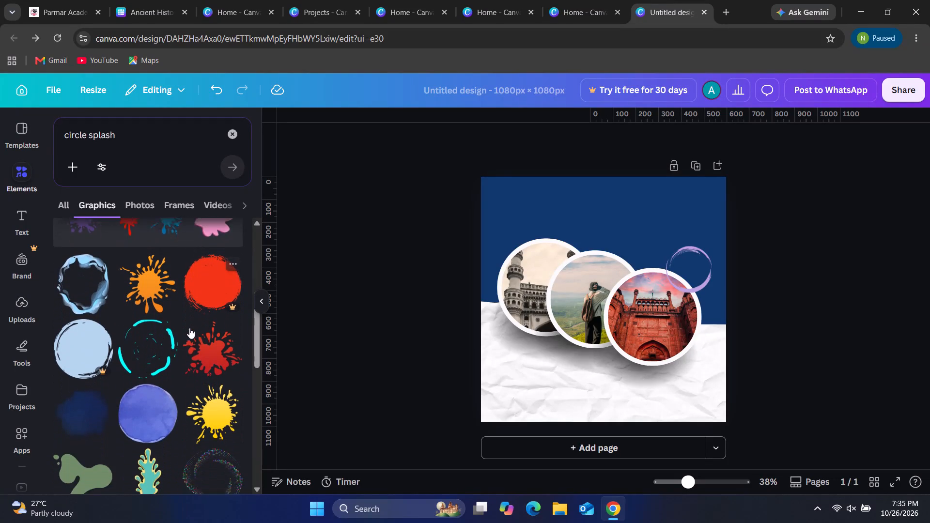
{"action": "scroll", "coordinate": [189, 328], "scroll_direction": "down", "scroll_amount": 3, "text": "shift"}
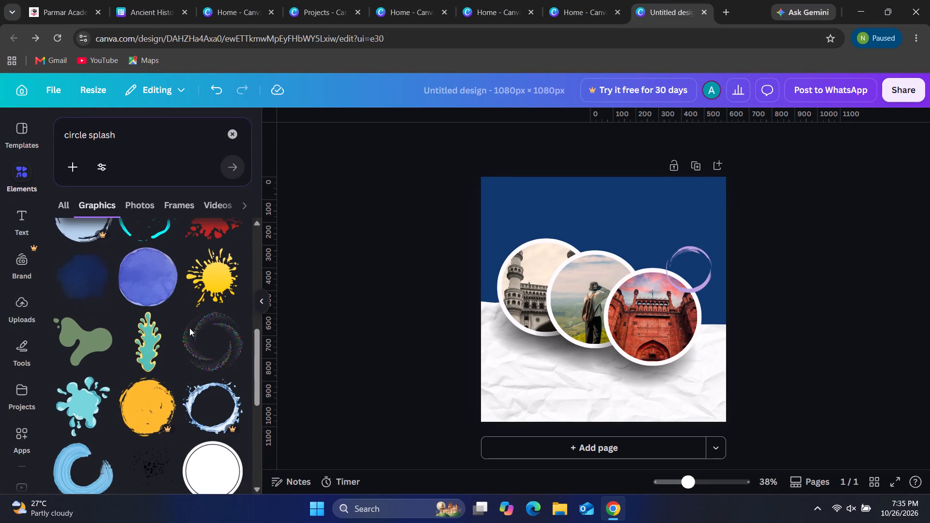
{"action": "scroll", "coordinate": [189, 328], "scroll_direction": "down", "scroll_amount": 6, "text": "shift"}
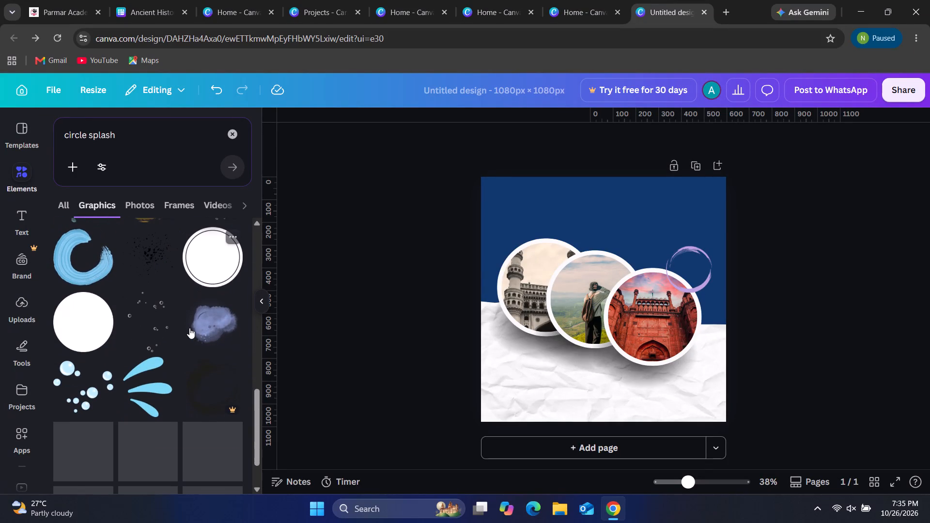
{"action": "scroll", "coordinate": [189, 328], "scroll_direction": "down", "scroll_amount": 3, "text": "shift"}
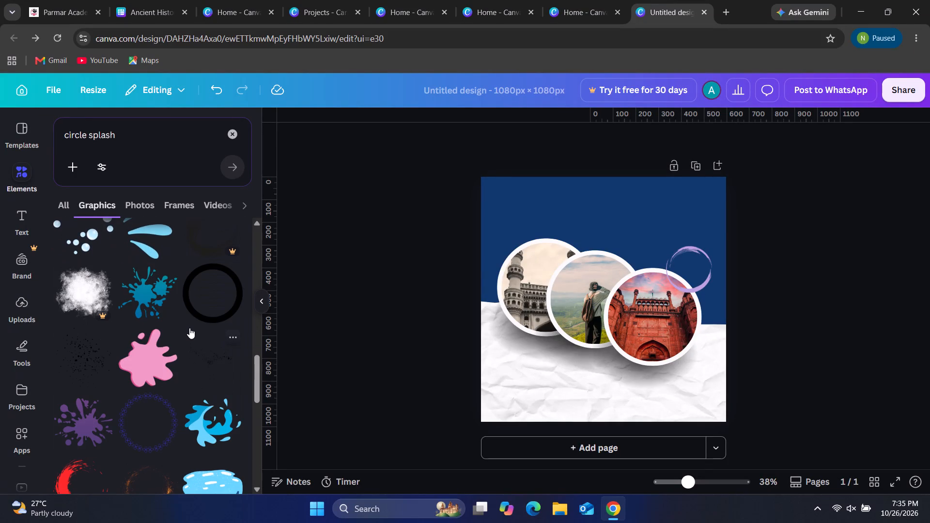
{"action": "scroll", "coordinate": [189, 328], "scroll_direction": "down", "scroll_amount": 3, "text": "shift"}
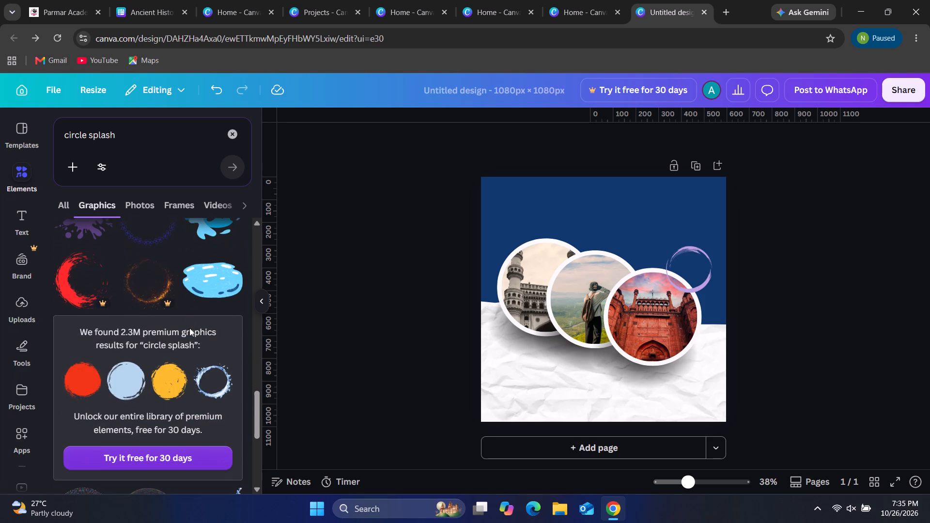
Shorten the graphics search to "circle".
{"action": "left_click", "coordinate": [128, 140], "text": "shift"}
{"action": "key", "text": "BackSpace"}
{"action": "key", "text": "BackSpace"}
{"action": "key", "text": "BackSpace"}
{"action": "key", "text": "BackSpace"}
{"action": "key", "text": "BackSpace"}
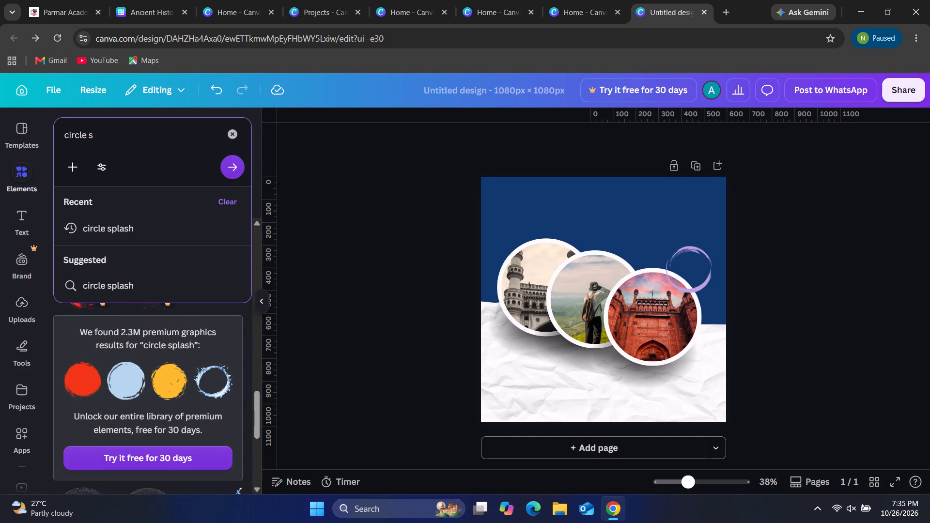
{"action": "key", "text": "BackSpace"}
{"action": "key", "text": "Return"}
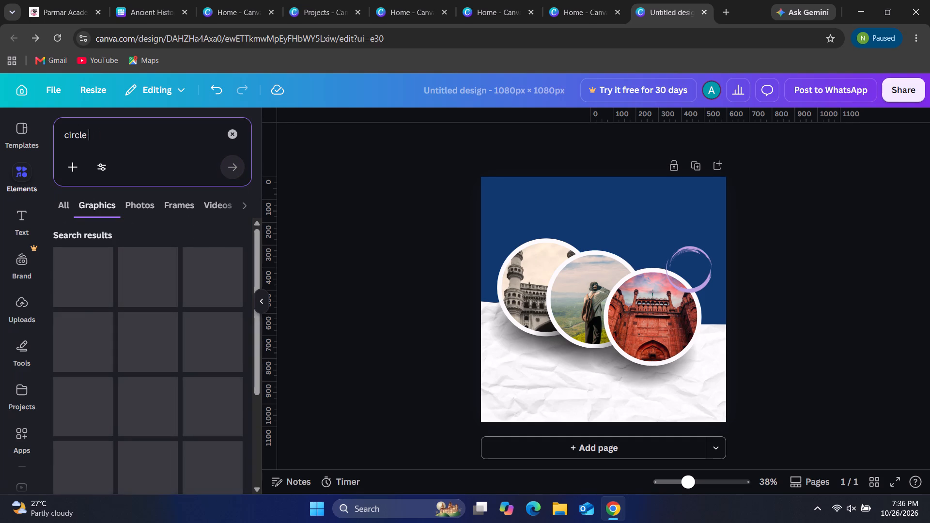
Add the beige irregular circle graphic with the thin brown outline from the circle results.
{"action": "scroll", "coordinate": [183, 327], "scroll_direction": "down", "scroll_amount": 1, "text": "shift"}
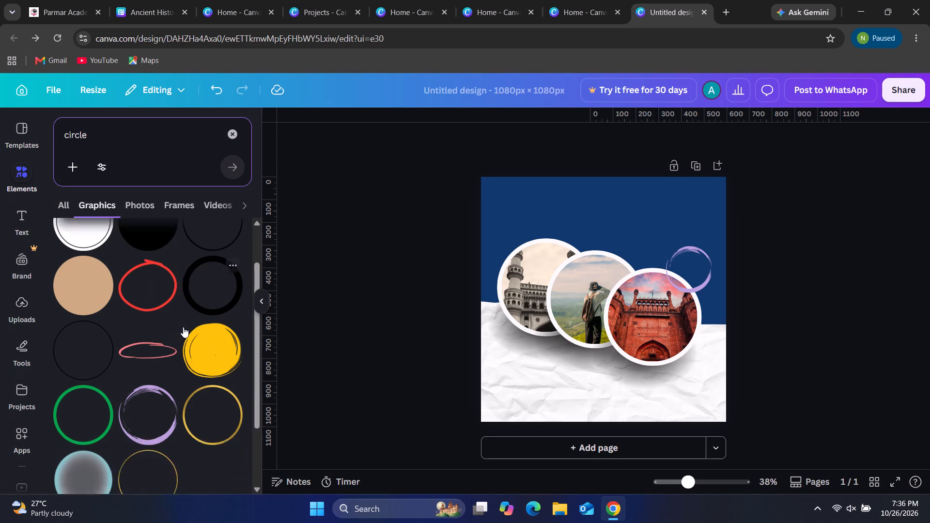
{"action": "scroll", "coordinate": [183, 327], "scroll_direction": "down", "scroll_amount": 4, "text": "shift"}
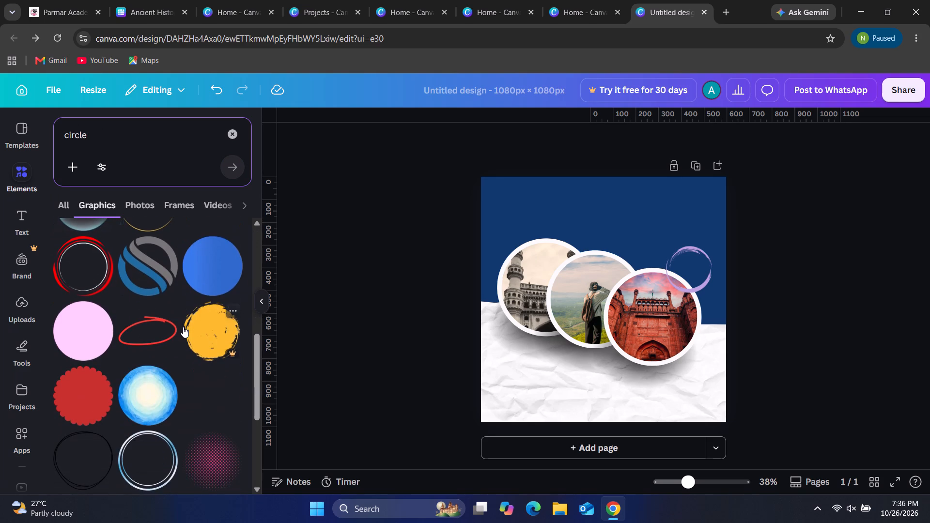
{"action": "scroll", "coordinate": [183, 327], "scroll_direction": "down", "scroll_amount": 3, "text": "shift"}
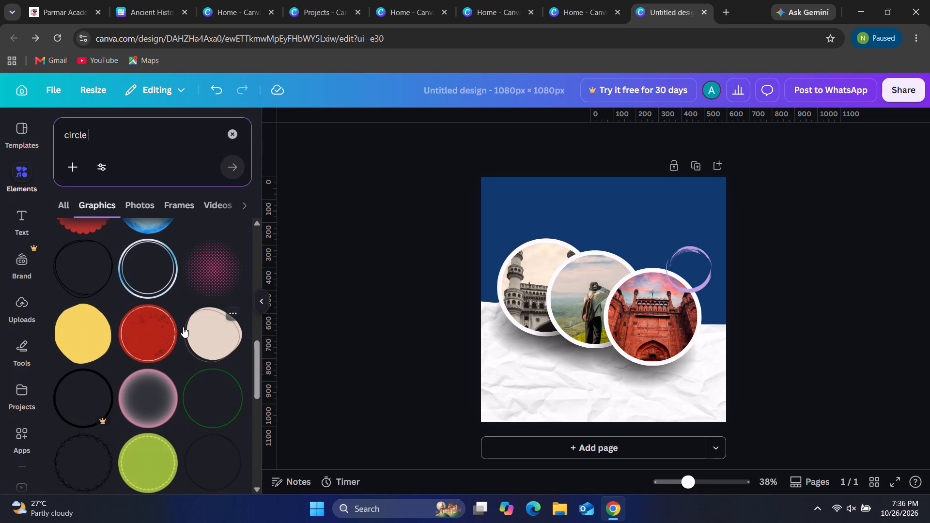
{"action": "scroll", "coordinate": [183, 327], "scroll_direction": "down", "scroll_amount": 1, "text": "shift"}
{"action": "left_click", "coordinate": [203, 327], "text": "shift"}
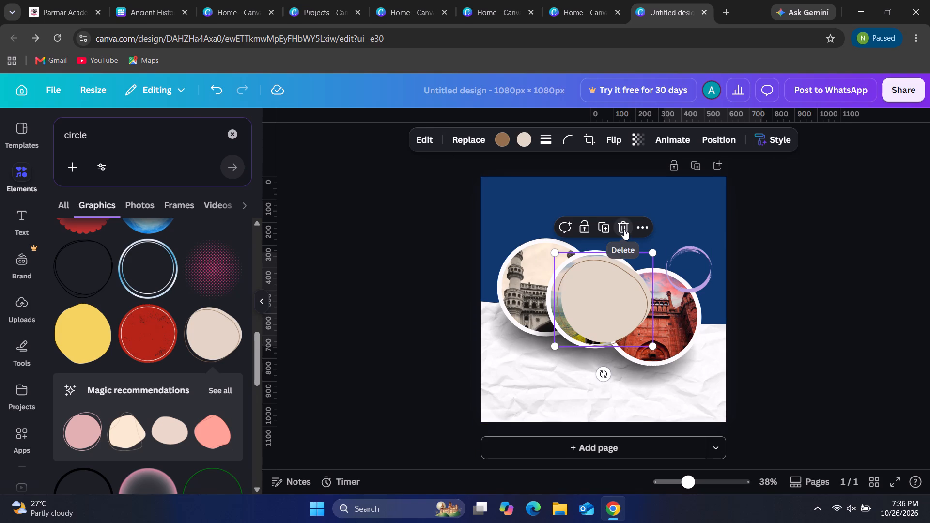
Delete the purple brushed ring graphic beside the fort photo frame.
{"action": "left_click", "coordinate": [692, 267], "text": "shift"}
{"action": "left_click", "coordinate": [710, 219], "text": "shift"}
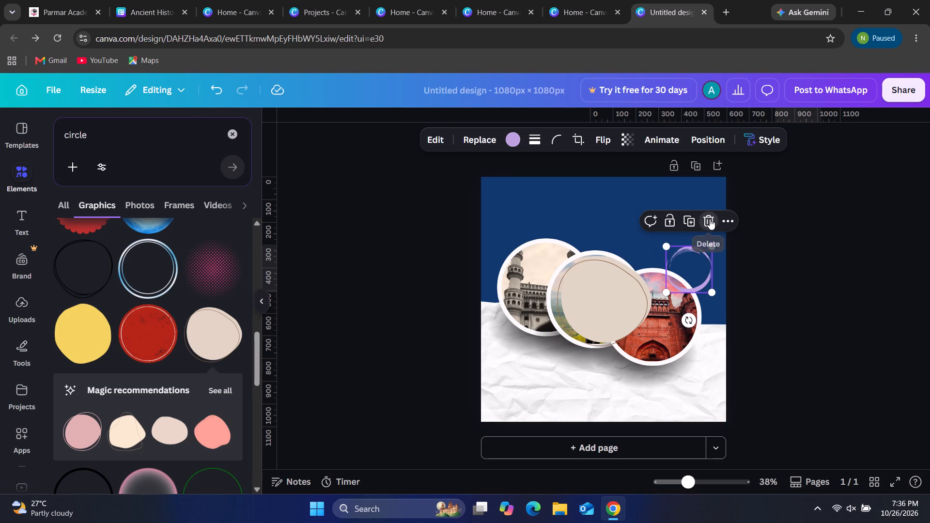
Shrink the beige circle graphic to about half size and place it over the upper-right edge of the fort photo frame.
{"action": "left_click", "coordinate": [621, 286], "text": "shift"}
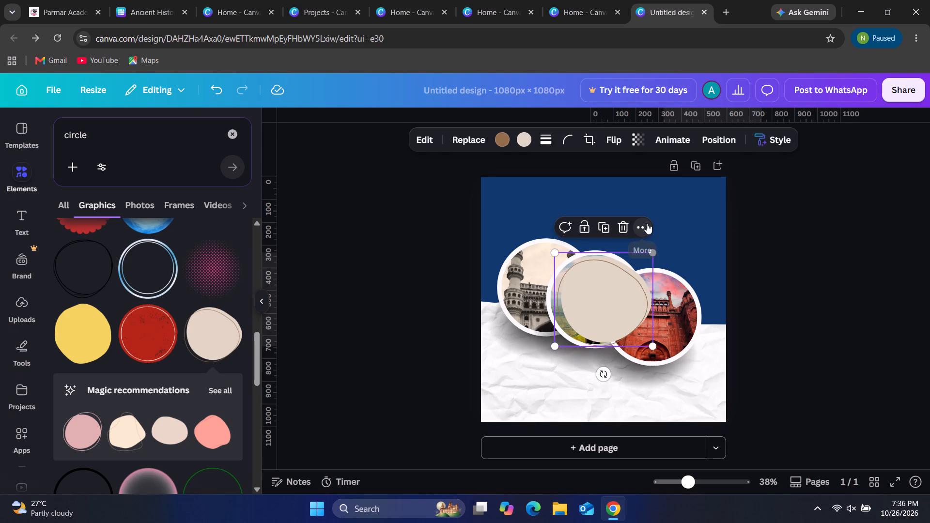
{"action": "left_click_drag", "start_coordinate": [607, 293], "coordinate": [671, 223], "text": "shift"}
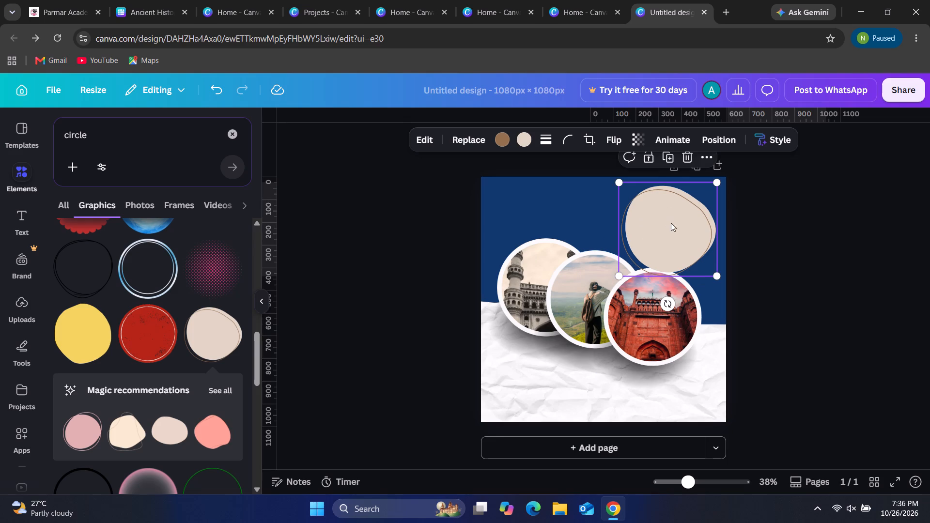
{"action": "left_click_drag", "start_coordinate": [618, 277], "coordinate": [665, 228], "text": "shift"}
{"action": "left_click_drag", "start_coordinate": [692, 204], "coordinate": [693, 285], "text": "shift"}
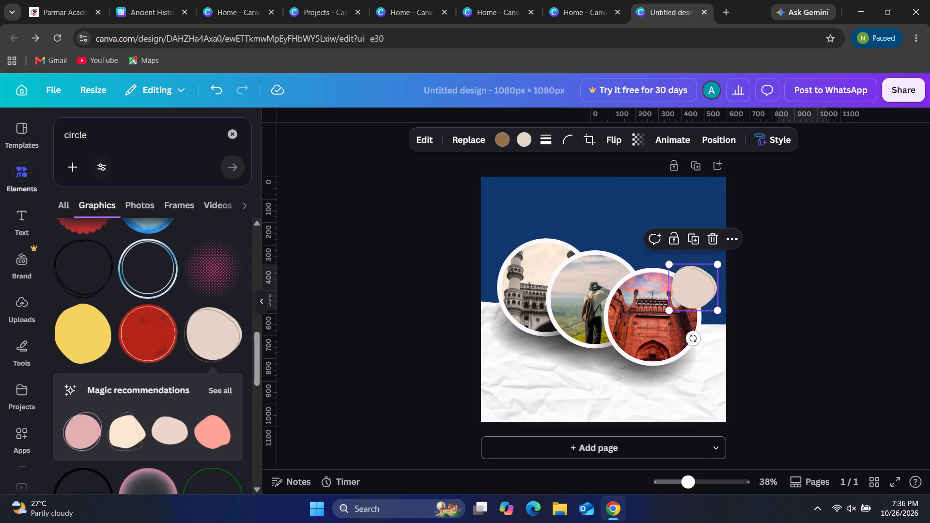
Search the elements for "scenery" and limit the results to photos.
{"action": "left_click", "coordinate": [146, 126], "text": "shift"}
{"action": "left_click", "coordinate": [149, 132], "text": "shift"}
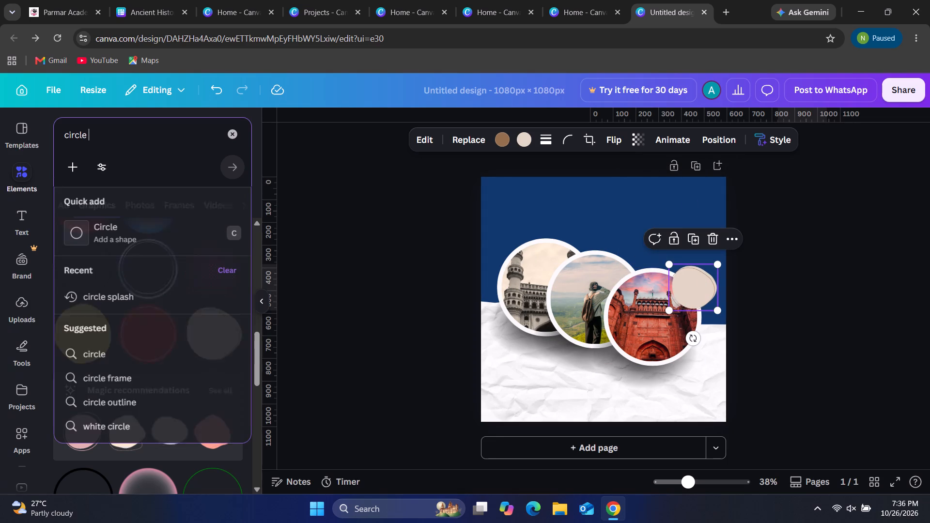
{"action": "key", "text": "BackSpace"}
{"action": "key", "text": "BackSpace"}
{"action": "key", "text": "BackSpace"}
{"action": "key", "text": "BackSpace"}
{"action": "key", "text": "BackSpace"}
{"action": "key", "text": "BackSpace"}
{"action": "key", "text": "BackSpace"}
{"action": "key", "text": "BackSpace"}
{"action": "key", "text": "BackSpace"}
{"action": "key", "text": "BackSpace"}
{"action": "key", "text": "BackSpace"}
{"action": "key", "text": "BackSpace"}
{"action": "key", "text": "BackSpace"}
{"action": "key", "text": "BackSpace"}
{"action": "key", "text": "BackSpace"}
{"action": "key", "text": "BackSpace"}
{"action": "type", "text": "scenery"}
{"action": "key", "text": "Return"}
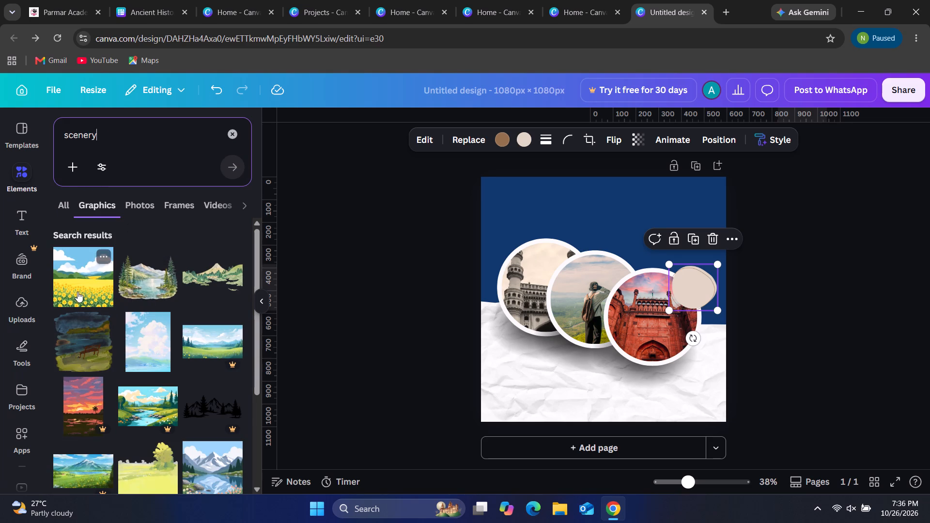
{"action": "scroll", "coordinate": [179, 359], "scroll_direction": "down", "scroll_amount": 3, "text": "shift"}
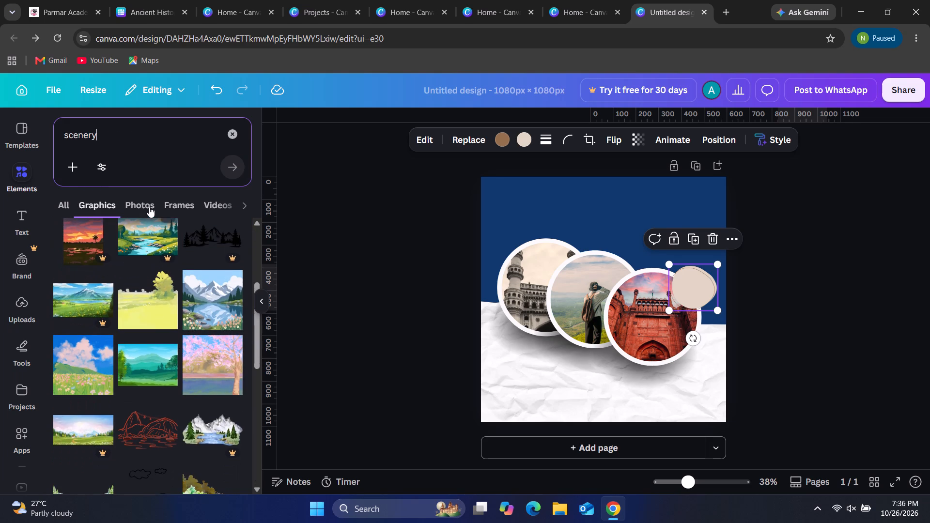
{"action": "left_click", "coordinate": [148, 206], "text": "shift"}
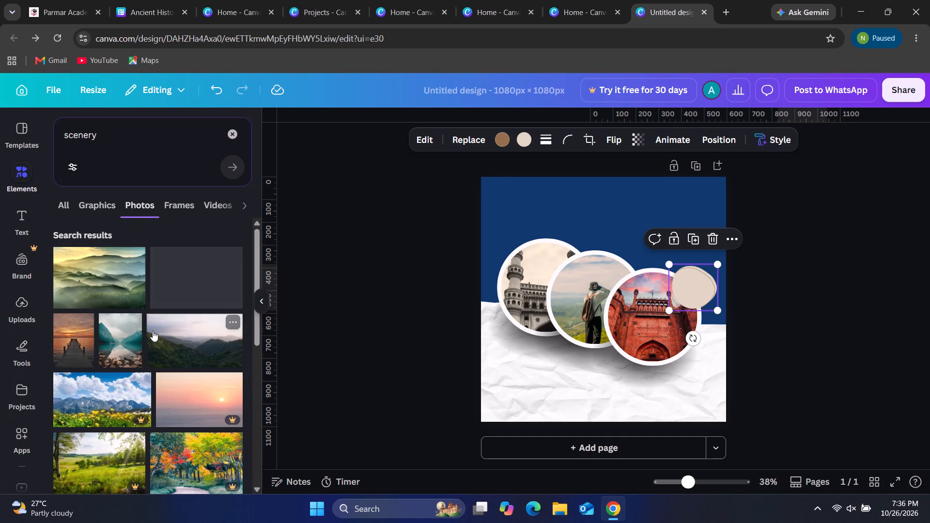
Browse the scenery photos and add the rocky mountains reflected in a dark green lake to the page.
{"action": "scroll", "coordinate": [153, 331], "scroll_direction": "down", "scroll_amount": 1, "text": "shift"}
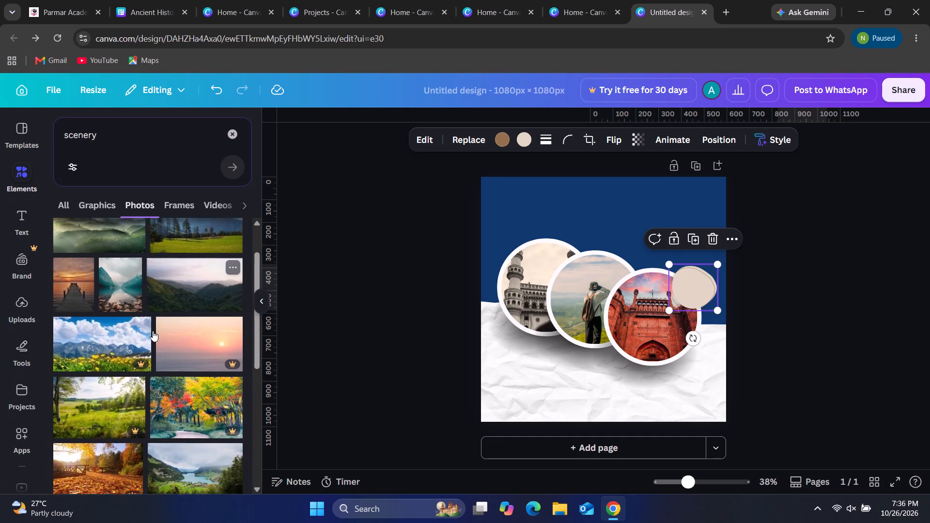
{"action": "scroll", "coordinate": [153, 331], "scroll_direction": "down", "scroll_amount": 2, "text": "shift"}
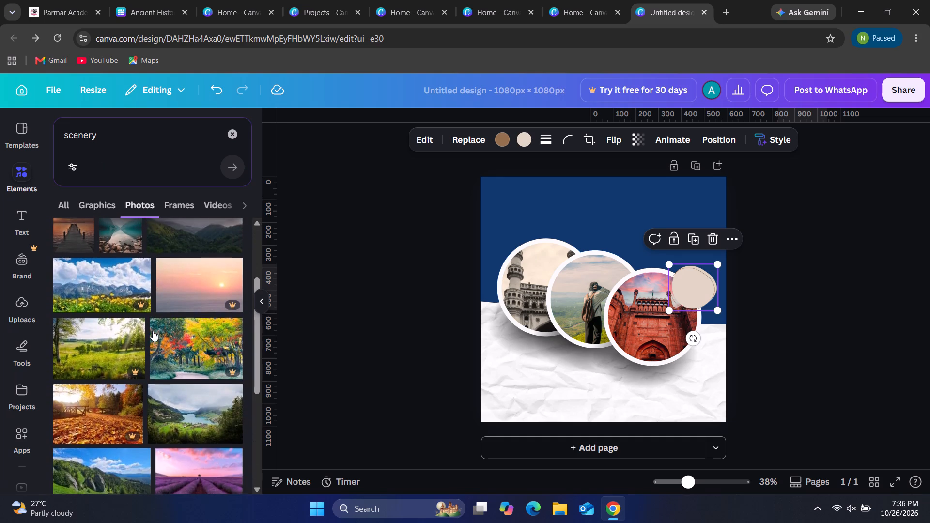
{"action": "scroll", "coordinate": [153, 331], "scroll_direction": "down", "scroll_amount": 2, "text": "shift"}
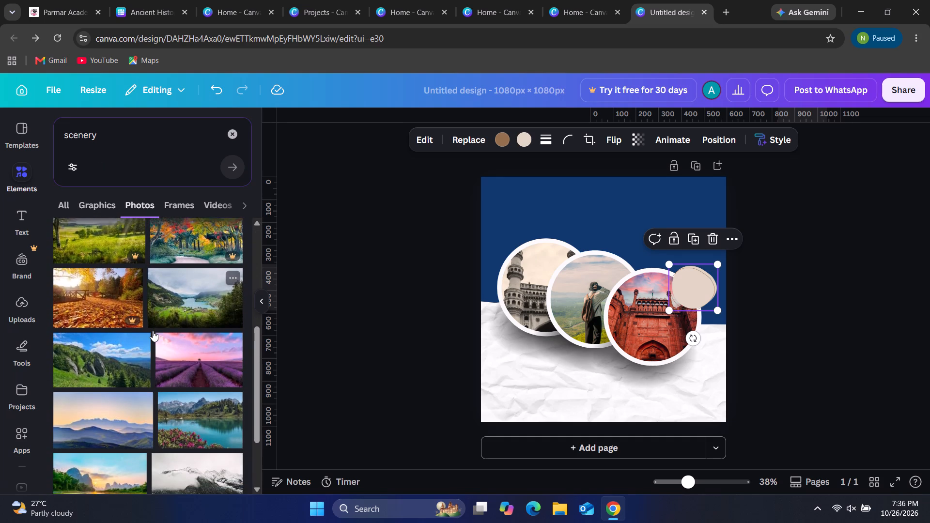
{"action": "scroll", "coordinate": [153, 331], "scroll_direction": "down", "scroll_amount": 2, "text": "shift"}
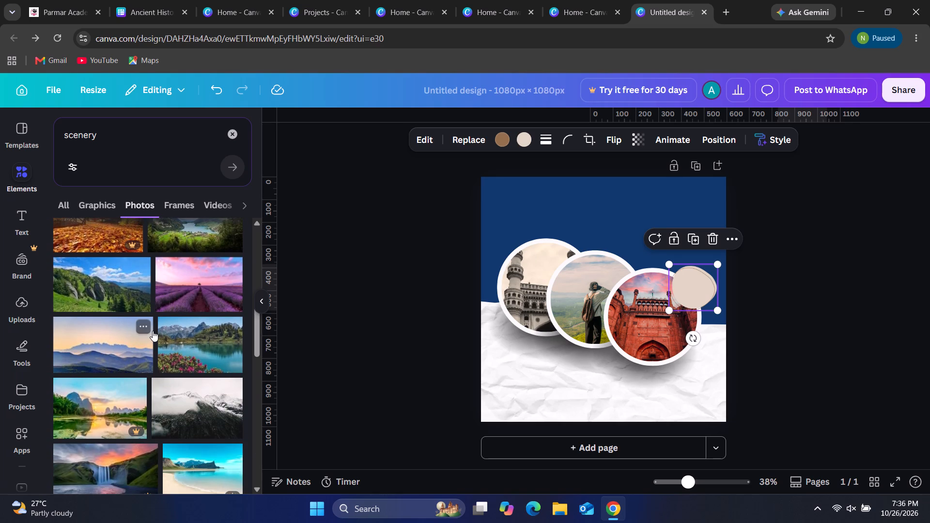
{"action": "scroll", "coordinate": [153, 331], "scroll_direction": "down", "scroll_amount": 1, "text": "shift"}
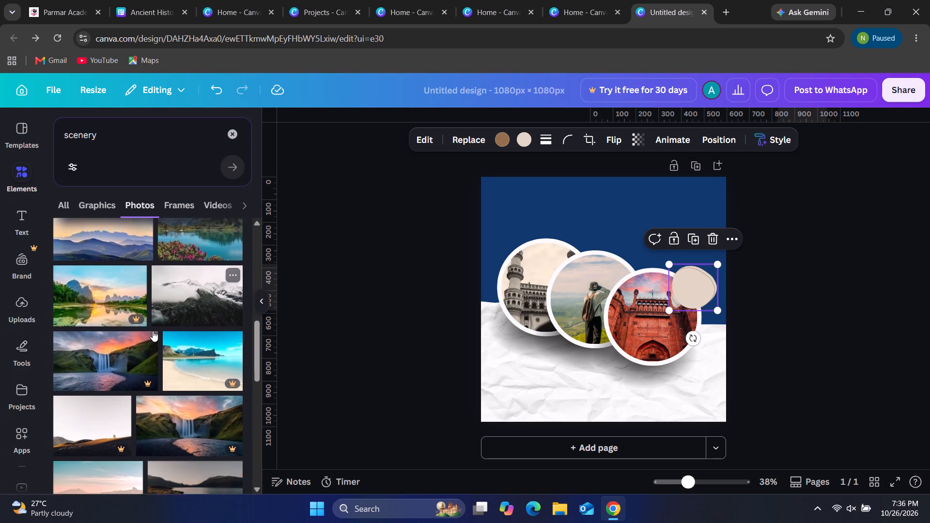
{"action": "scroll", "coordinate": [153, 331], "scroll_direction": "down", "scroll_amount": 1, "text": "shift"}
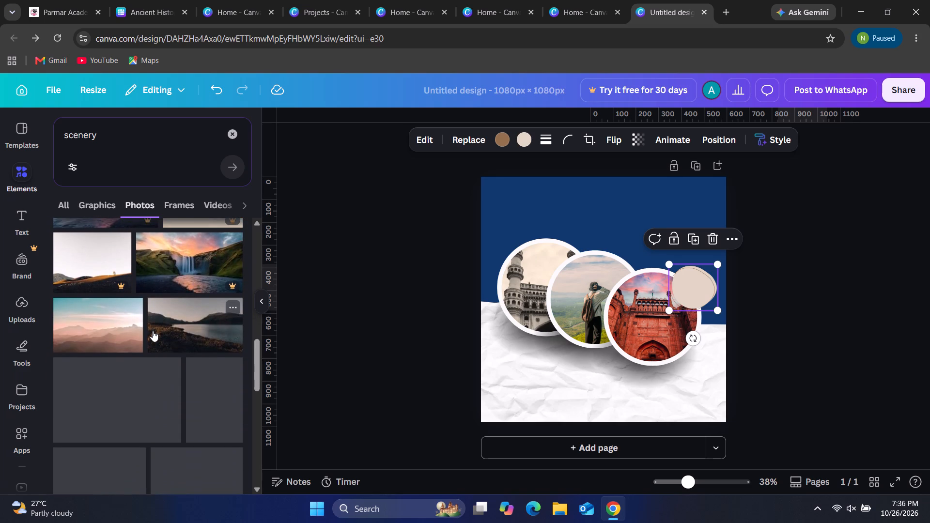
{"action": "scroll", "coordinate": [153, 331], "scroll_direction": "down", "scroll_amount": 1, "text": "shift"}
{"action": "scroll", "coordinate": [153, 331], "scroll_direction": "right", "scroll_amount": 1, "text": "shift"}
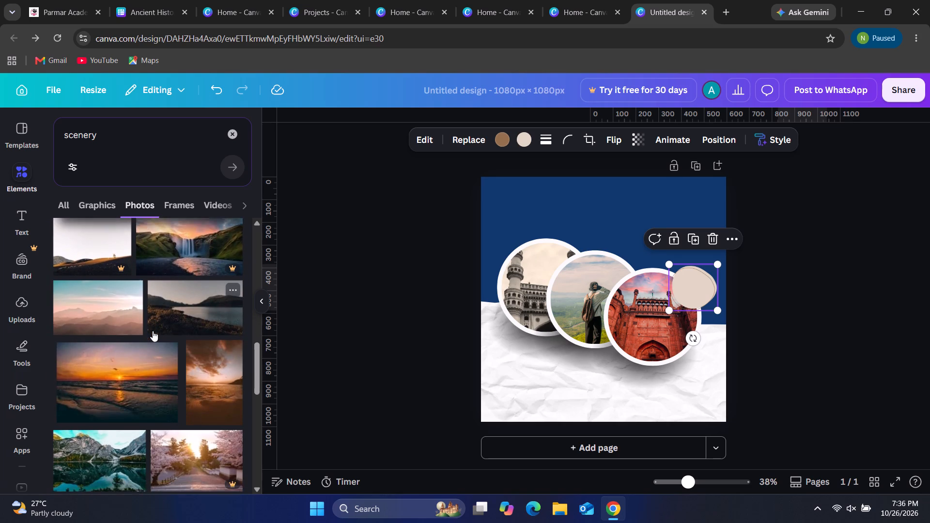
{"action": "scroll", "coordinate": [153, 331], "scroll_direction": "right", "scroll_amount": 4, "text": "shift"}
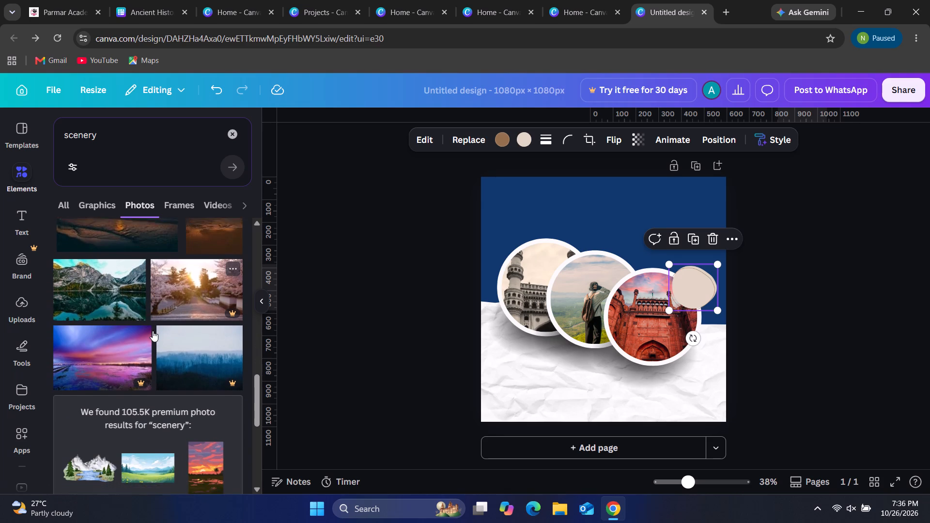
{"action": "scroll", "coordinate": [153, 331], "scroll_direction": "right", "scroll_amount": 2, "text": "shift"}
{"action": "scroll", "coordinate": [153, 331], "scroll_direction": "up", "scroll_amount": 2, "text": "shift"}
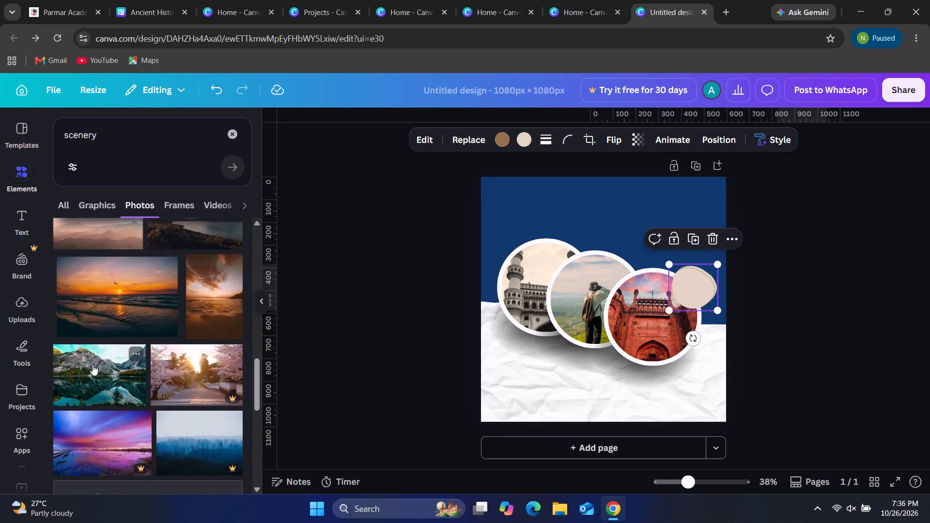
{"action": "left_click", "coordinate": [93, 366], "text": "shift"}
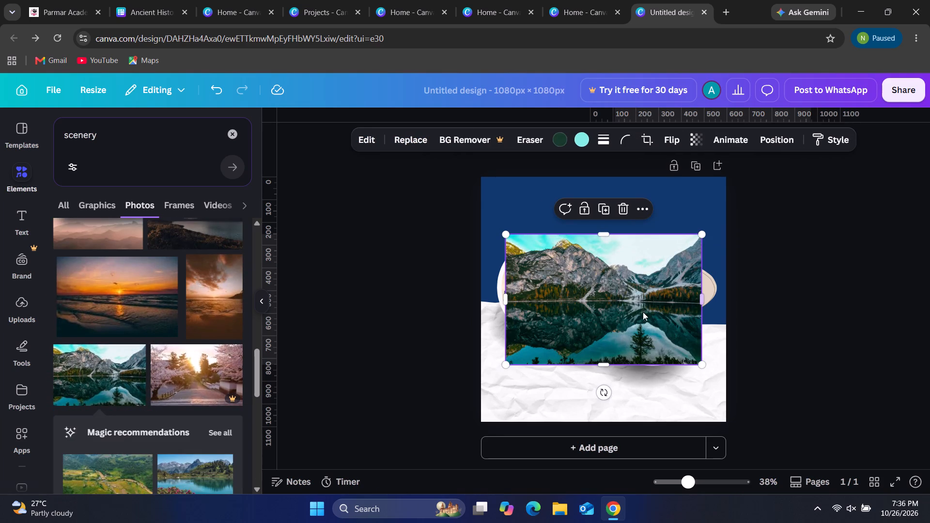
Align the mountain lake photo with the page's top-left corner and enlarge it to span the full page width.
{"action": "left_click_drag", "start_coordinate": [610, 261], "coordinate": [587, 201], "text": "shift"}
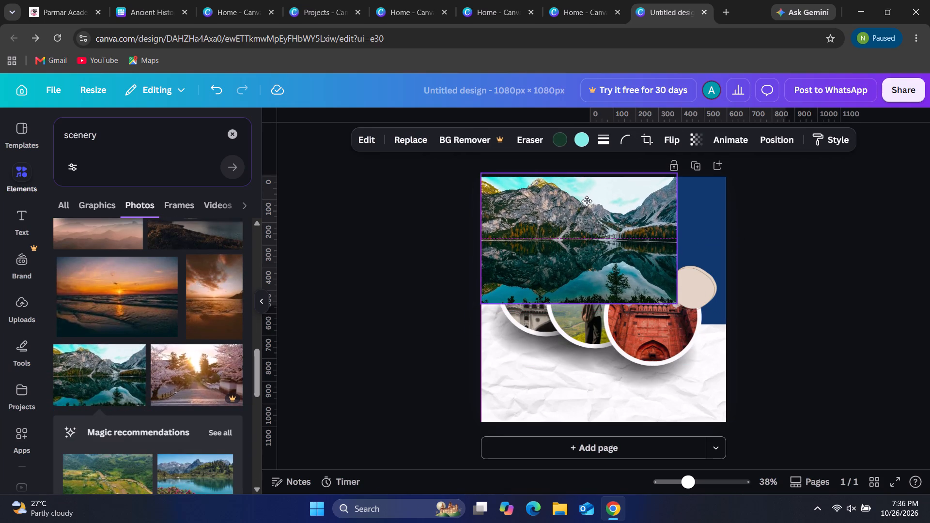
{"action": "left_click_drag", "start_coordinate": [587, 201], "coordinate": [584, 197], "text": "shift"}
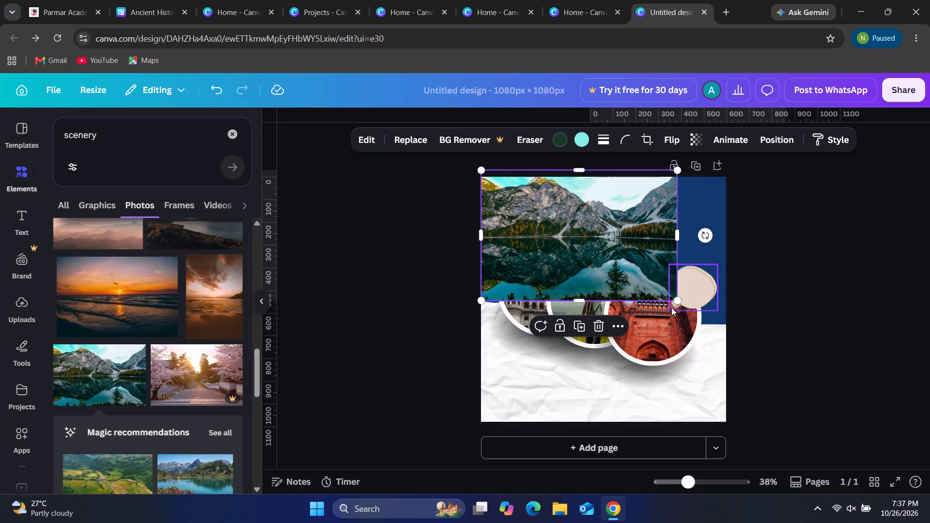
{"action": "left_click_drag", "start_coordinate": [678, 297], "coordinate": [730, 331], "text": "shift"}
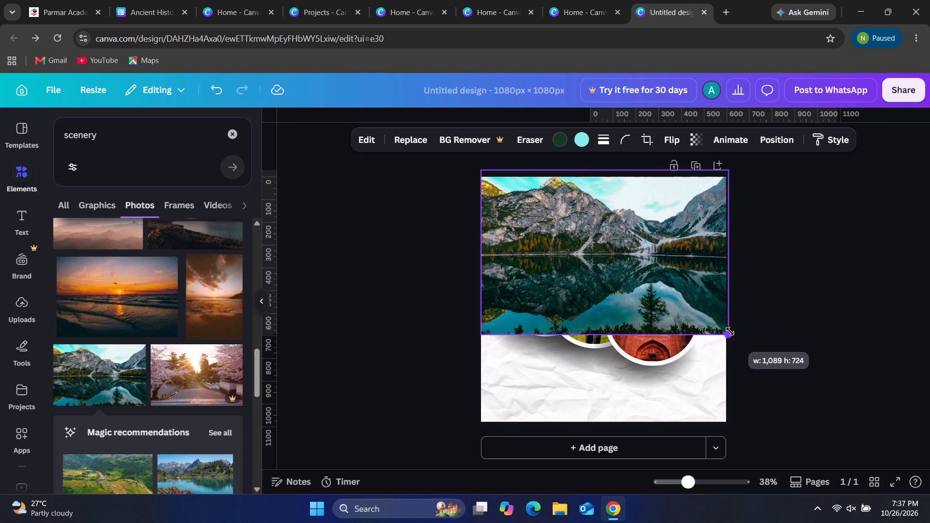
{"action": "left_click_drag", "start_coordinate": [730, 331], "coordinate": [730, 331], "text": "shift"}
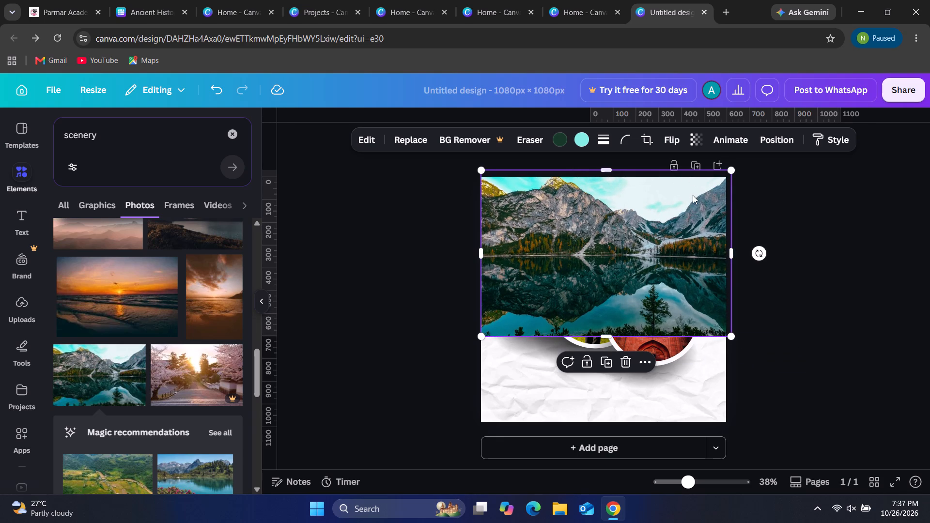
Send the mountain lake photo backward layer by layer until it sits behind the circular photo frames and the torn paper.
{"action": "left_click", "coordinate": [644, 357], "text": "shift"}
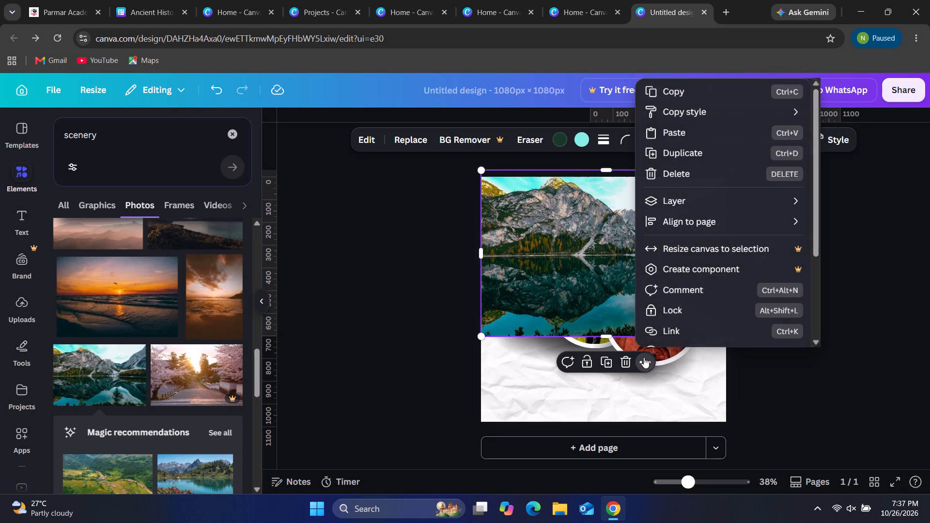
{"action": "left_click", "coordinate": [690, 208], "text": "shift"}
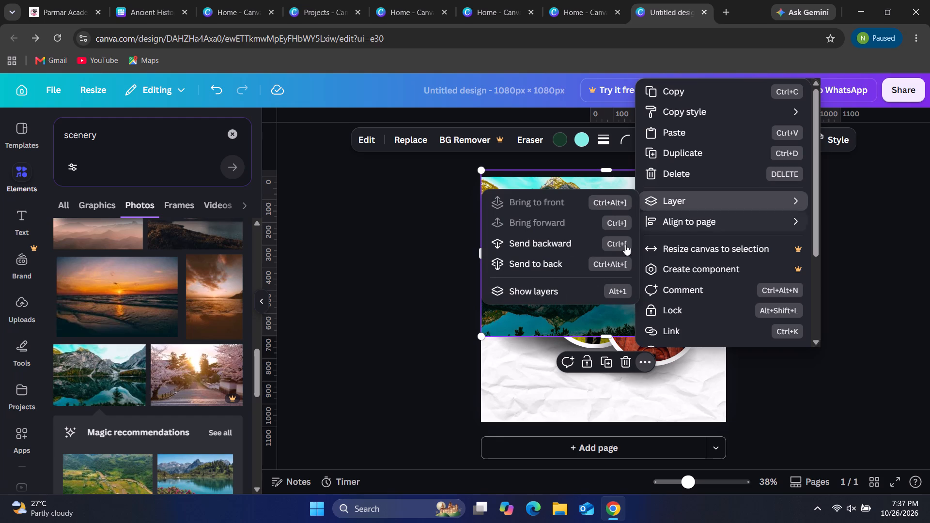
{"action": "left_click", "coordinate": [554, 248], "text": "shift"}
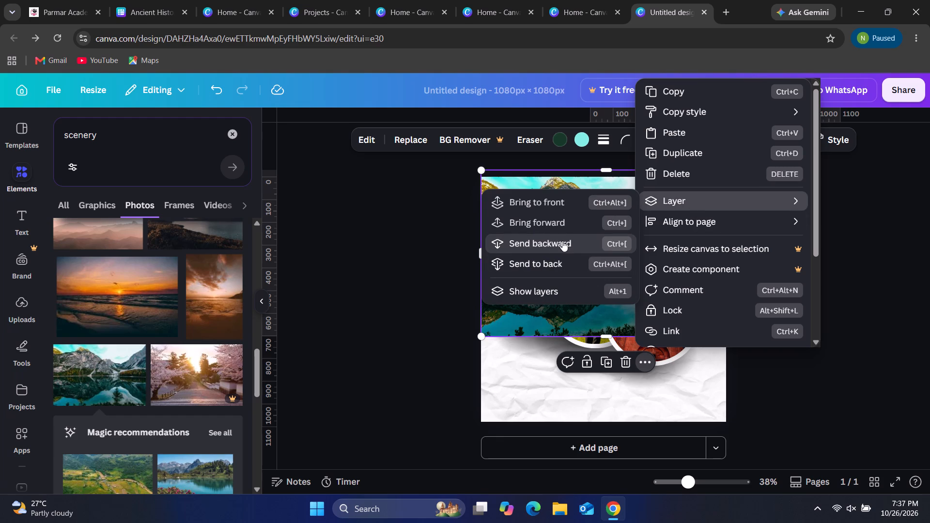
{"action": "left_click", "coordinate": [563, 239], "text": "shift"}
{"action": "left_click", "coordinate": [563, 239], "text": "shift"}
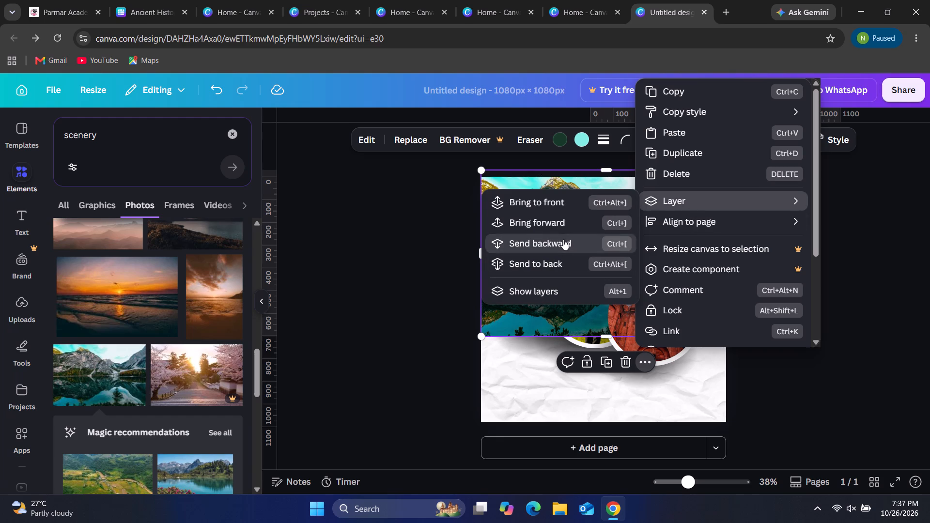
{"action": "left_click", "coordinate": [563, 239], "text": "shift"}
{"action": "left_click", "coordinate": [563, 239], "text": "shift"}
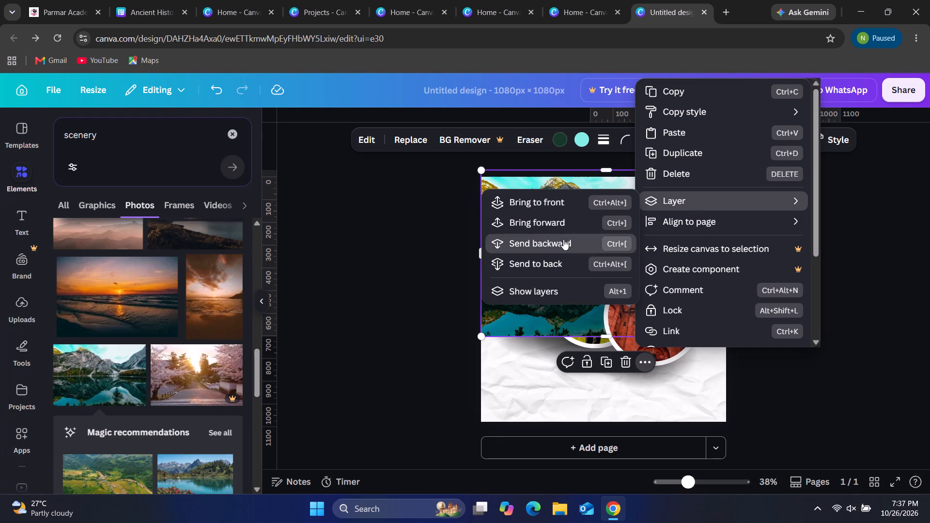
{"action": "left_click", "coordinate": [563, 239], "text": "shift"}
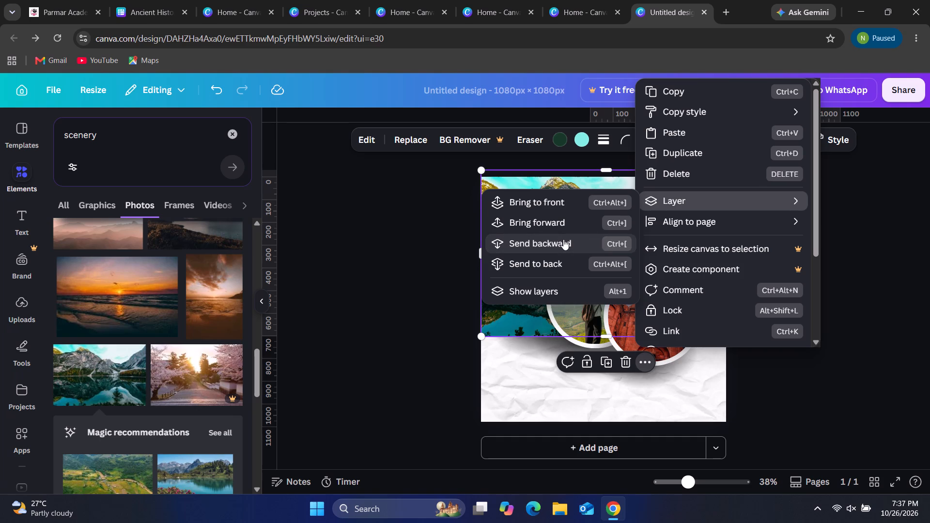
{"action": "left_click", "coordinate": [563, 239], "text": "shift"}
{"action": "left_click", "coordinate": [563, 239], "text": "shift"}
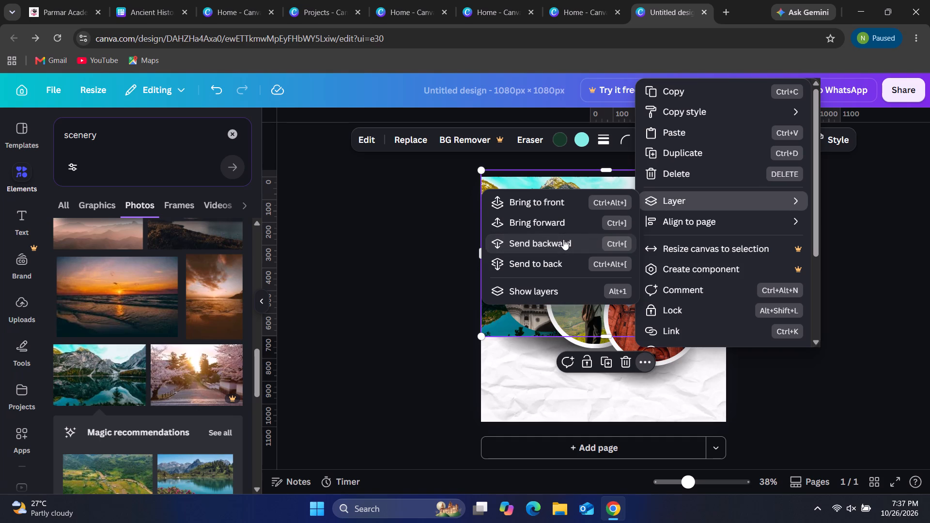
{"action": "left_click", "coordinate": [563, 239], "text": "shift"}
{"action": "left_click", "coordinate": [563, 239], "text": "shift"}
{"action": "left_click", "coordinate": [563, 239], "text": "shift"}
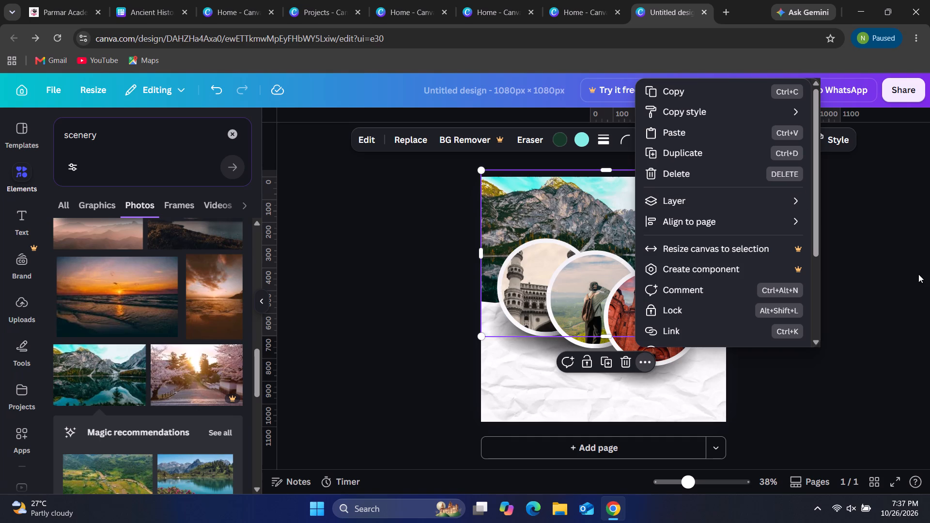
{"action": "left_click", "coordinate": [870, 276], "text": "shift"}
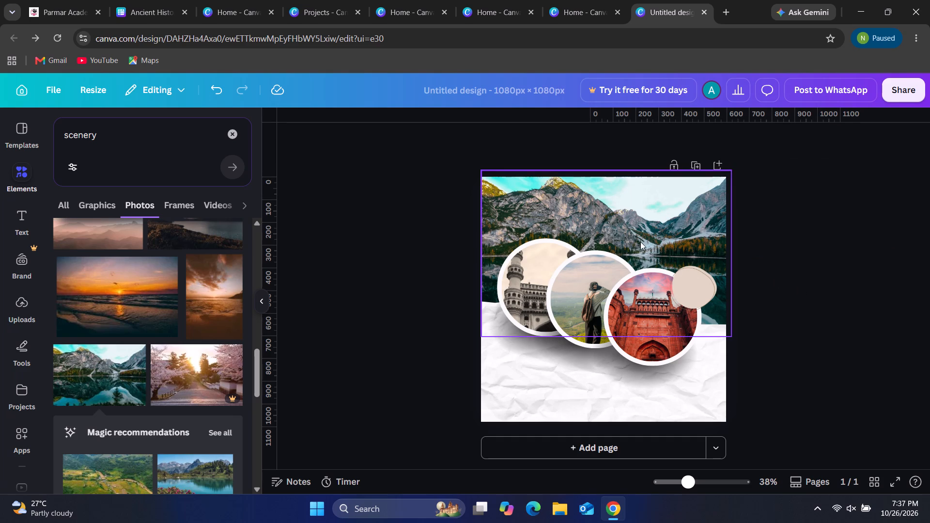
Add a text box to the page reading "20%".
{"action": "left_click", "coordinate": [26, 223], "text": "shift"}
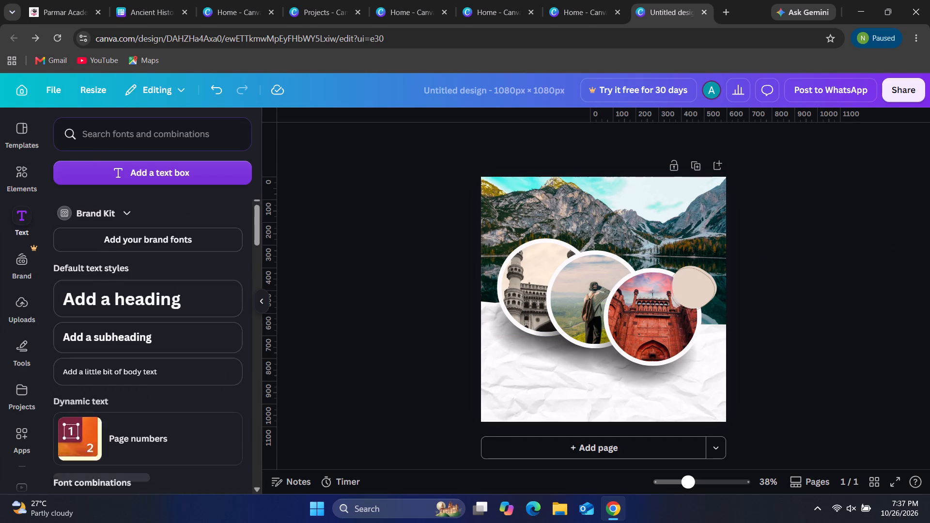
{"action": "left_click", "coordinate": [120, 133], "text": "shift"}
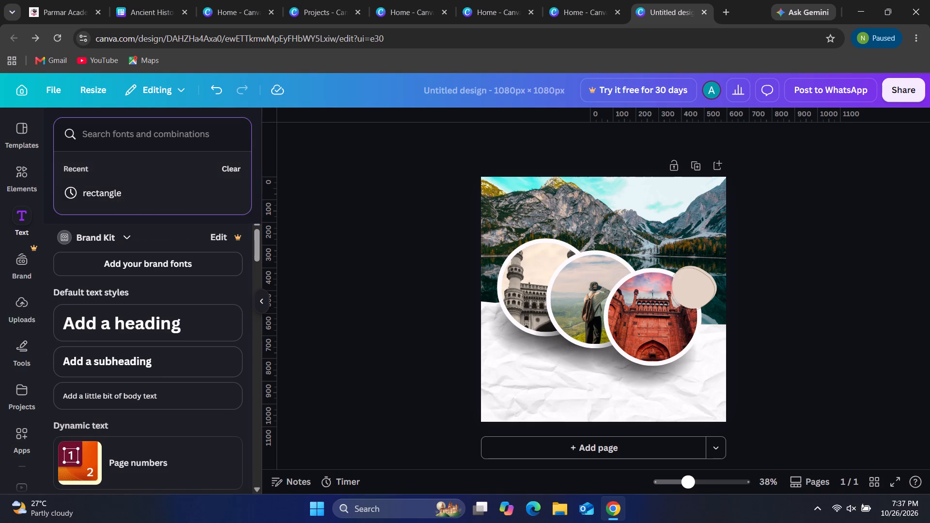
{"action": "left_click", "coordinate": [21, 219], "text": "shift"}
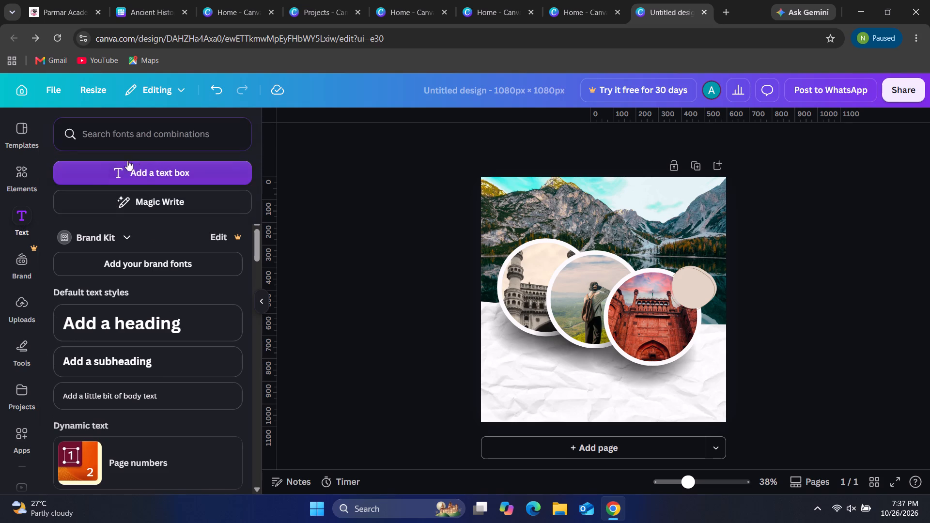
{"action": "left_click", "coordinate": [131, 174], "text": "shift"}
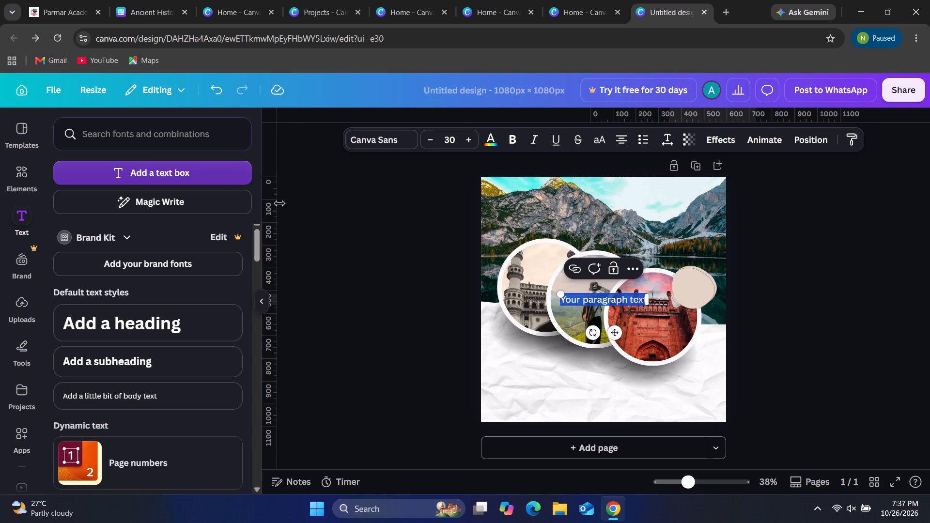
{"action": "type", "text": "20"}
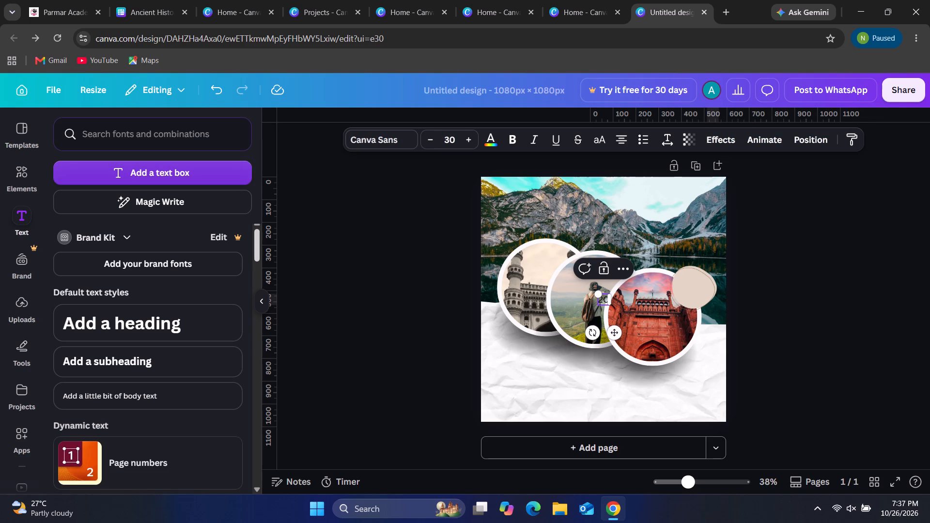
{"action": "key", "text": "shift+percent"}
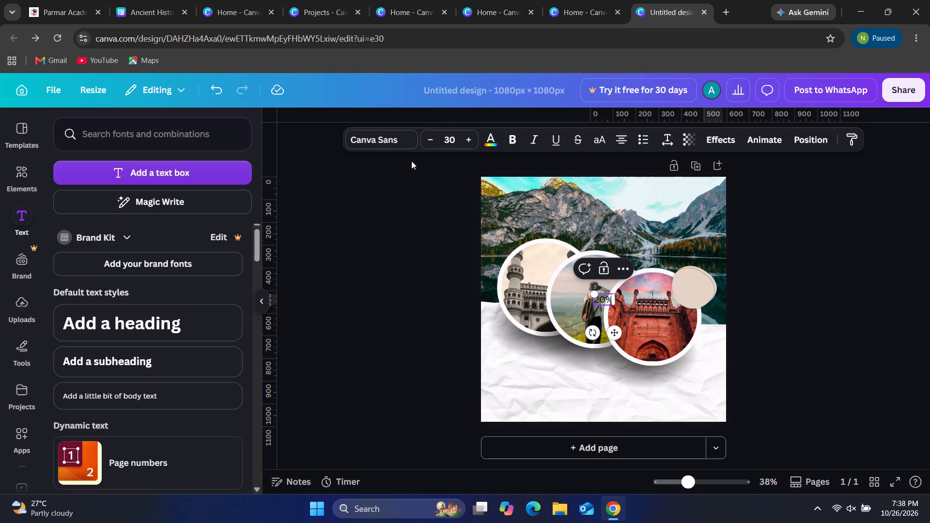
Search the fonts for "lemon" and set the "20%" text in Lemon Tuesday.
{"action": "left_click", "coordinate": [386, 135]}
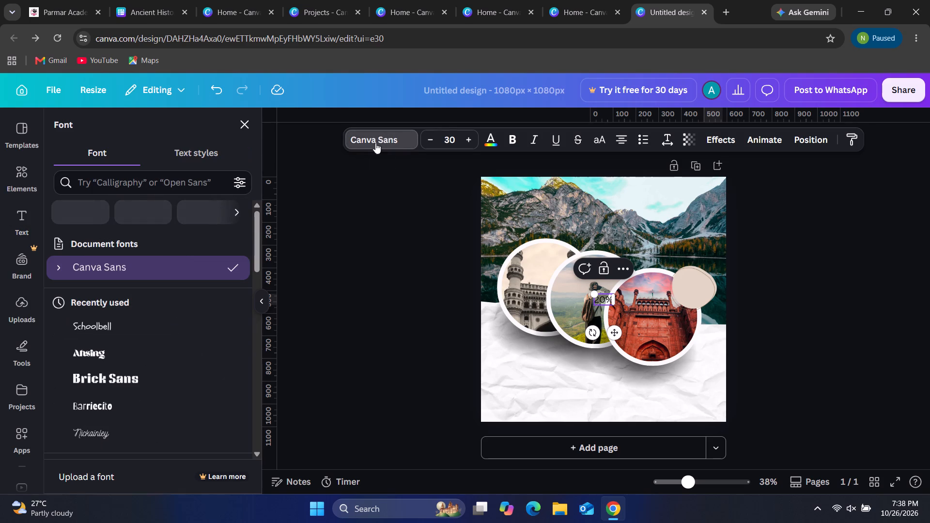
{"action": "left_click", "coordinate": [179, 183]}
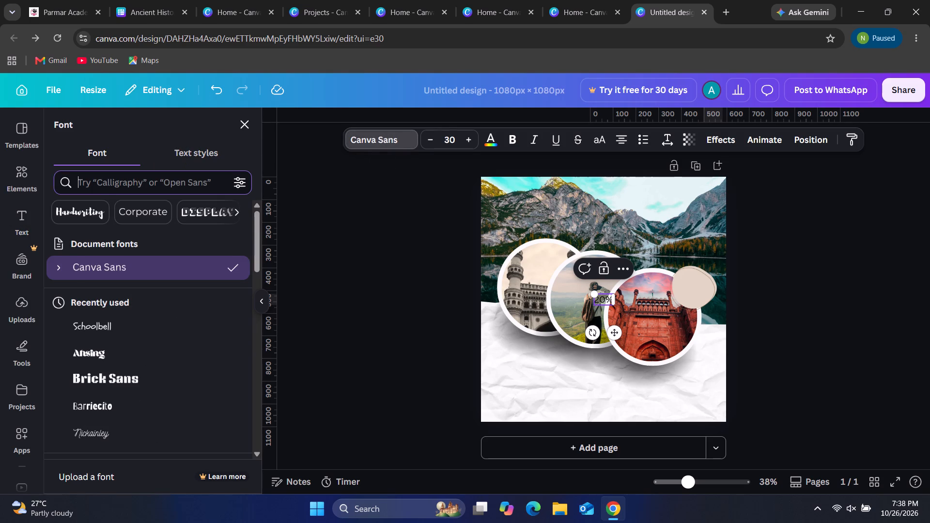
{"action": "type", "text": "lemon"}
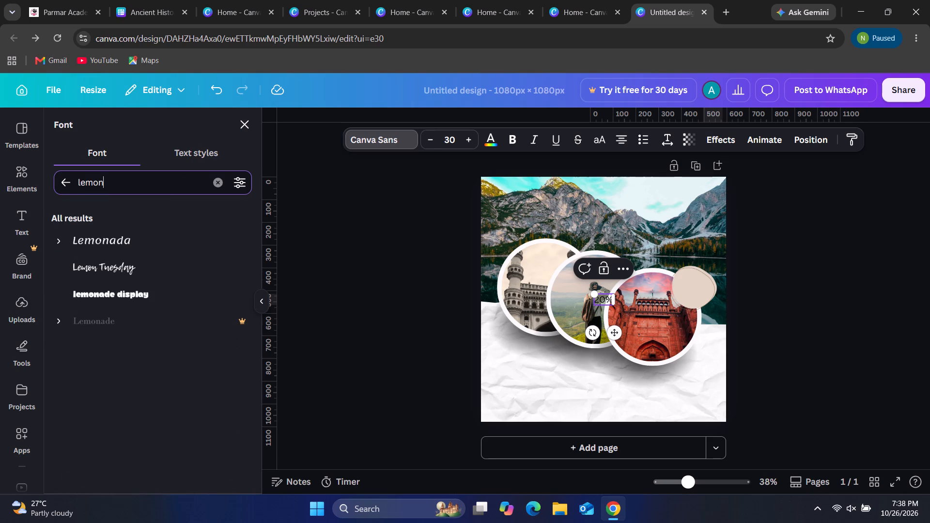
{"action": "left_click", "coordinate": [125, 271]}
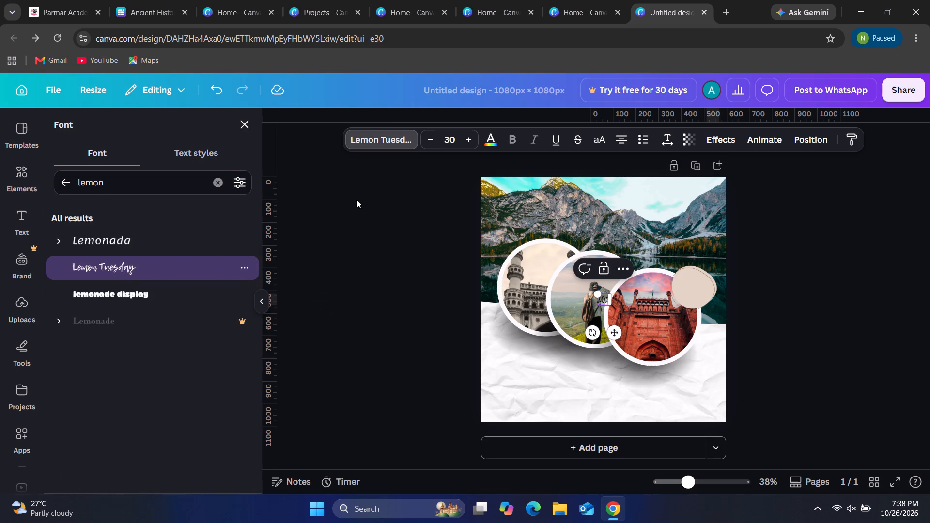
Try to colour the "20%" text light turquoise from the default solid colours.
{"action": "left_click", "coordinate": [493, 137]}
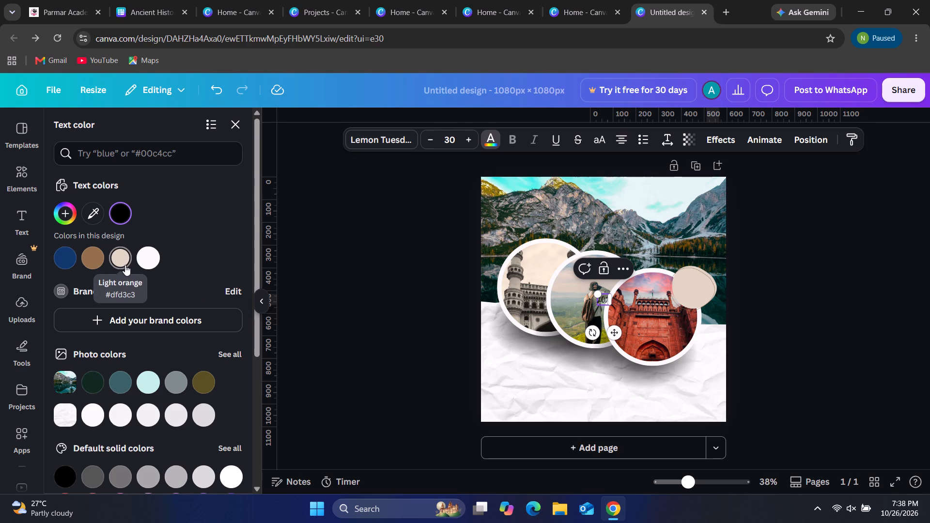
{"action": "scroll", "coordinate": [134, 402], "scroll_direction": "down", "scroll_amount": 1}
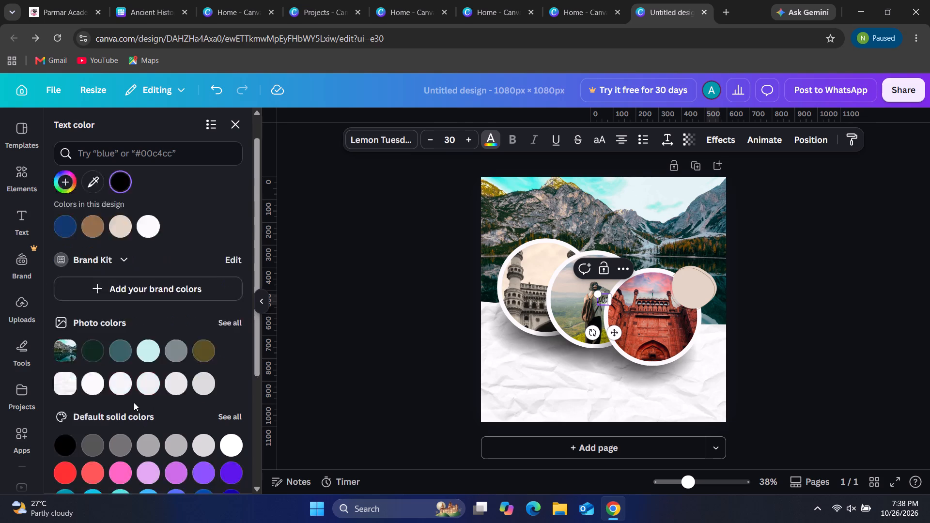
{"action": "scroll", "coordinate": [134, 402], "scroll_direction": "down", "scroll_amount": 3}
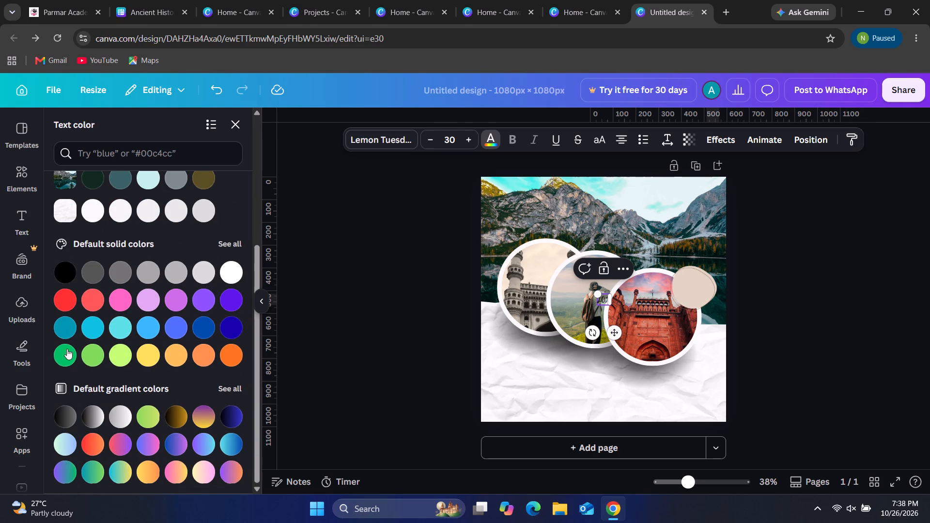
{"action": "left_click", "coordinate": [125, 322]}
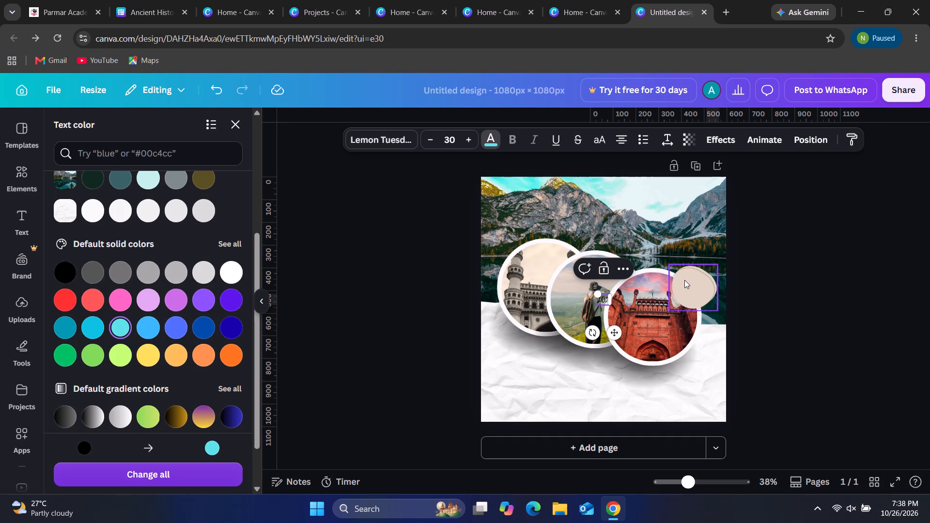
Enlarge the "20%" text to about size 57 and centre it on the beige circle graphic.
{"action": "left_click_drag", "start_coordinate": [598, 297], "coordinate": [585, 292]}
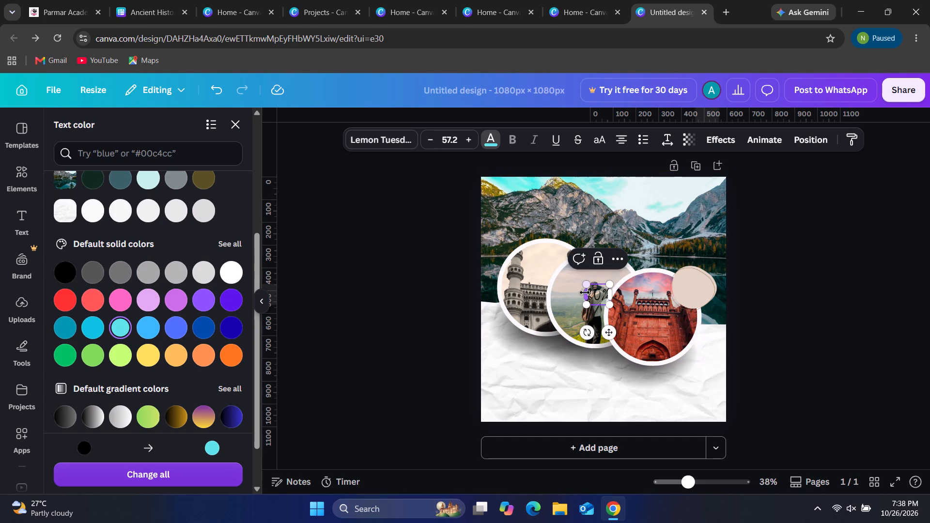
{"action": "left_click_drag", "start_coordinate": [609, 333], "coordinate": [693, 328]}
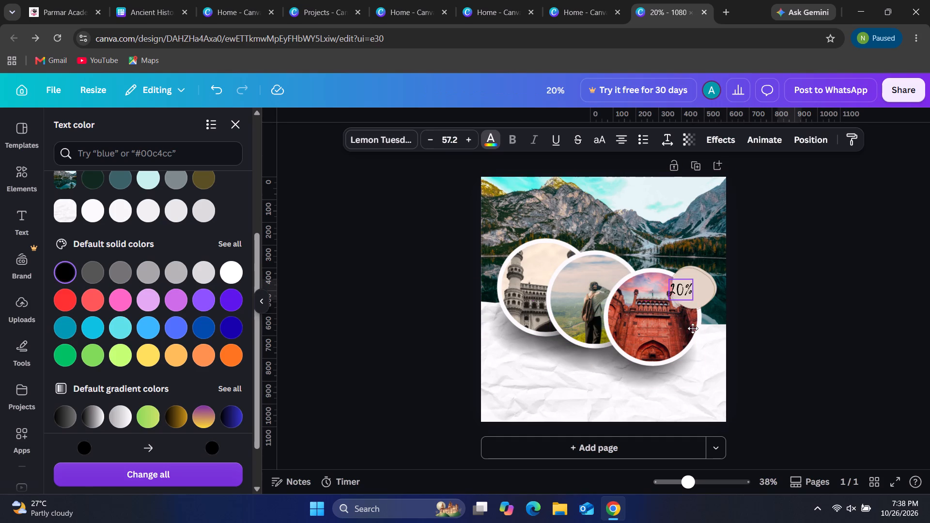
{"action": "left_click_drag", "start_coordinate": [693, 328], "coordinate": [705, 324]}
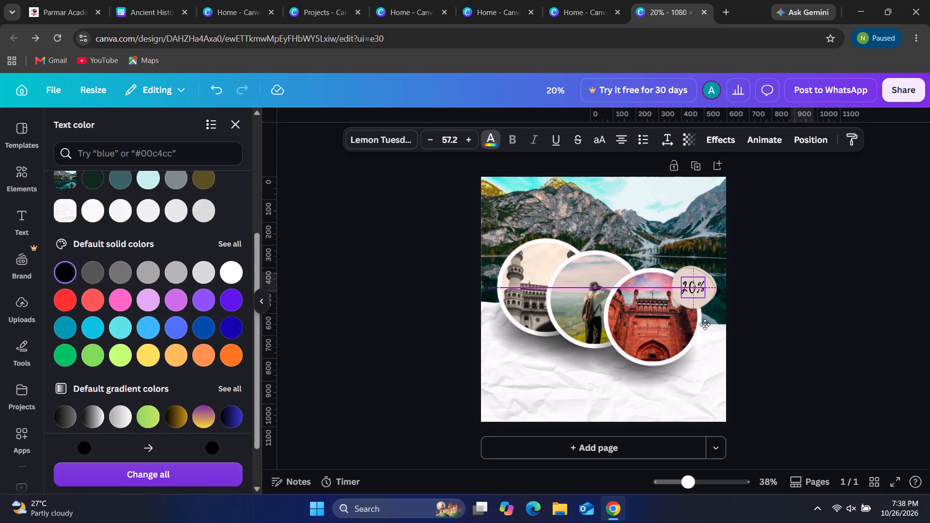
{"action": "left_click_drag", "start_coordinate": [705, 324], "coordinate": [705, 326]}
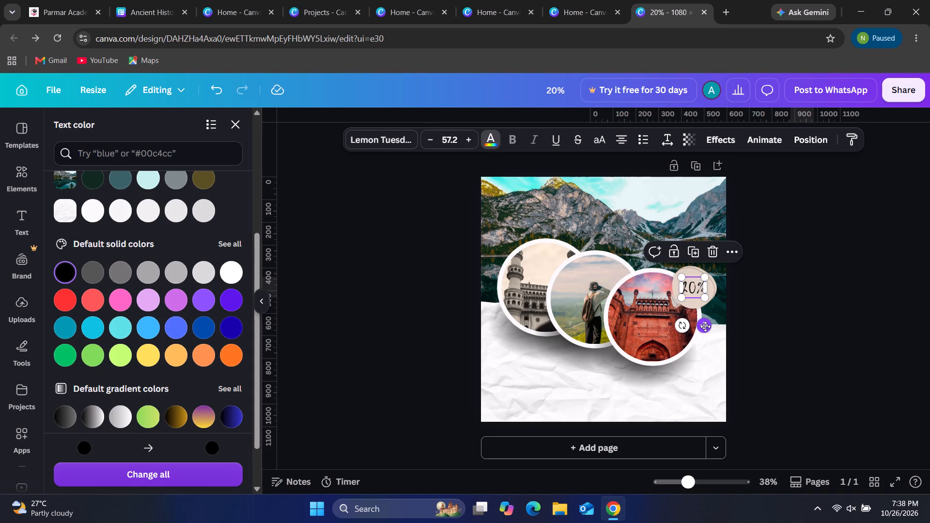
{"action": "left_click", "coordinate": [713, 291]}
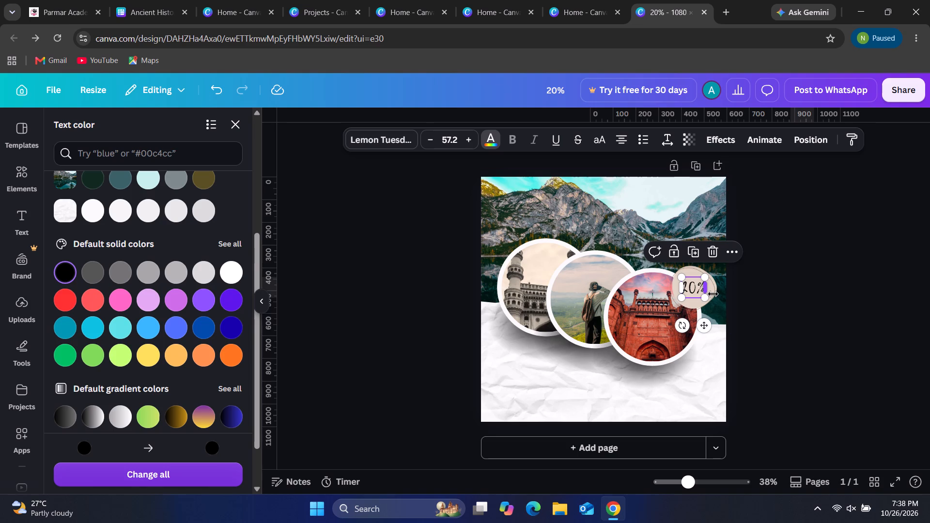
{"action": "left_click", "coordinate": [713, 294]}
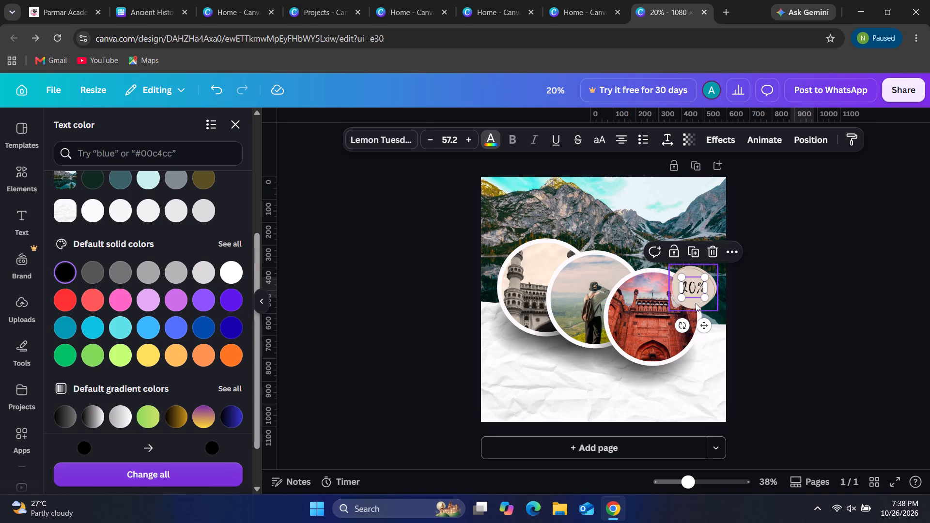
Recolour the brown part of the beige circle graphic behind "20%" to the design's dark blue, #10386D.
{"action": "left_click", "coordinate": [696, 303]}
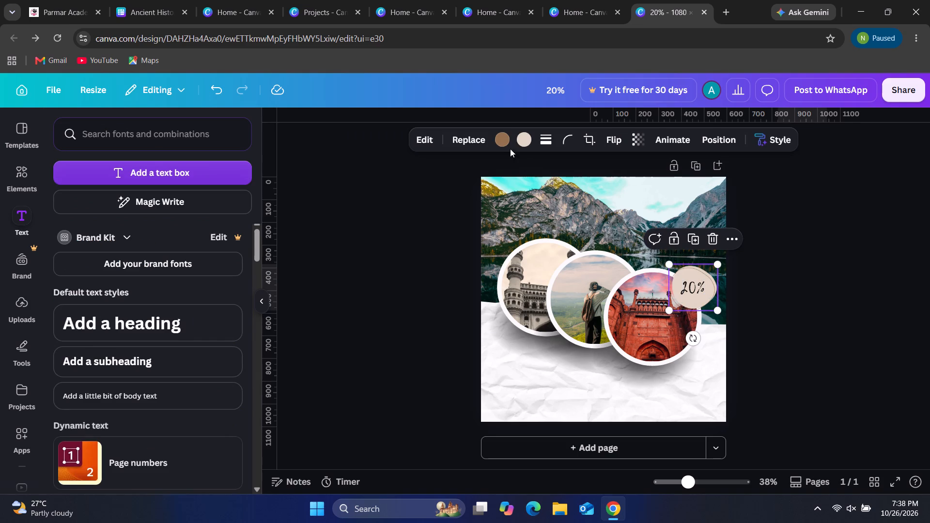
{"action": "left_click", "coordinate": [502, 138]}
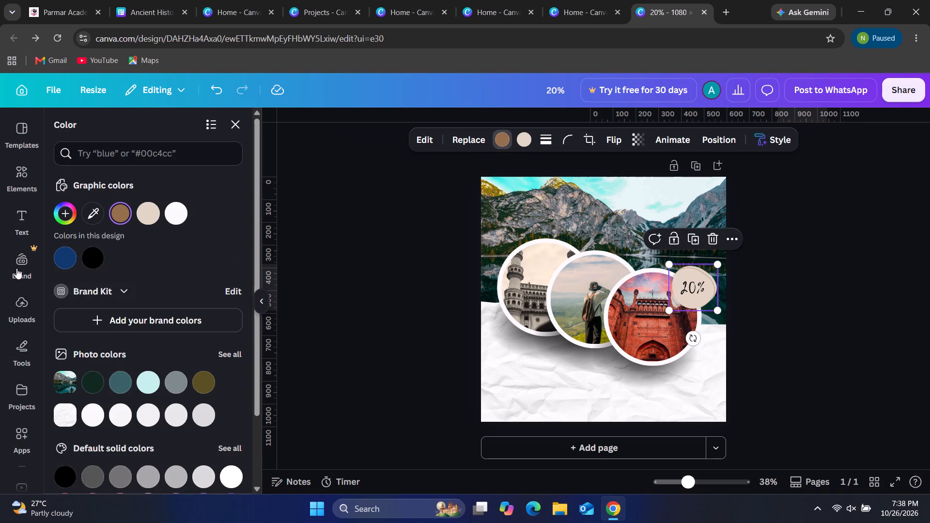
{"action": "left_click", "coordinate": [62, 255]}
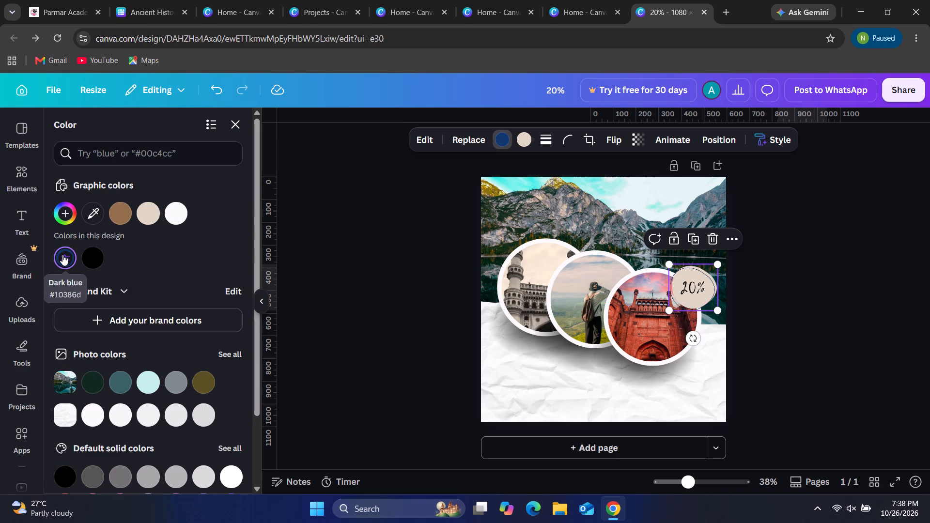
{"action": "left_click", "coordinate": [62, 255]}
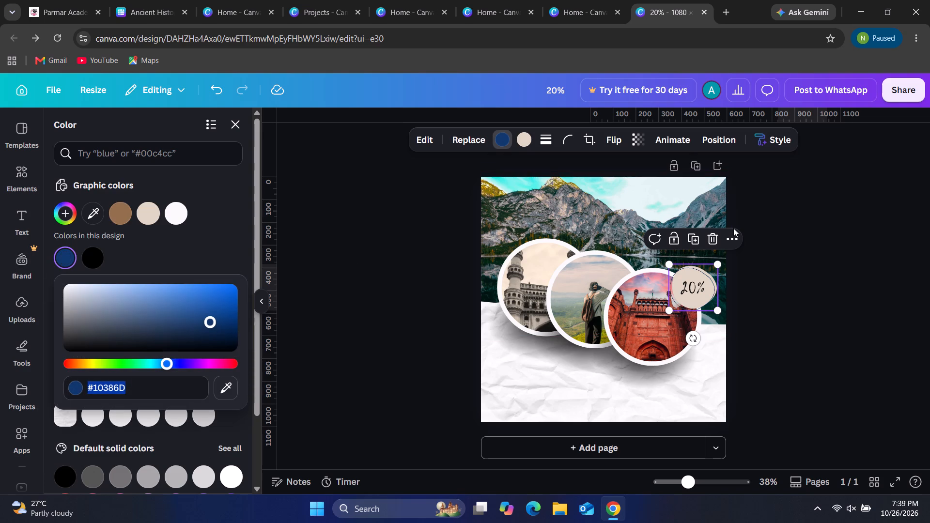
{"action": "left_click", "coordinate": [701, 209]}
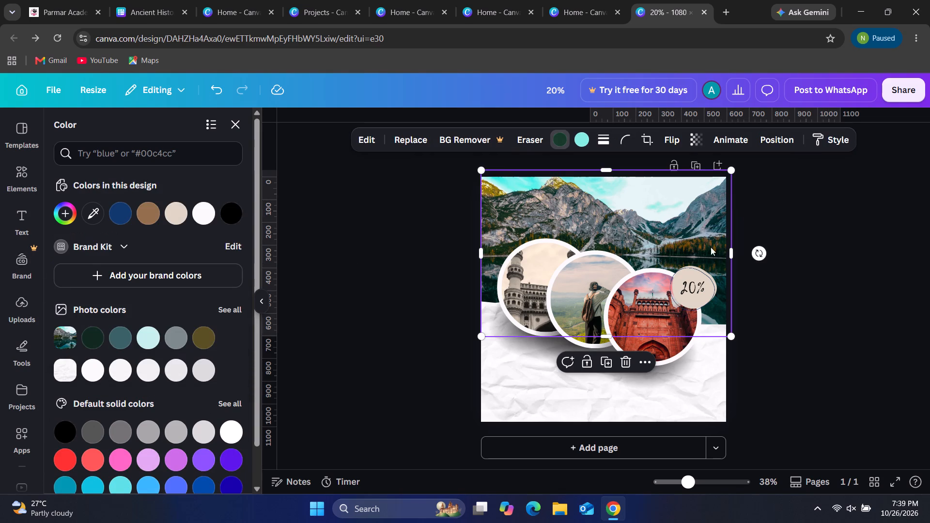
{"action": "left_click", "coordinate": [698, 301]}
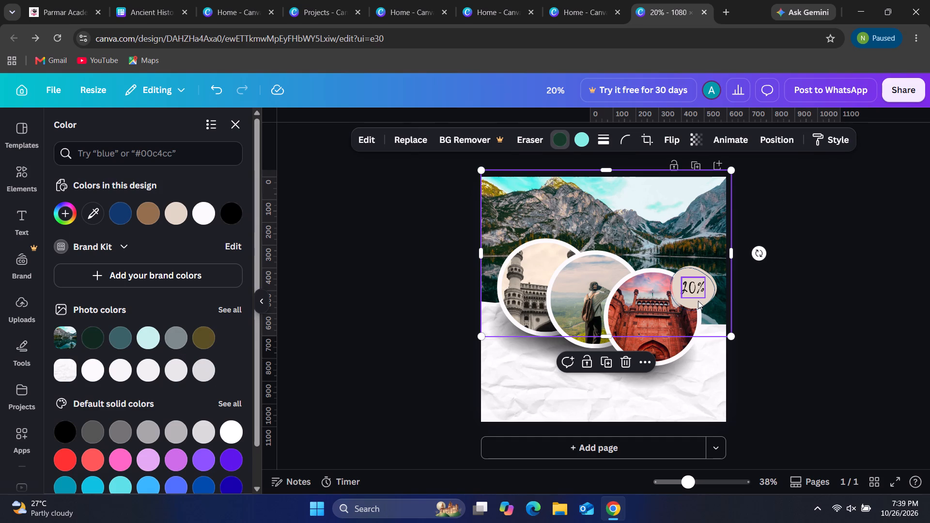
Darken the blue of the badge graphic behind "20%" to #092C5A and apply the change to all matching colours on the page.
{"action": "left_click", "coordinate": [698, 301]}
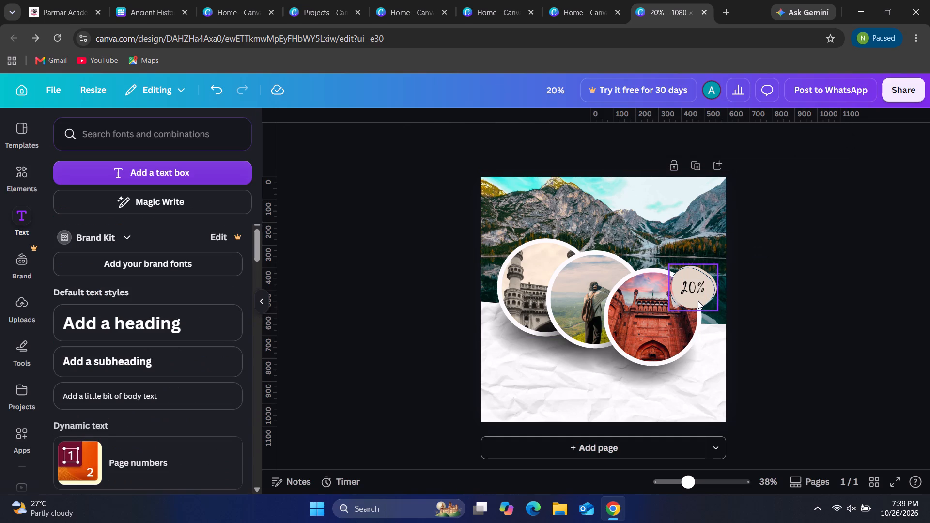
{"action": "double_click", "coordinate": [689, 301]}
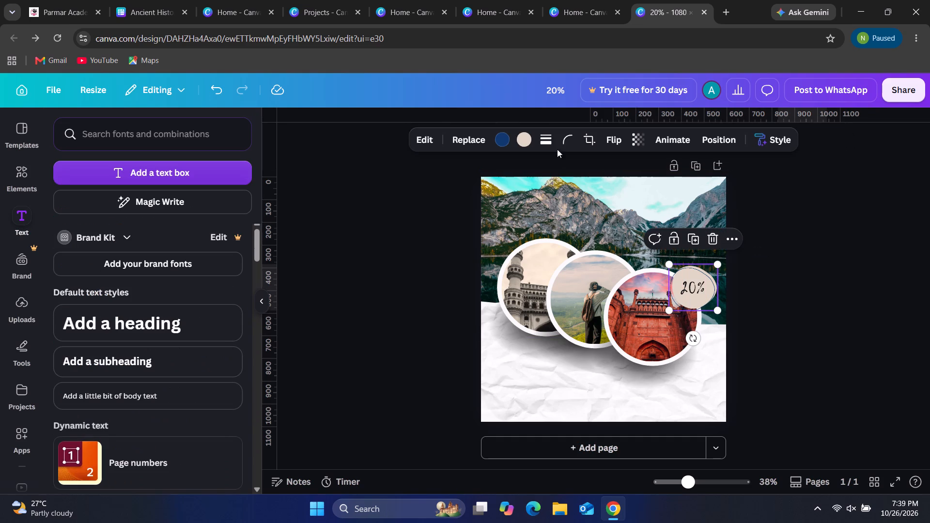
{"action": "left_click", "coordinate": [503, 134]}
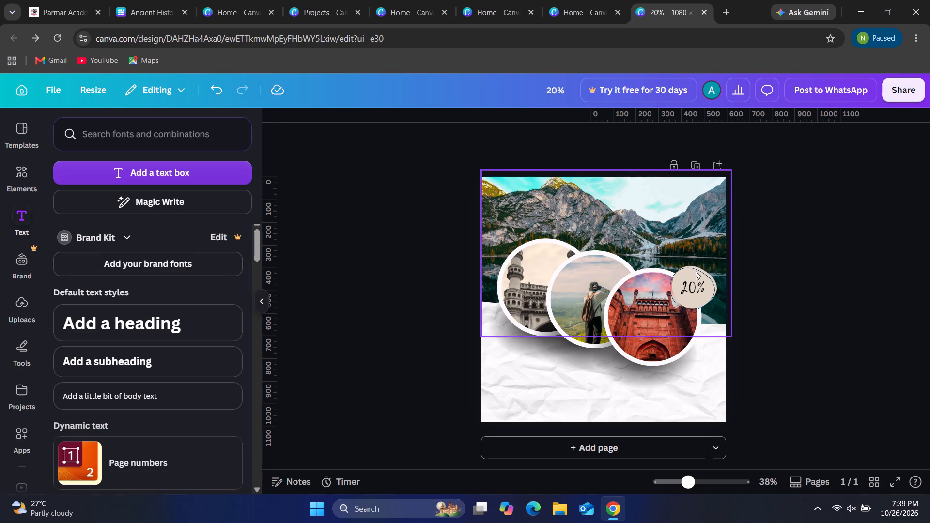
{"action": "left_click", "coordinate": [696, 304]}
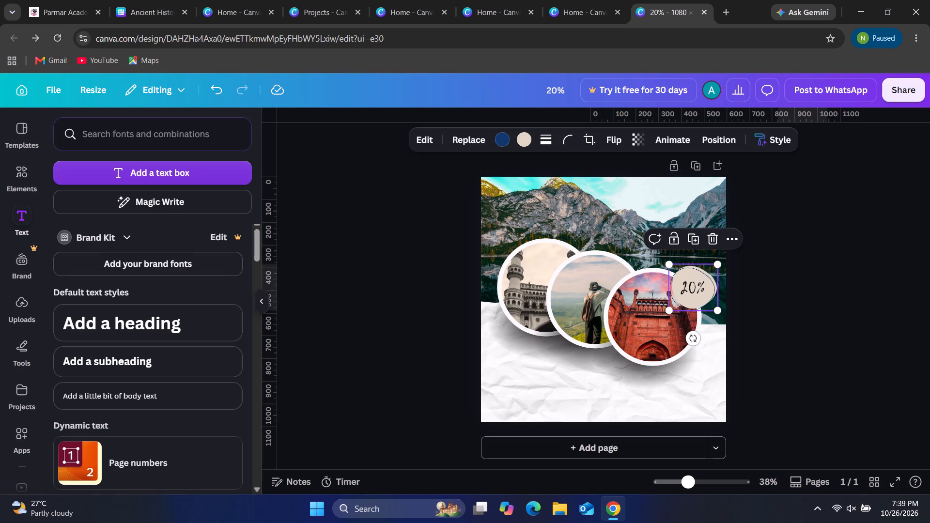
{"action": "left_click", "coordinate": [499, 142]}
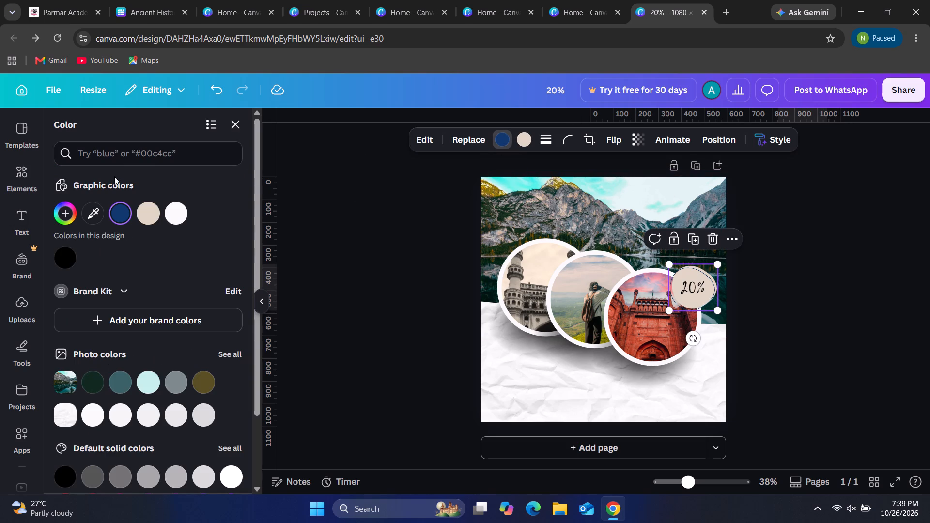
{"action": "left_click", "coordinate": [124, 213]}
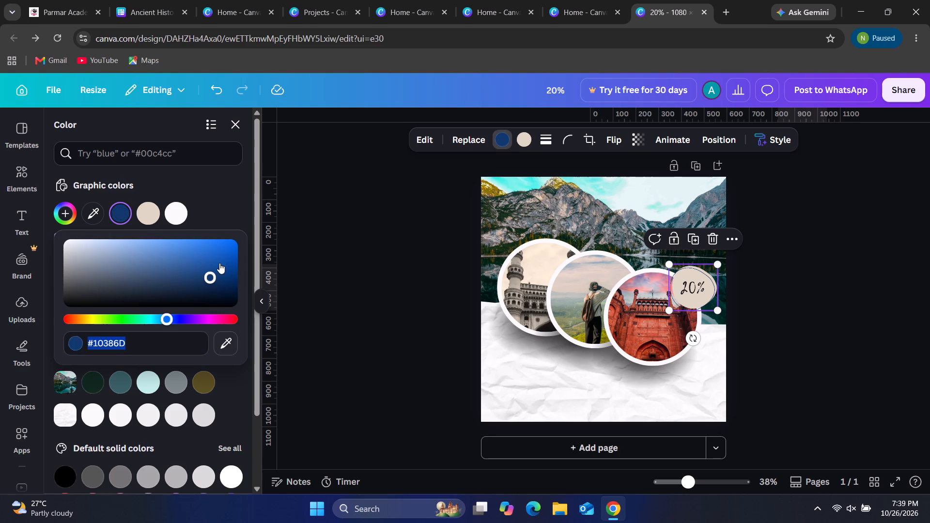
{"action": "left_click_drag", "start_coordinate": [214, 278], "coordinate": [220, 283]}
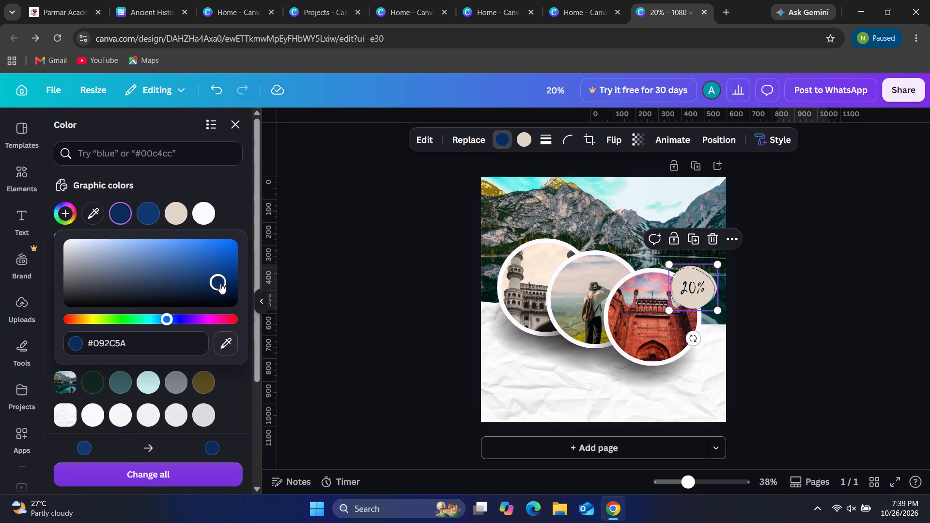
{"action": "left_click", "coordinate": [218, 471]}
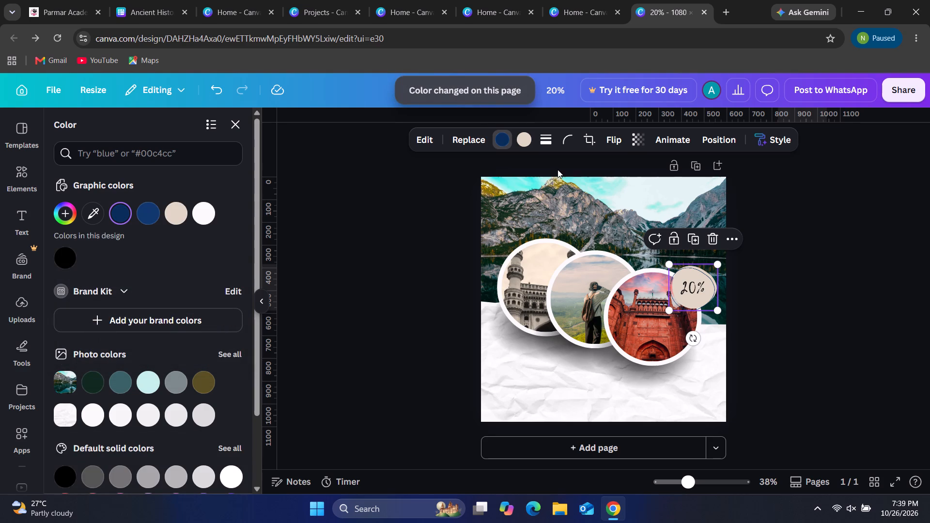
Swap the badge graphic's two colours, giving the circle the dark blue fill and the thin outline the light orange #DFD3C3.
{"action": "left_click", "coordinate": [687, 272]}
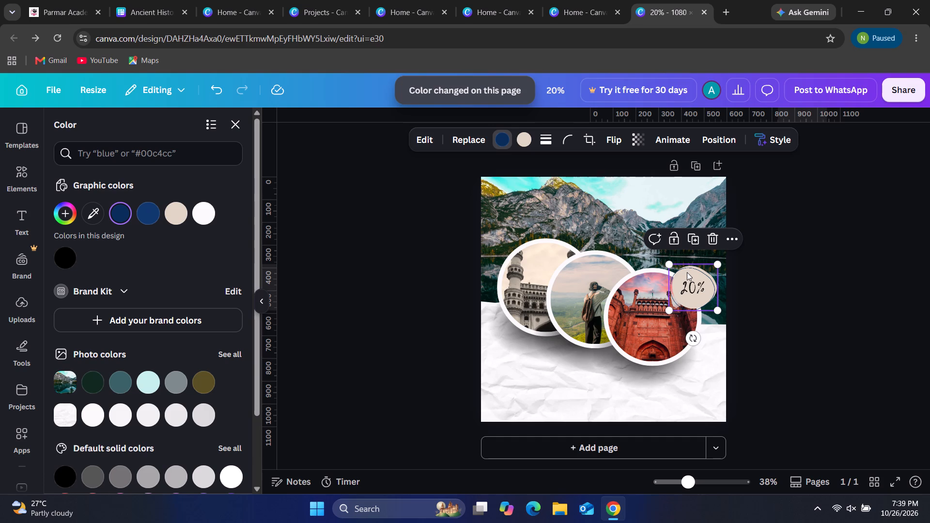
{"action": "left_click", "coordinate": [687, 272]}
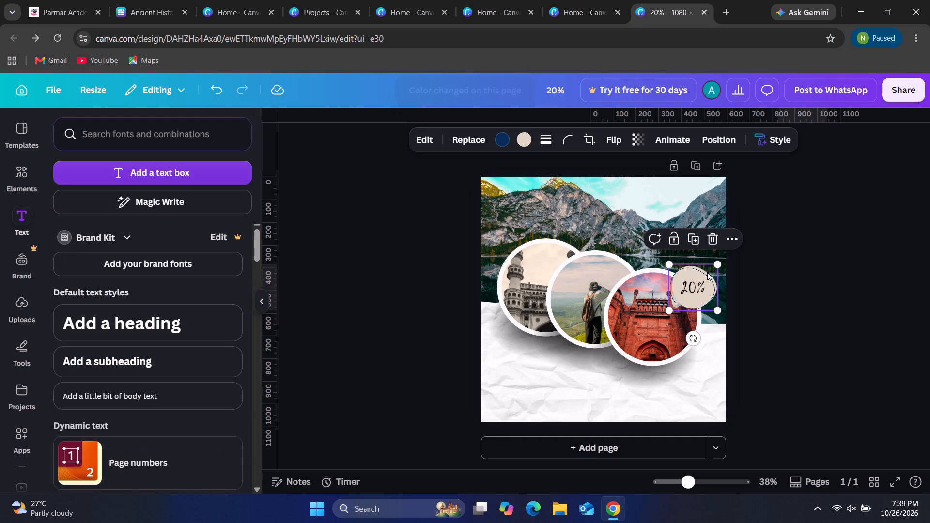
{"action": "left_click", "coordinate": [524, 140]}
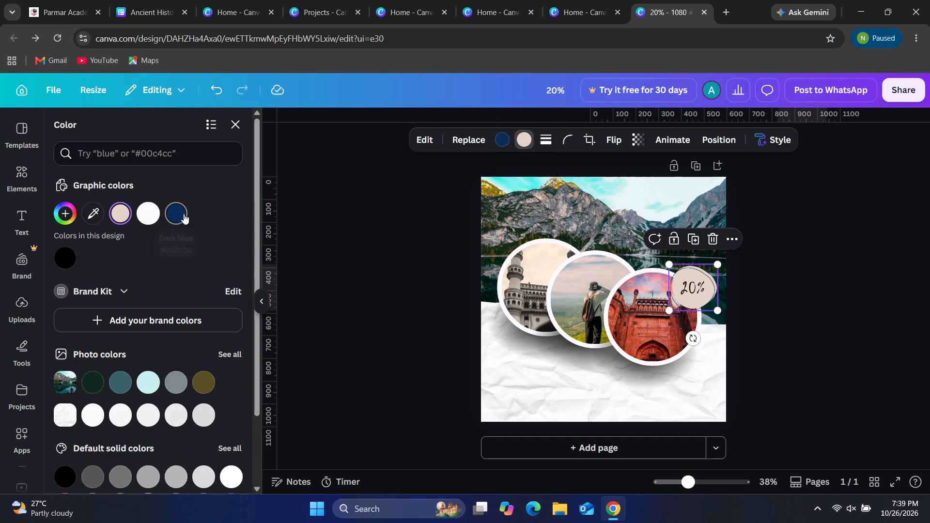
{"action": "left_click", "coordinate": [179, 215]}
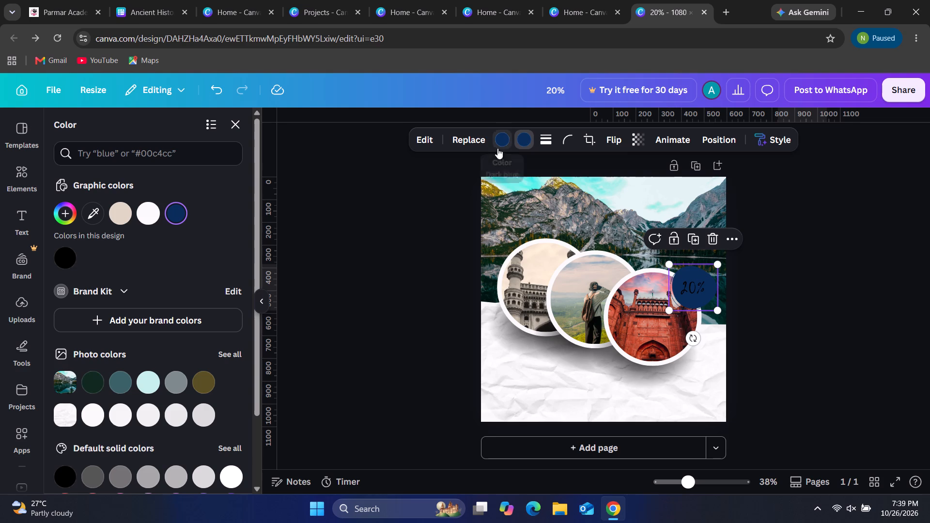
{"action": "left_click", "coordinate": [500, 139]}
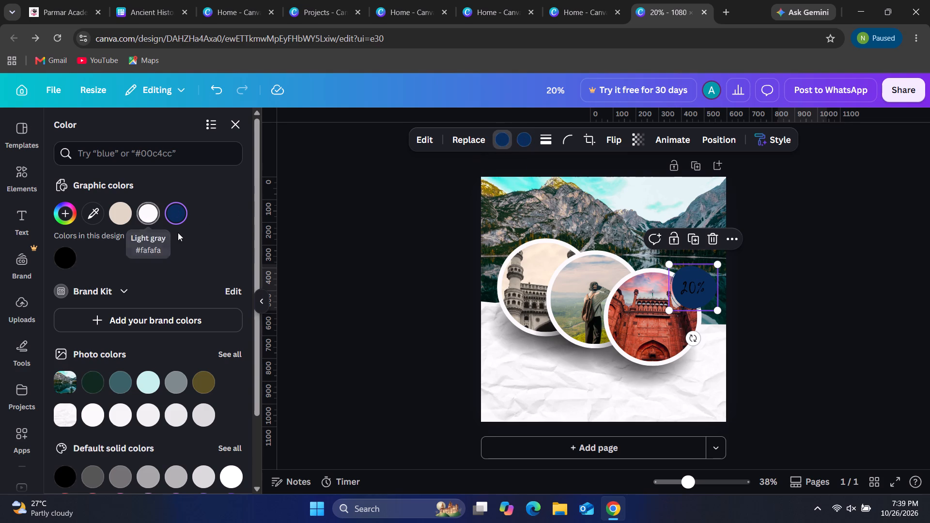
{"action": "left_click", "coordinate": [178, 232]}
{"action": "left_click", "coordinate": [119, 219]}
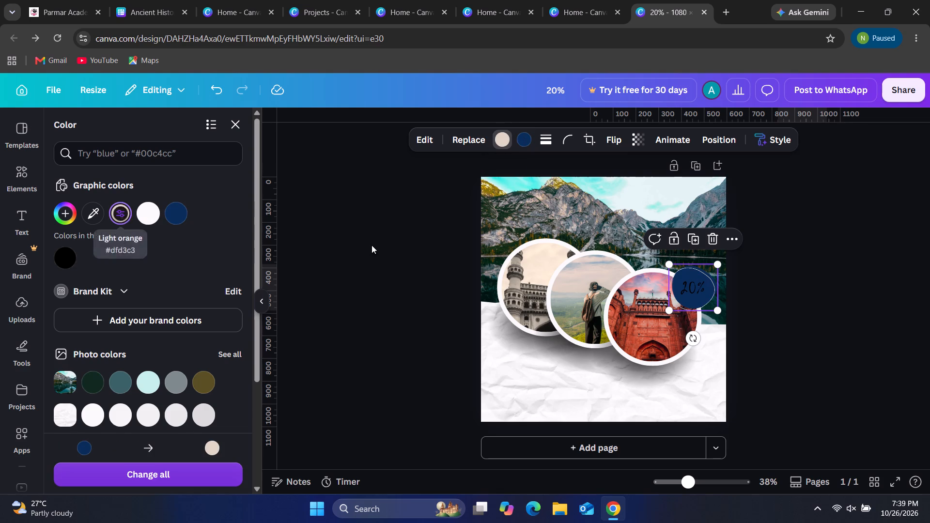
Recolour the "20%" text to the pale turquoise from the lake photo's colours.
{"action": "left_click", "coordinate": [689, 291]}
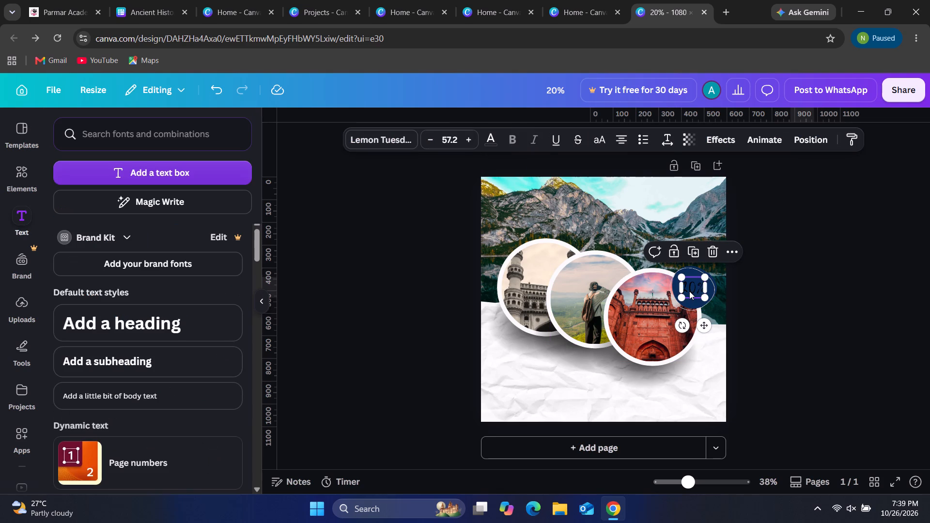
{"action": "left_click", "coordinate": [488, 139]}
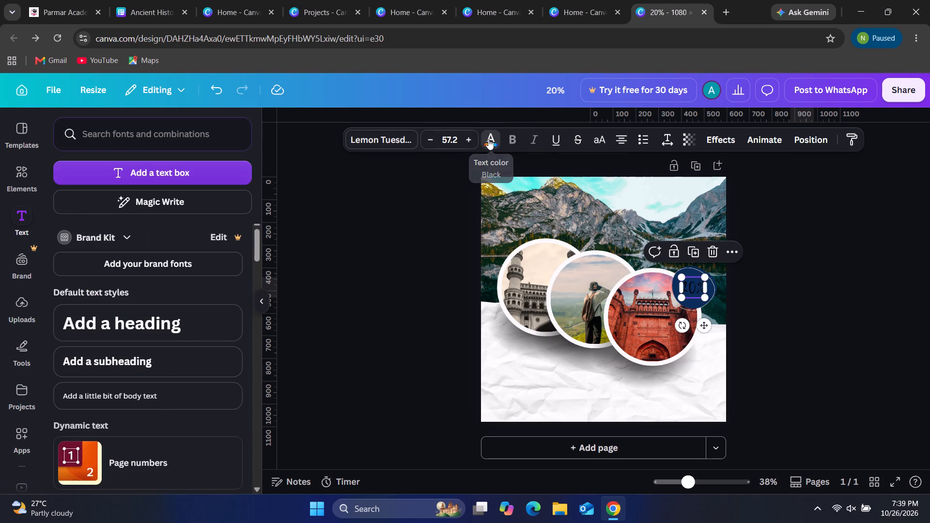
{"action": "left_click", "coordinate": [93, 261]}
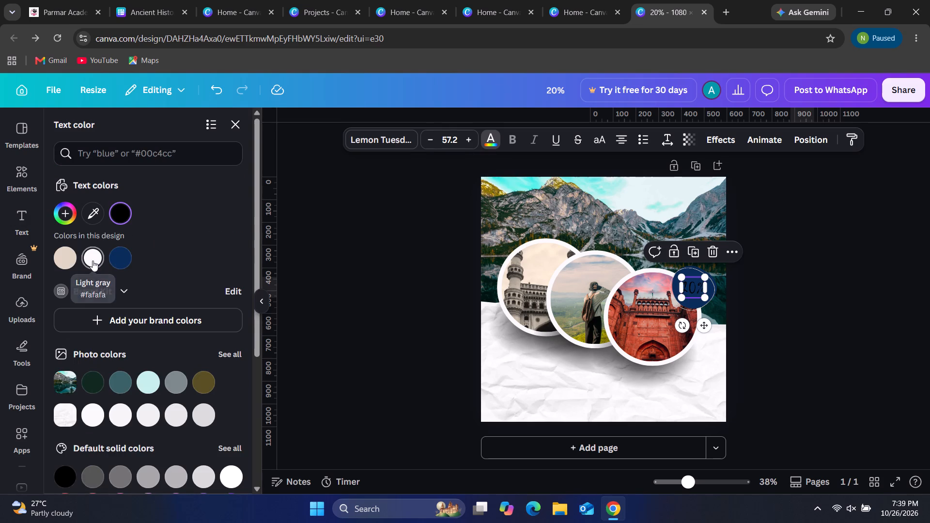
{"action": "left_click", "coordinate": [143, 378]}
{"action": "left_click", "coordinate": [396, 296]}
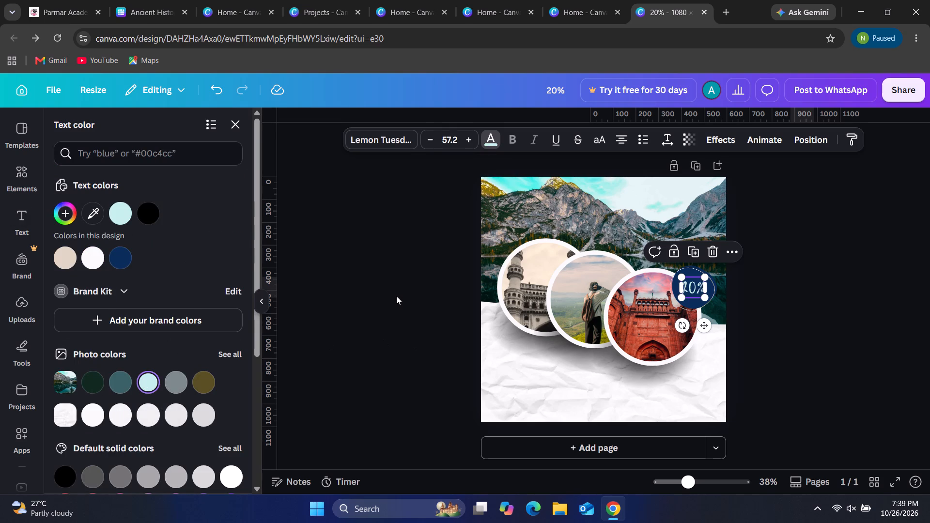
{"action": "left_click", "coordinate": [396, 296]}
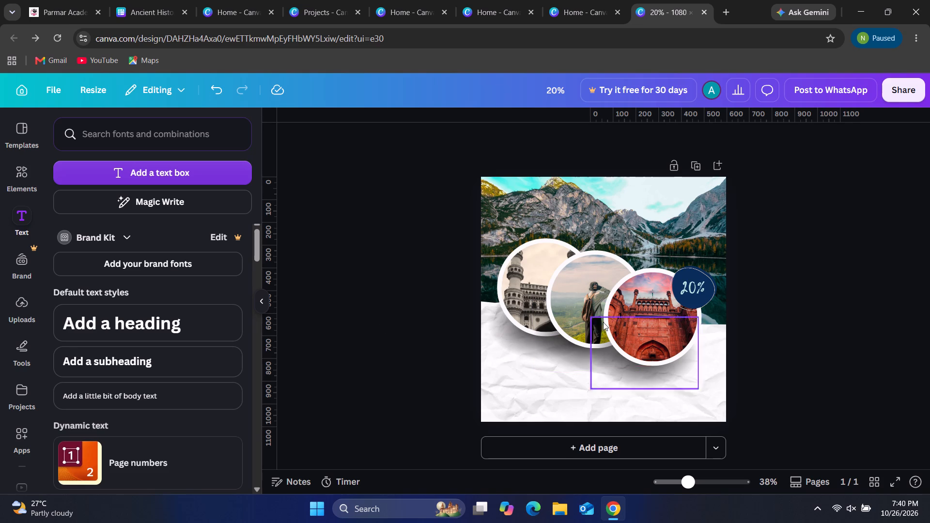
Move the "20%" text slightly upward within the dark blue badge.
{"action": "left_click_drag", "start_coordinate": [685, 287], "coordinate": [684, 280]}
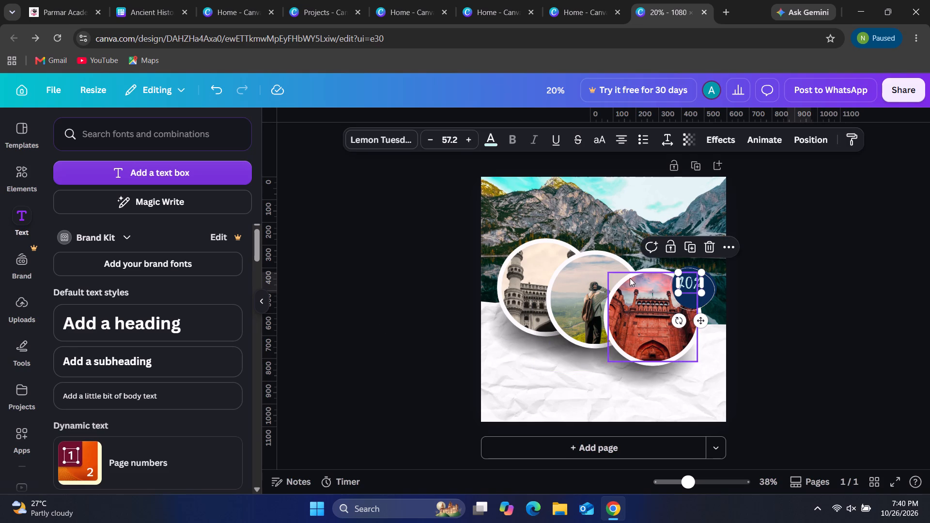
Add a new text box reading "off".
{"action": "left_click", "coordinate": [175, 176]}
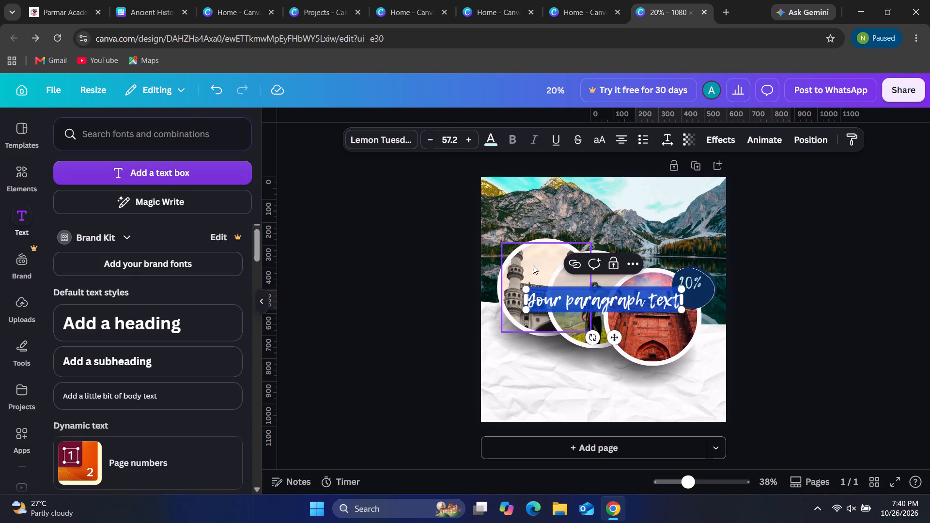
{"action": "left_click", "coordinate": [533, 265]}
{"action": "key", "text": "BackSpace"}
{"action": "type", "text": "off"}
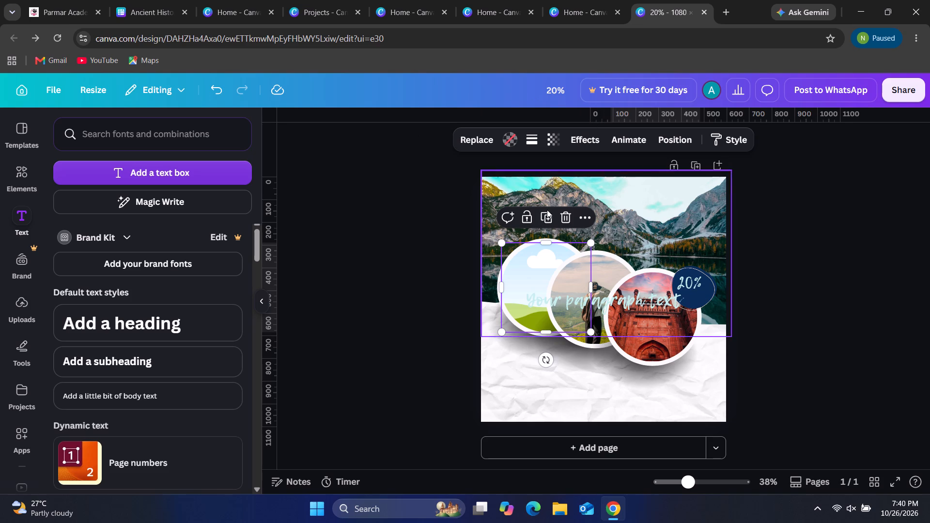
{"action": "left_click", "coordinate": [625, 304]}
{"action": "left_click", "coordinate": [625, 304]}
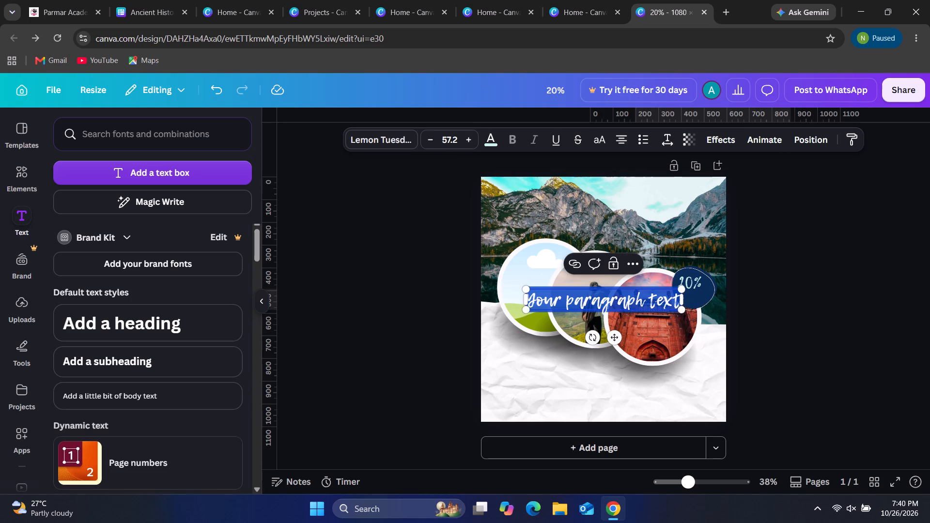
{"action": "key", "text": "BackSpace"}
{"action": "type", "text": "off"}
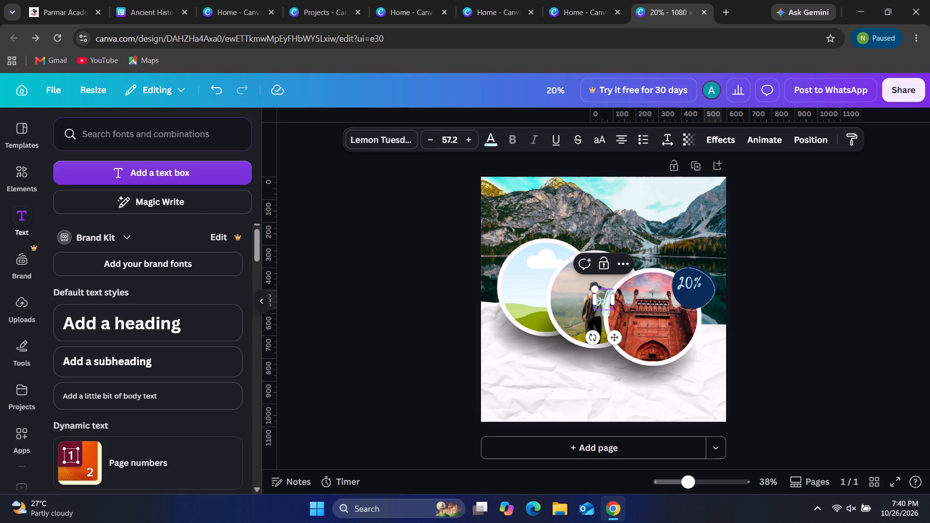
Search the fonts for "liberal" for the "off" text.
{"action": "left_click", "coordinate": [412, 137]}
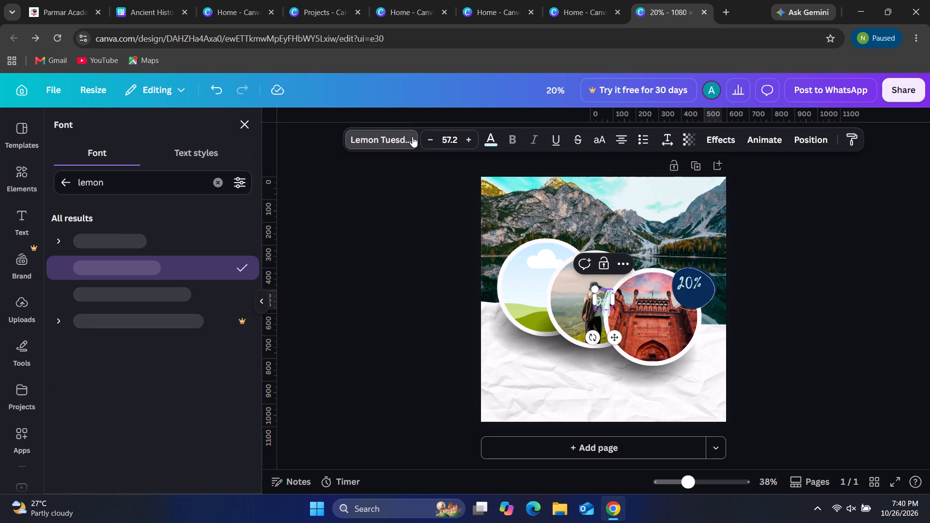
{"action": "left_click", "coordinate": [384, 141]}
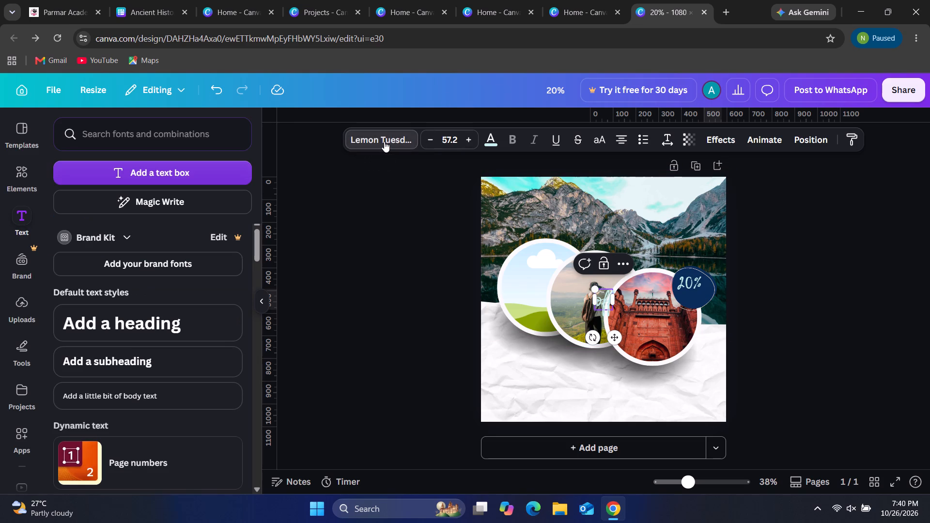
{"action": "left_click", "coordinate": [212, 138]}
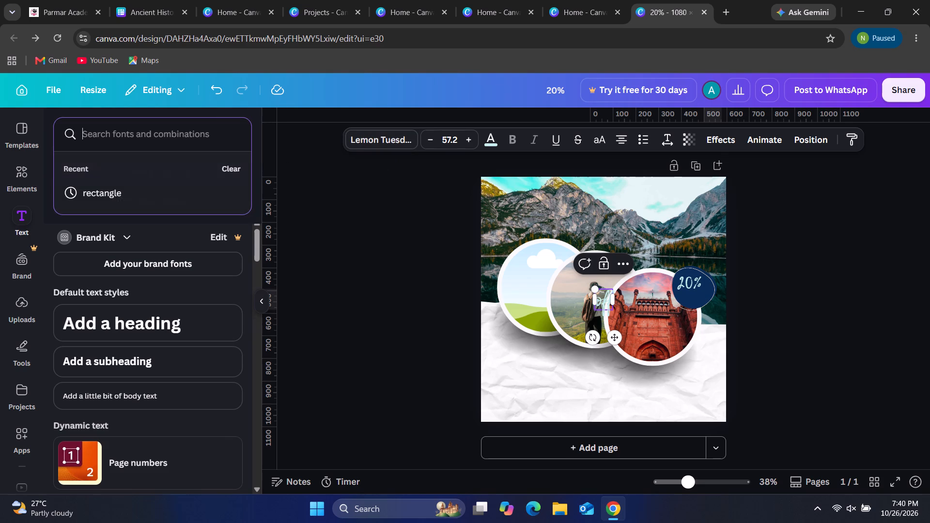
{"action": "type", "text": "liberal"}
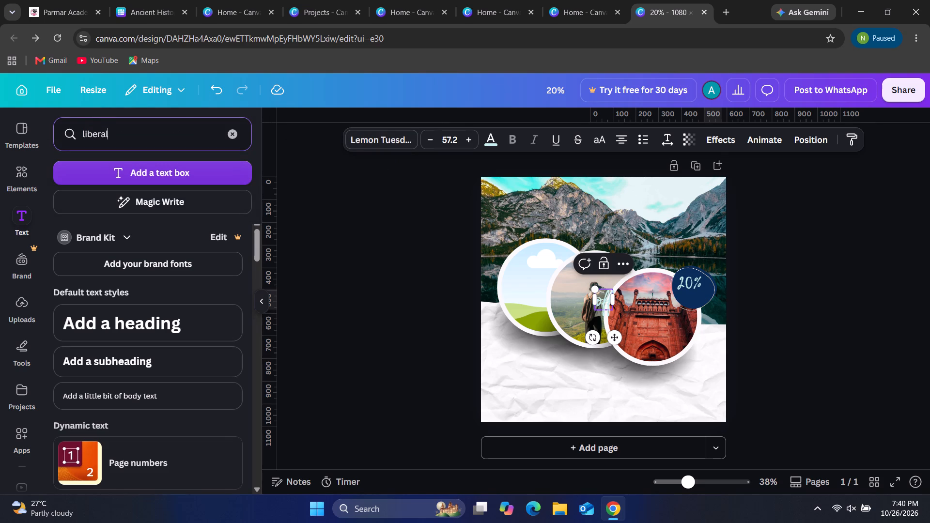
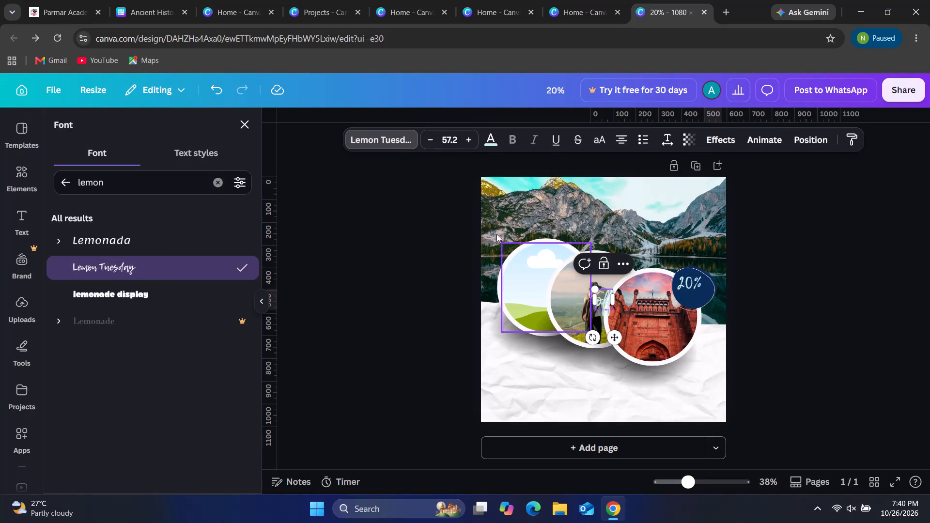
Search the fonts for "liber" and set the "off" text to Liberation Sans.
{"action": "double_click", "coordinate": [393, 138]}
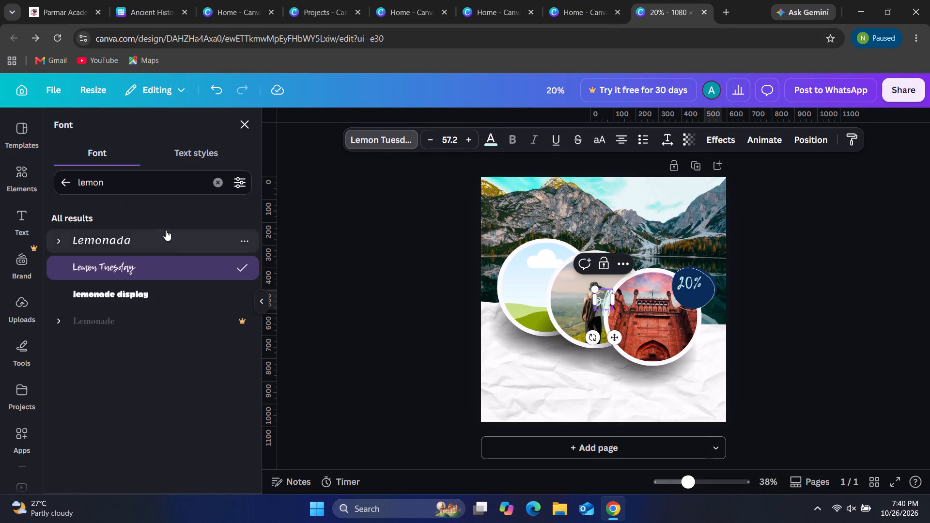
{"action": "left_click", "coordinate": [175, 181]}
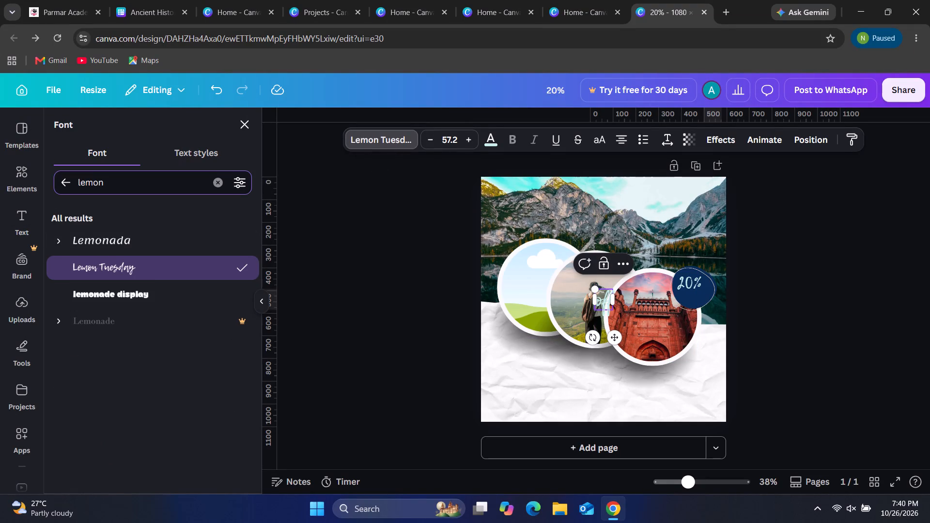
{"action": "key", "text": "BackSpace"}
{"action": "key", "text": "BackSpace"}
{"action": "key", "text": "BackSpace"}
{"action": "key", "text": "BackSpace"}
{"action": "key", "text": "i"}
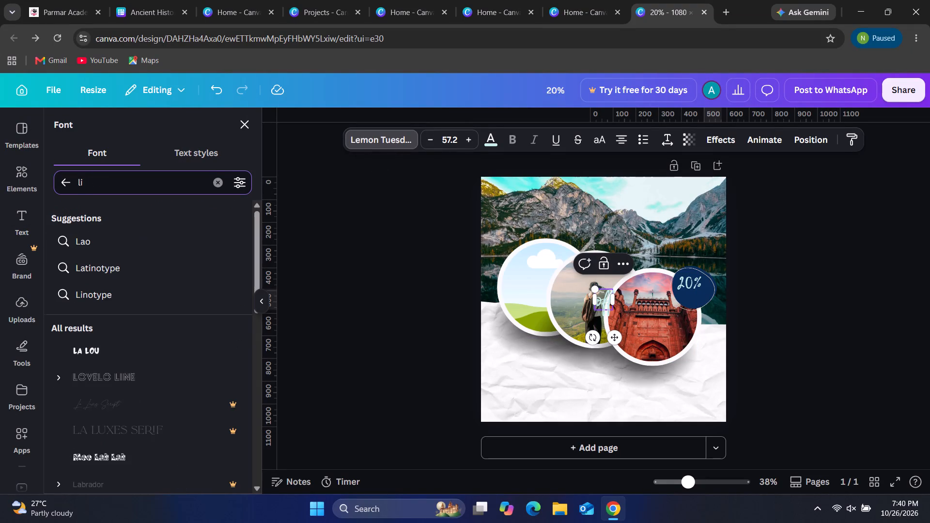
{"action": "type", "text": "ber"}
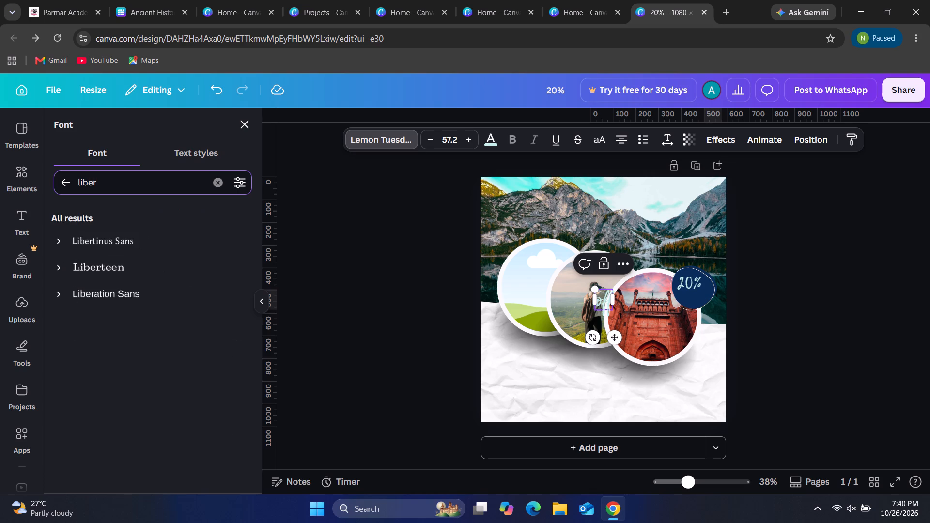
{"action": "left_click", "coordinate": [148, 303]}
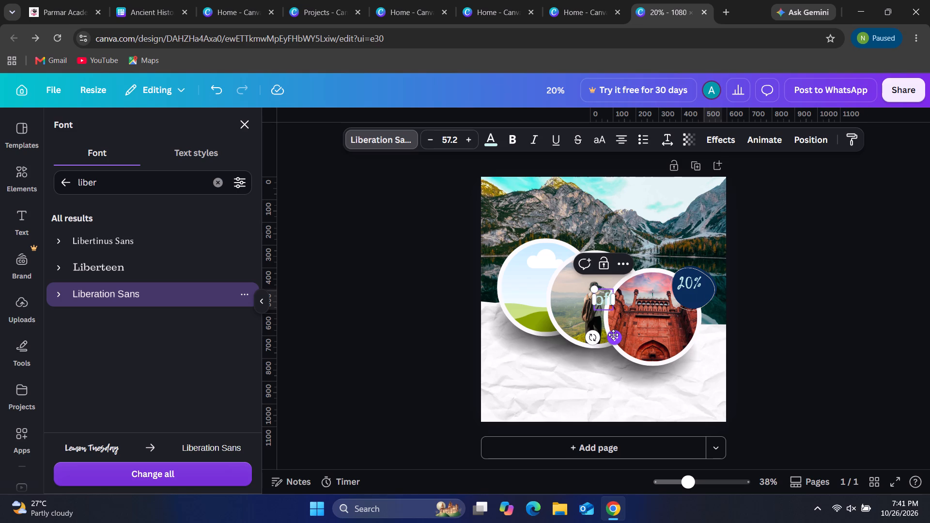
Move the "off" text onto the dark blue badge, beneath "20%".
{"action": "left_click_drag", "start_coordinate": [613, 335], "coordinate": [698, 335]}
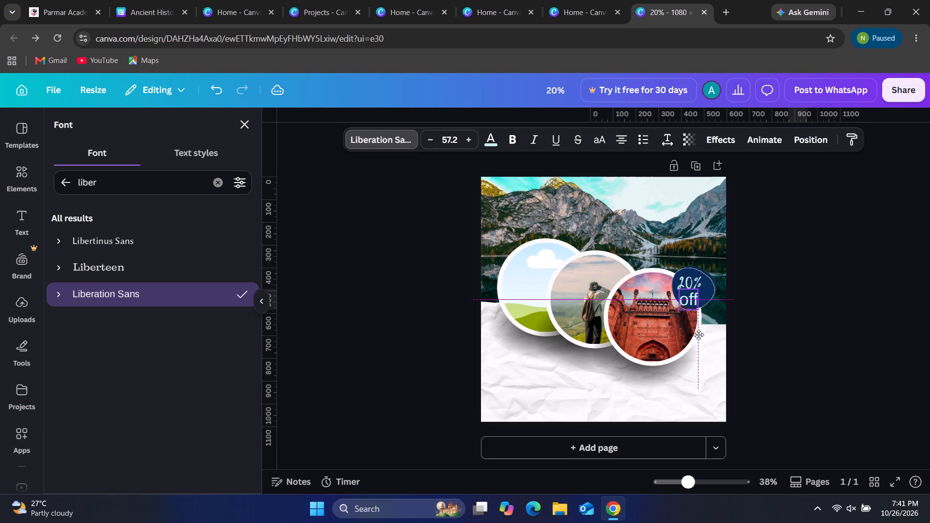
{"action": "left_click_drag", "start_coordinate": [698, 335], "coordinate": [702, 333]}
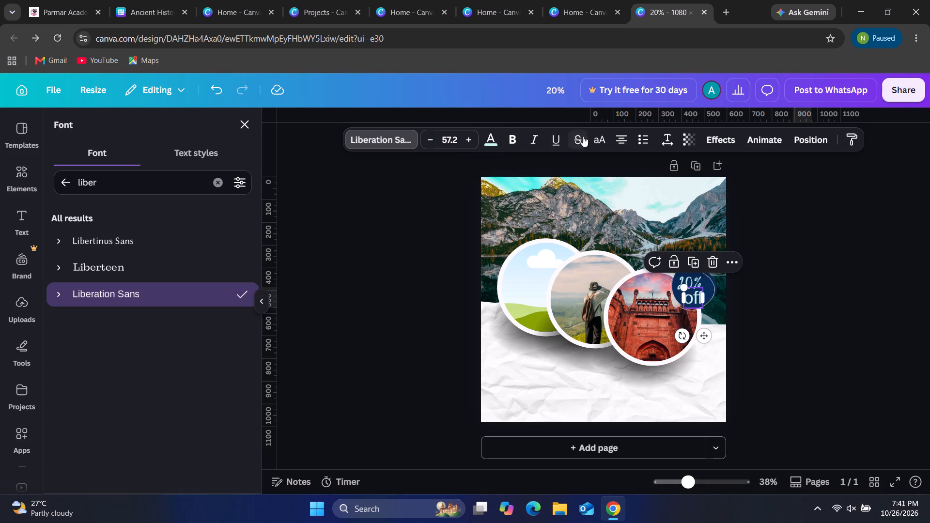
Change the "off" text to uppercase and shrink it to a font size of about 41.6.
{"action": "left_click", "coordinate": [602, 137]}
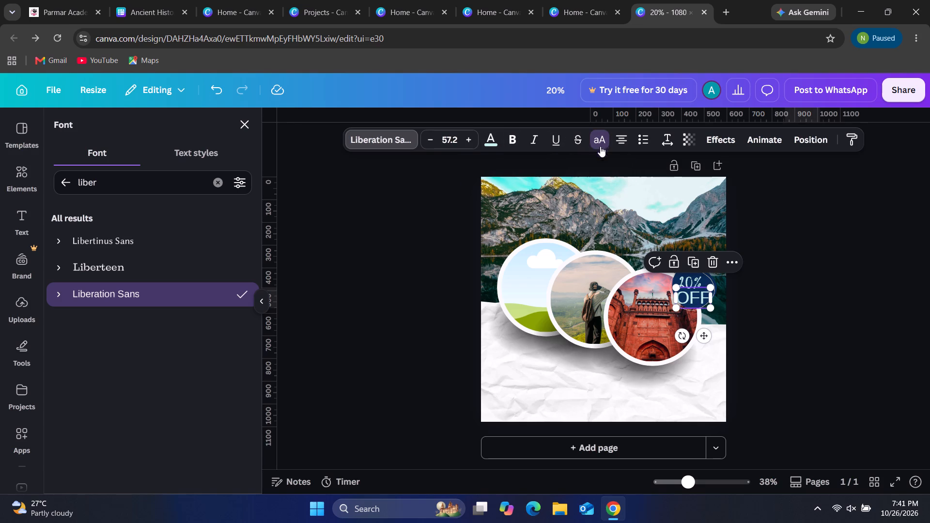
{"action": "left_click_drag", "start_coordinate": [713, 287], "coordinate": [706, 298]}
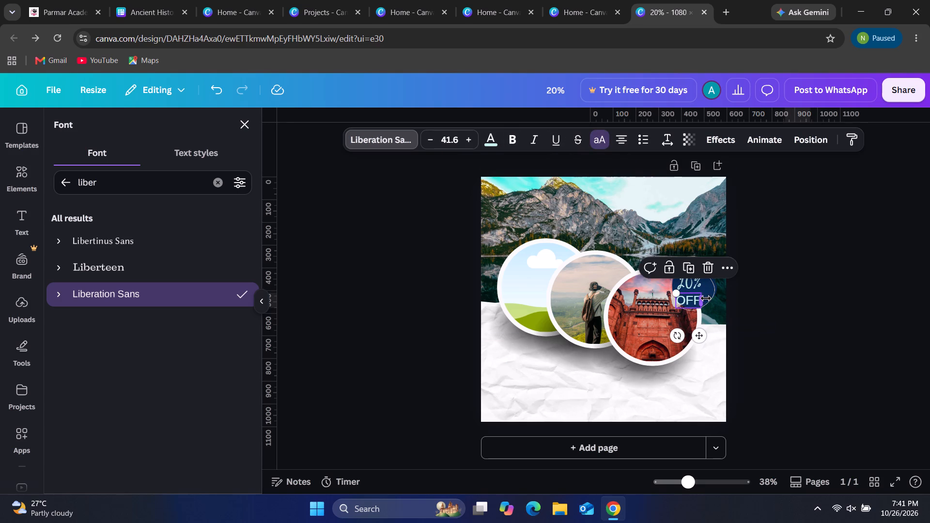
Shift the "OFF" text slightly so it sits centred under "20%" inside the badge, and deselect it.
{"action": "left_click_drag", "start_coordinate": [700, 338], "coordinate": [704, 336]}
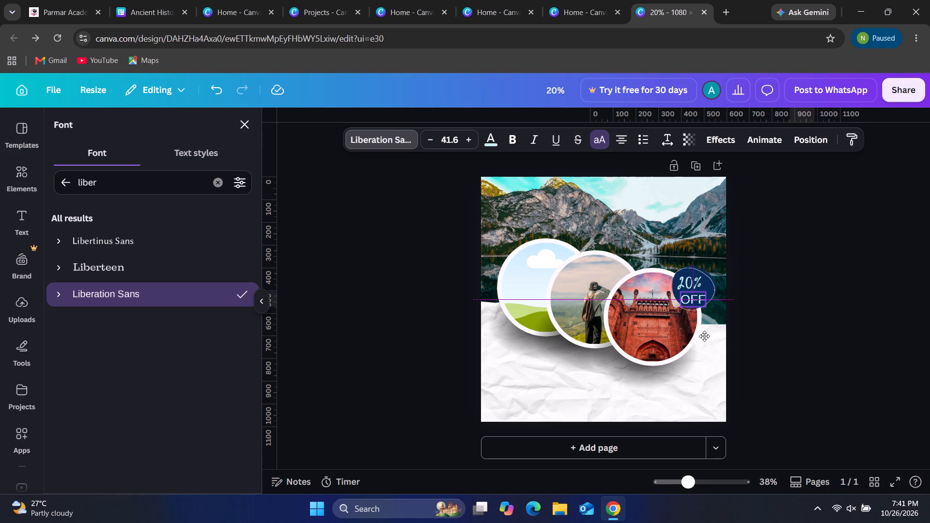
{"action": "left_click_drag", "start_coordinate": [704, 336], "coordinate": [705, 336]}
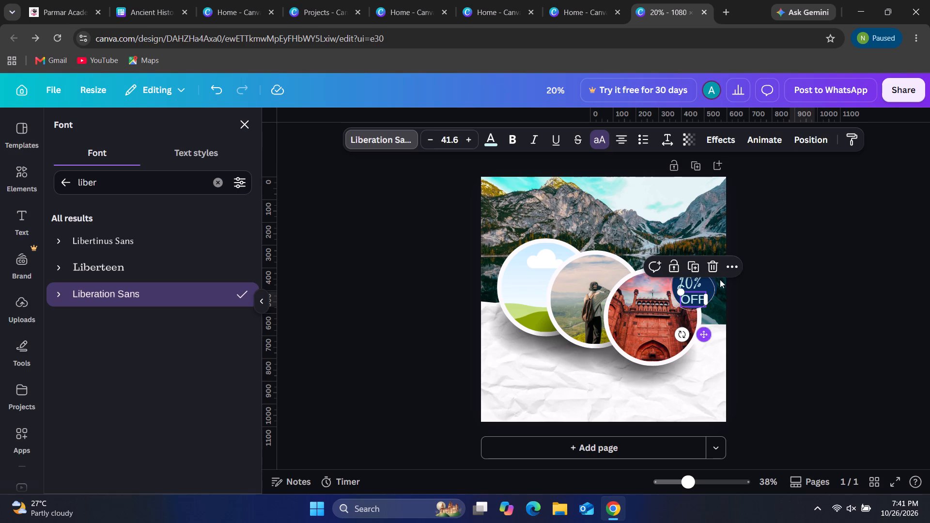
{"action": "left_click", "coordinate": [774, 246]}
{"action": "left_click", "coordinate": [774, 246]}
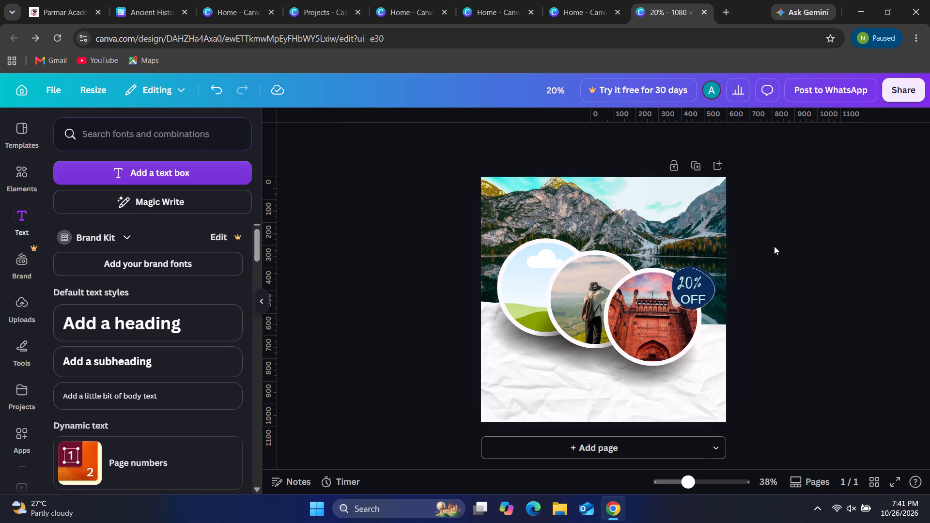
{"action": "left_click", "coordinate": [774, 246]}
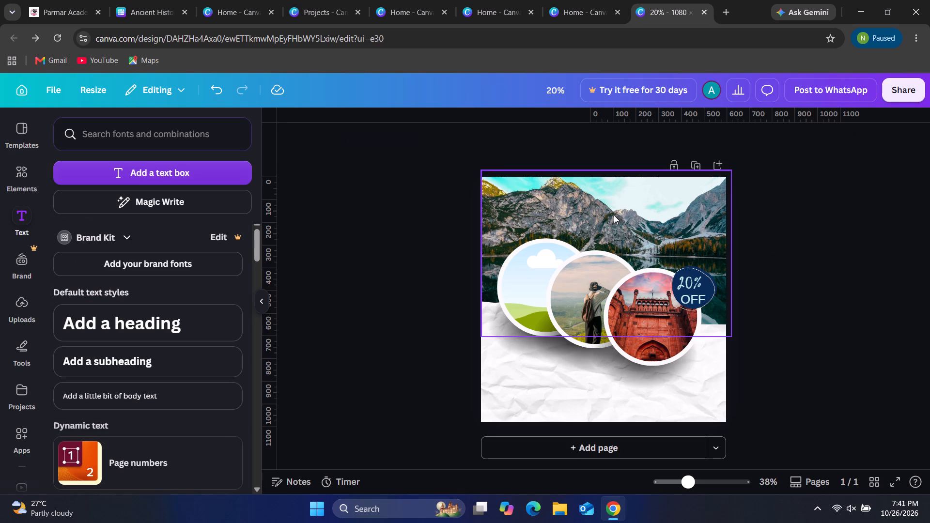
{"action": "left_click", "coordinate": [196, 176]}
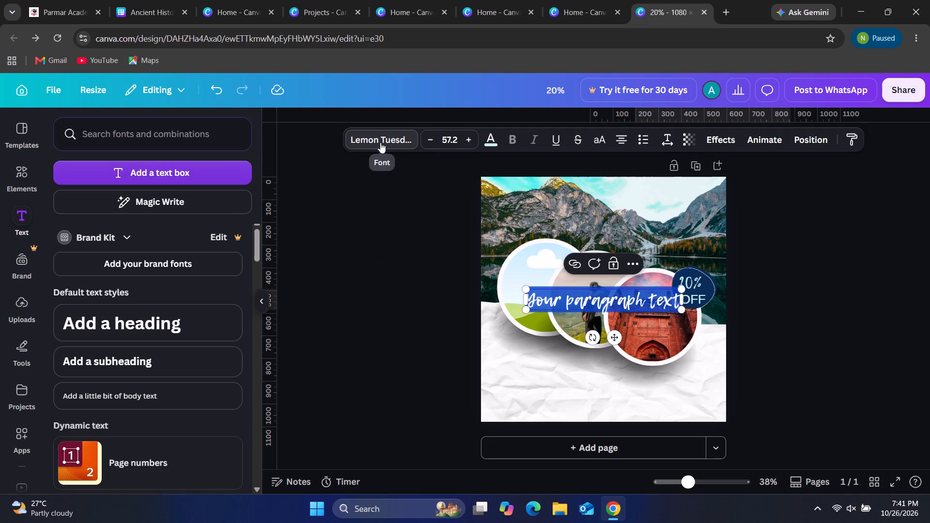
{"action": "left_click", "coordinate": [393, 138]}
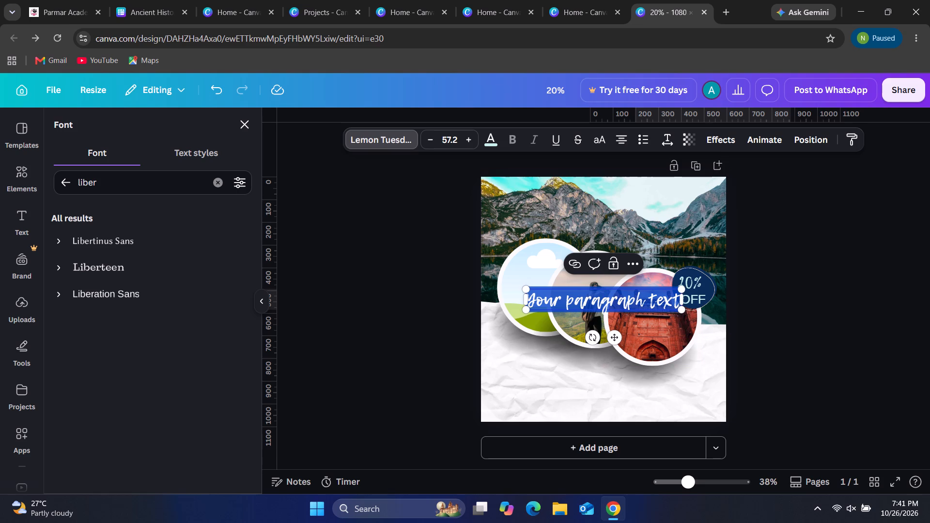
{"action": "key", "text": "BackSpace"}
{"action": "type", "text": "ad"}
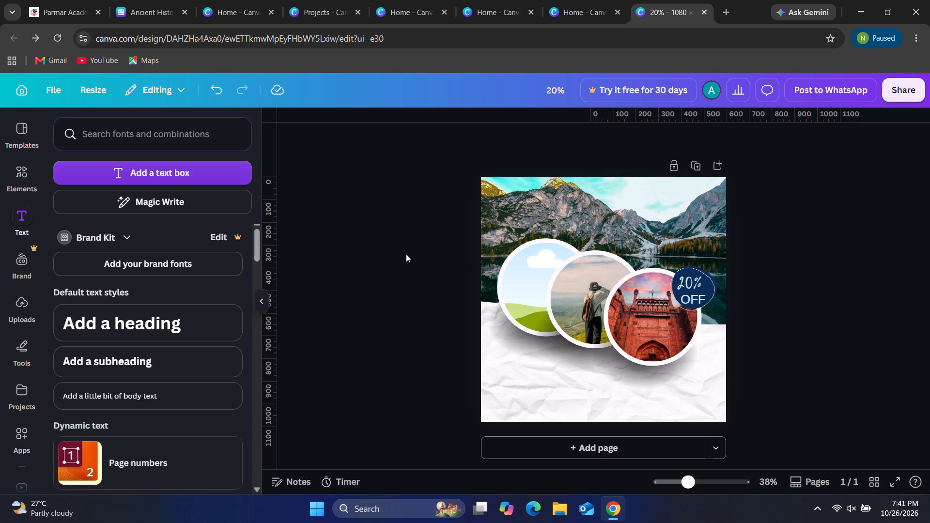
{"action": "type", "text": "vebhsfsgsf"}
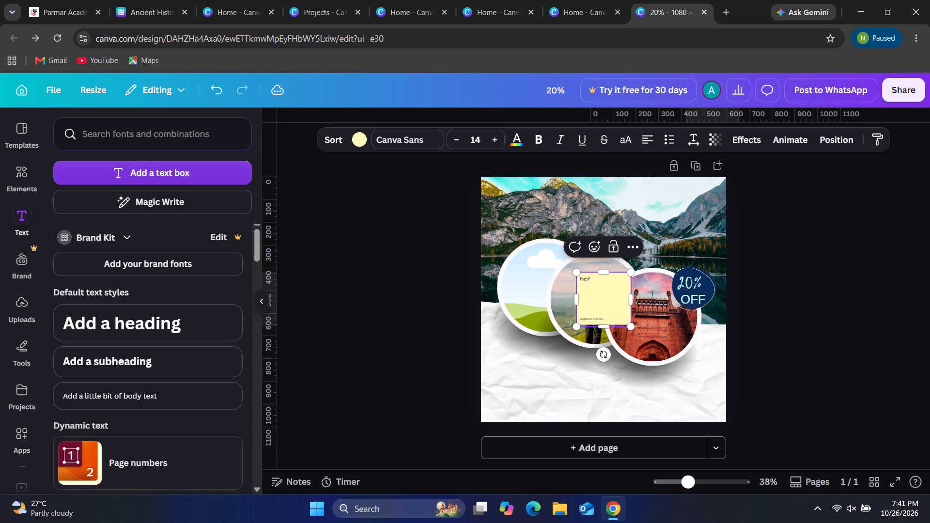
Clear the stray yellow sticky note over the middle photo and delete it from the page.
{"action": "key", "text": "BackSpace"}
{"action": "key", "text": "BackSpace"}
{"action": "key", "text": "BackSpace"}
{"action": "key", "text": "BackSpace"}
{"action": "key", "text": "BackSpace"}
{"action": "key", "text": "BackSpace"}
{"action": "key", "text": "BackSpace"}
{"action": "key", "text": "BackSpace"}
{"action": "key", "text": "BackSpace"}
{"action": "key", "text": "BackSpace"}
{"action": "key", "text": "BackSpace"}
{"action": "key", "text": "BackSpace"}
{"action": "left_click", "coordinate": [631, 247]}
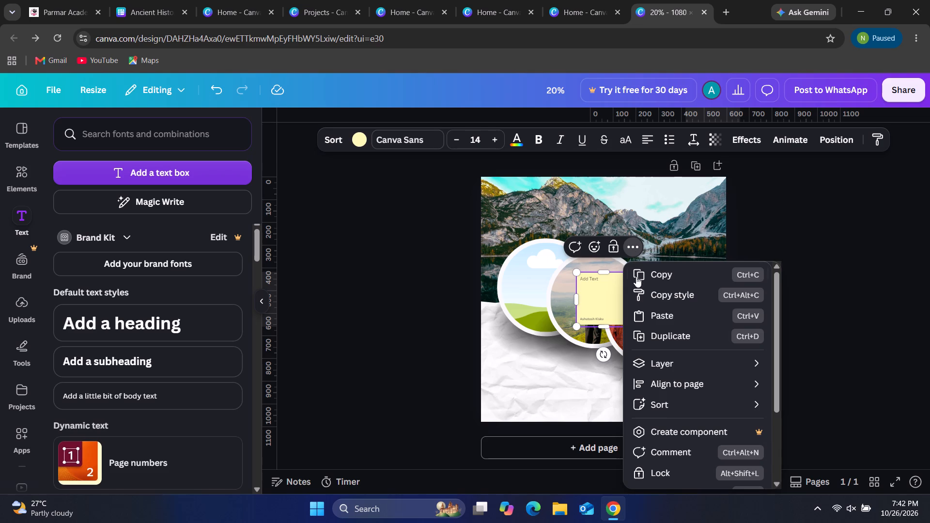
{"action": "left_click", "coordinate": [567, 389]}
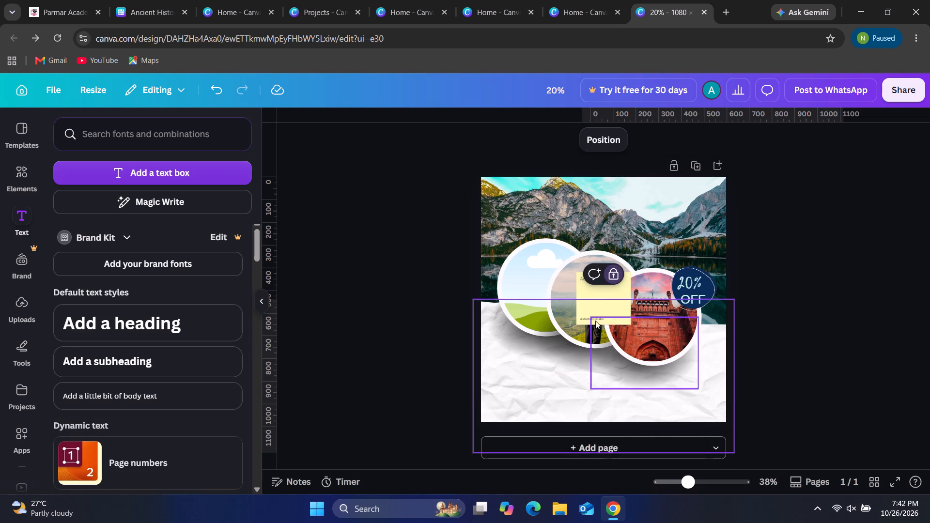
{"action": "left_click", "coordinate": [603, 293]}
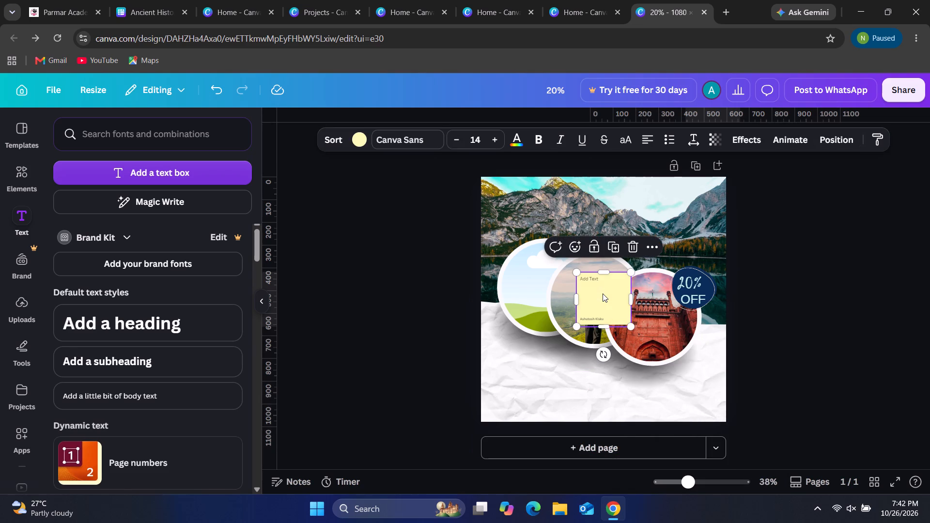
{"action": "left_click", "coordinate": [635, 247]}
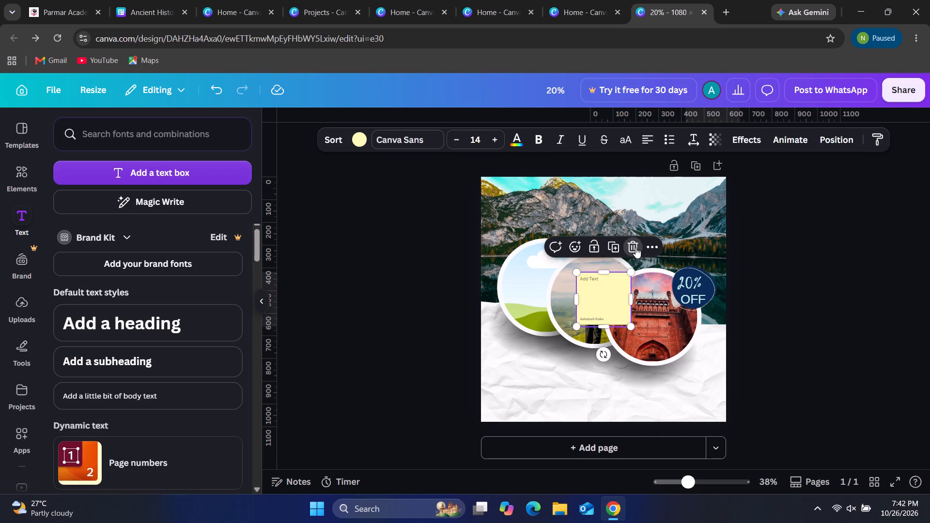
Add a new text box reading "Adventure".
{"action": "left_click", "coordinate": [170, 173]}
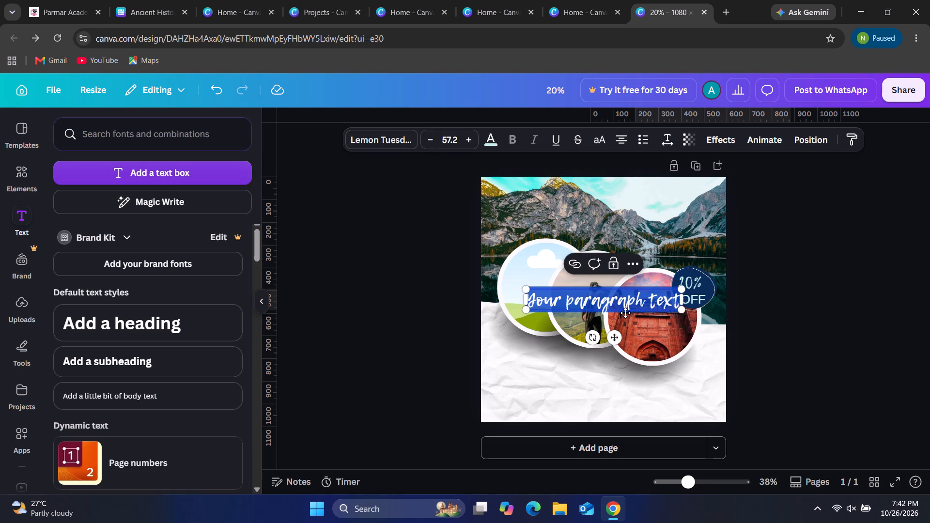
{"action": "key", "text": "BackSpace"}
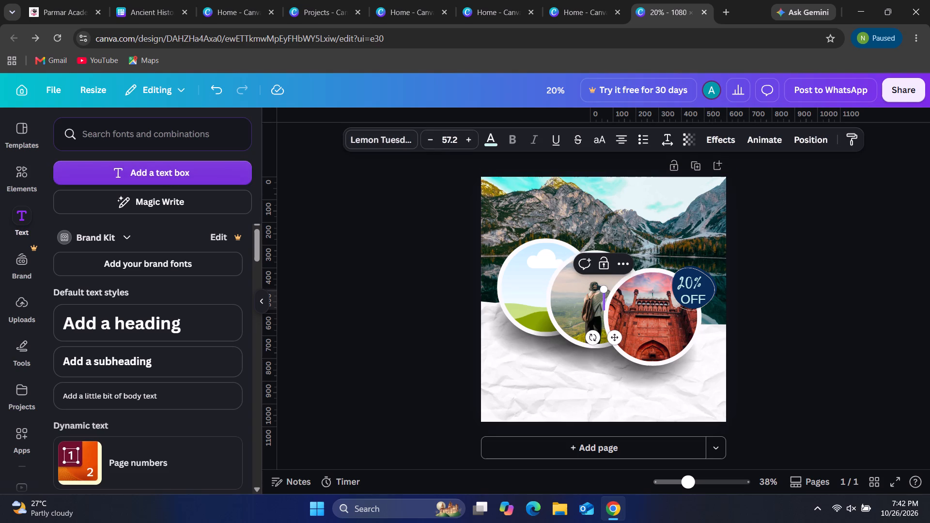
{"action": "key", "text": "shift+a"}
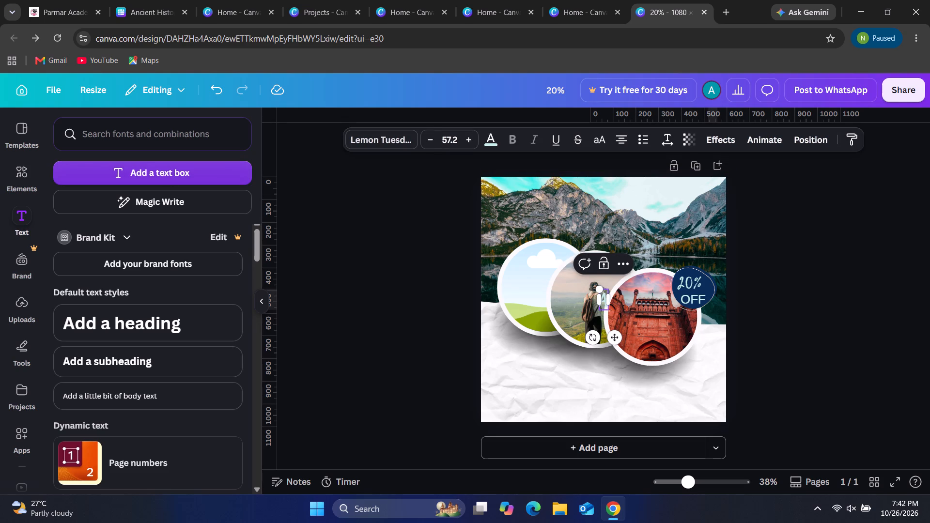
{"action": "type", "text": "dventure"}
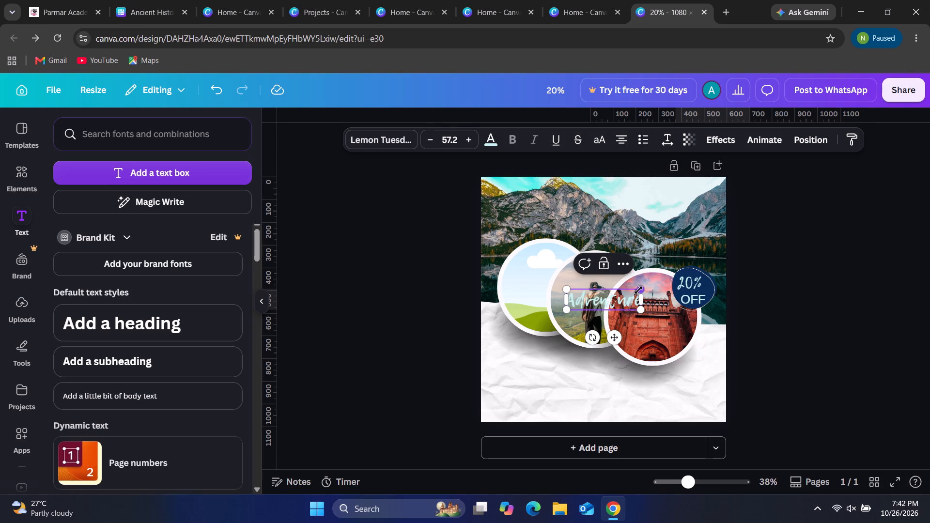
Enlarge the "Adventure" text to a font size of about 102 and place it over the mountains near the page's top.
{"action": "left_click_drag", "start_coordinate": [638, 290], "coordinate": [689, 246]}
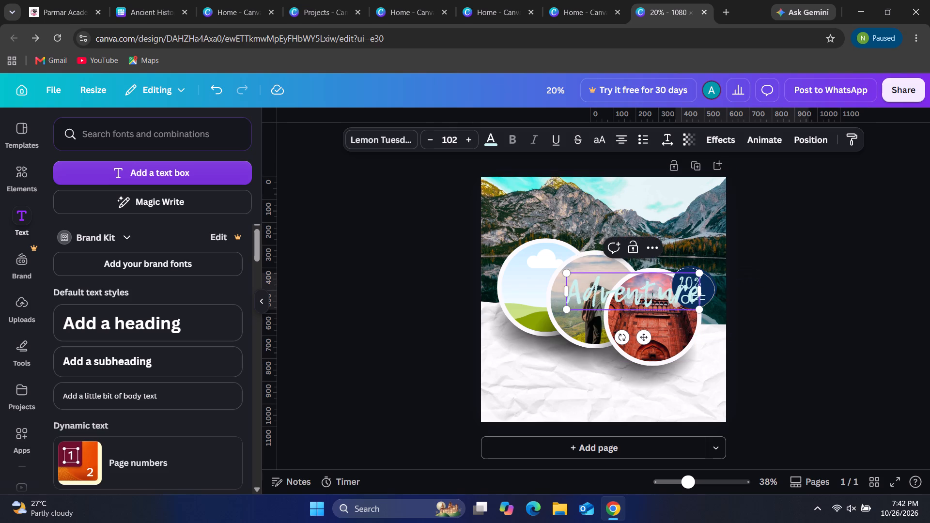
{"action": "left_click_drag", "start_coordinate": [645, 337], "coordinate": [628, 250]}
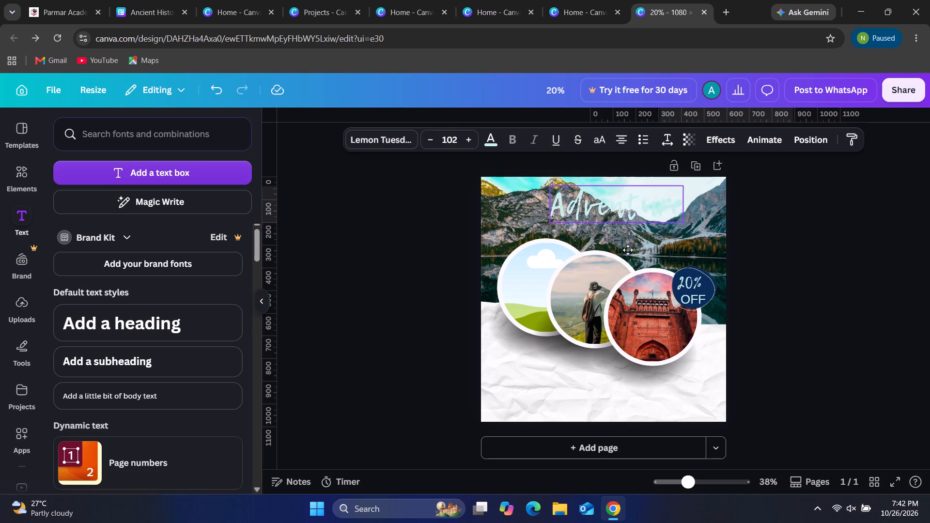
{"action": "left_click_drag", "start_coordinate": [628, 250], "coordinate": [574, 258]}
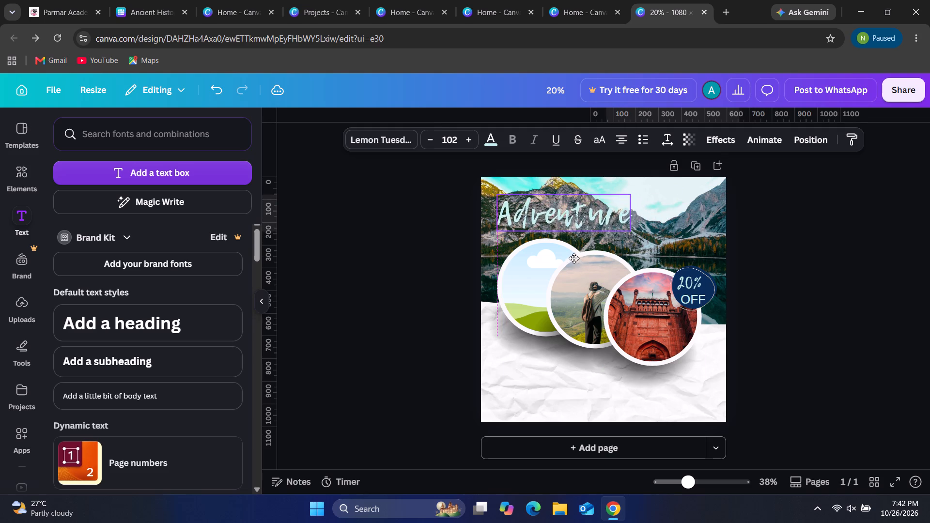
{"action": "left_click_drag", "start_coordinate": [574, 258], "coordinate": [624, 253]}
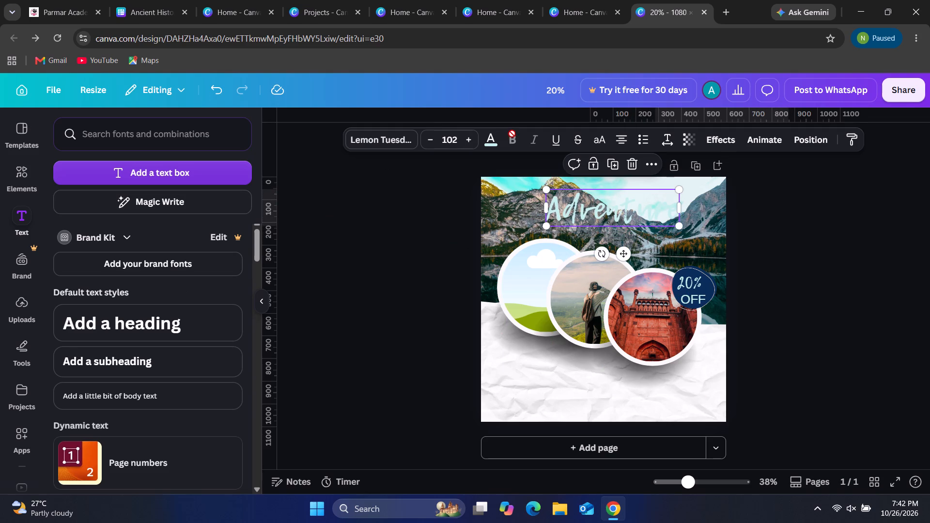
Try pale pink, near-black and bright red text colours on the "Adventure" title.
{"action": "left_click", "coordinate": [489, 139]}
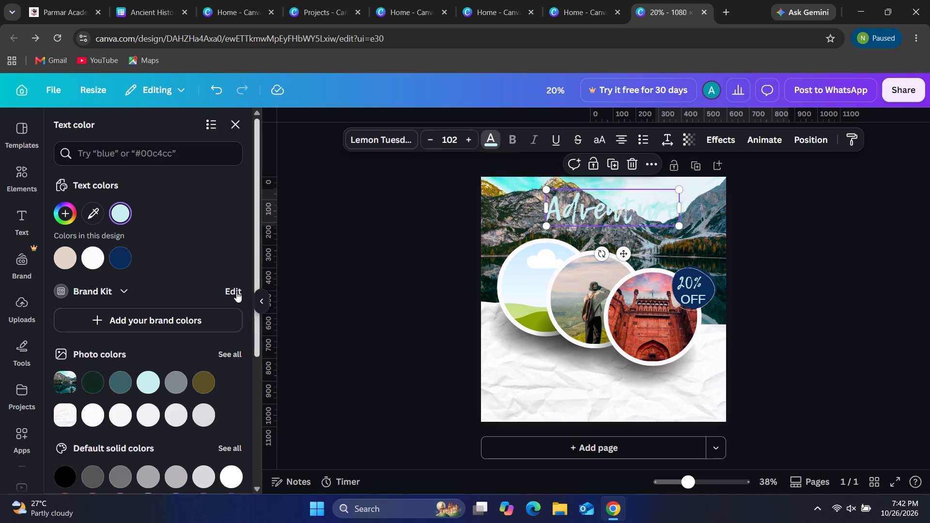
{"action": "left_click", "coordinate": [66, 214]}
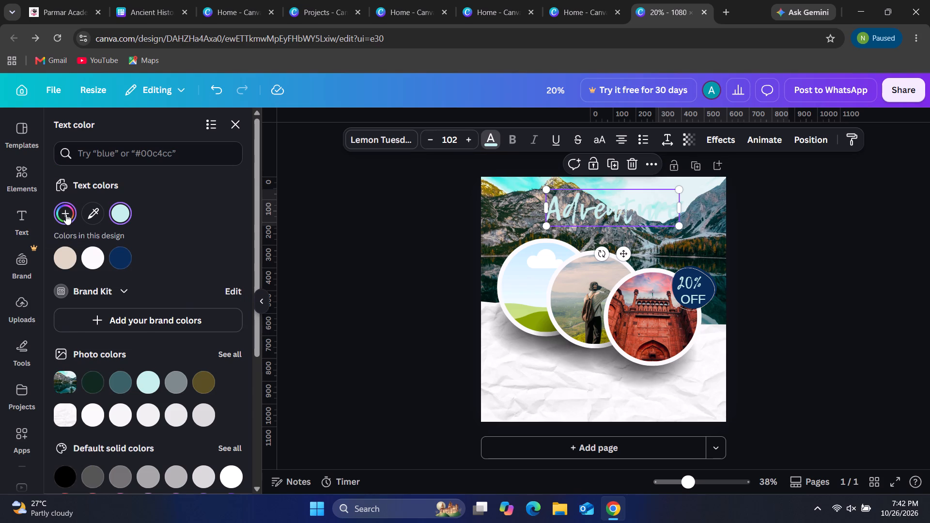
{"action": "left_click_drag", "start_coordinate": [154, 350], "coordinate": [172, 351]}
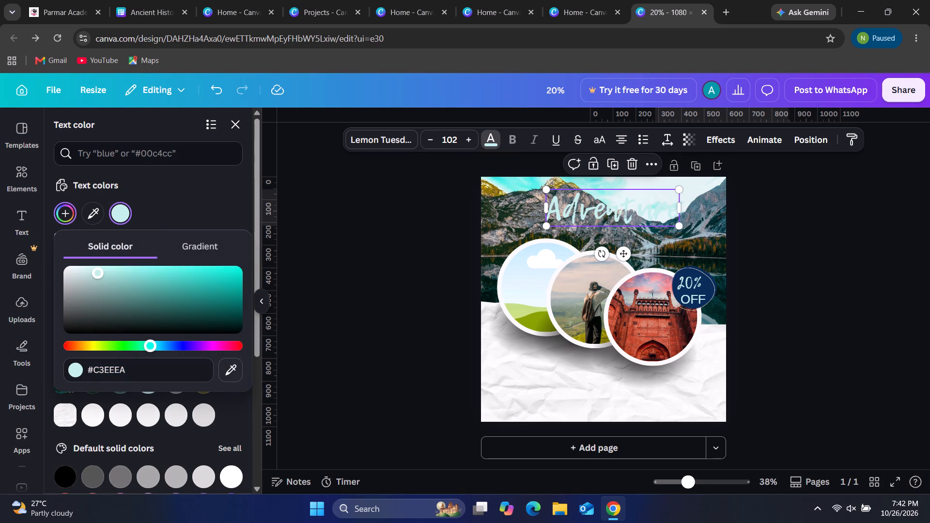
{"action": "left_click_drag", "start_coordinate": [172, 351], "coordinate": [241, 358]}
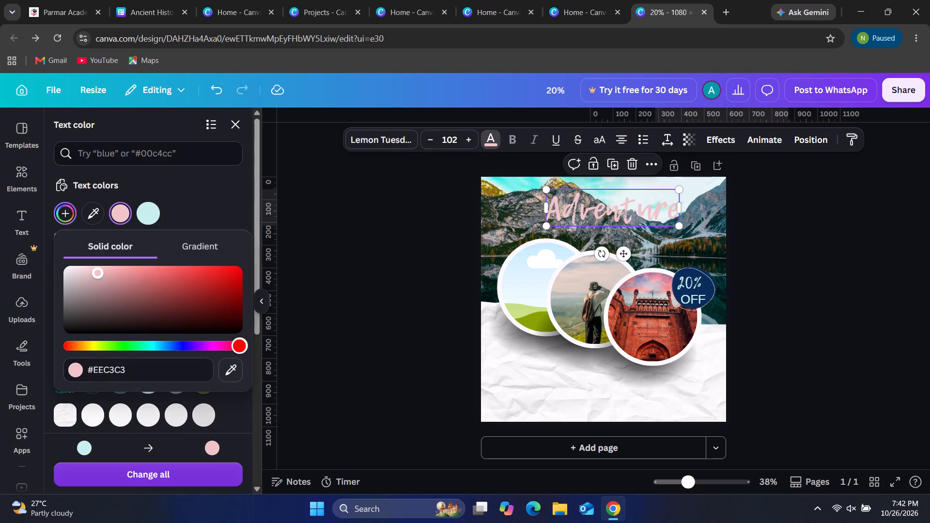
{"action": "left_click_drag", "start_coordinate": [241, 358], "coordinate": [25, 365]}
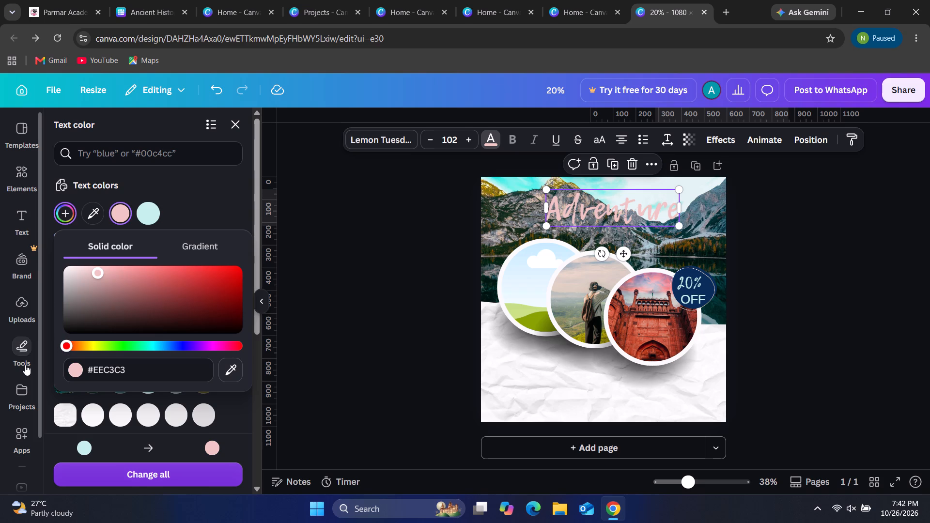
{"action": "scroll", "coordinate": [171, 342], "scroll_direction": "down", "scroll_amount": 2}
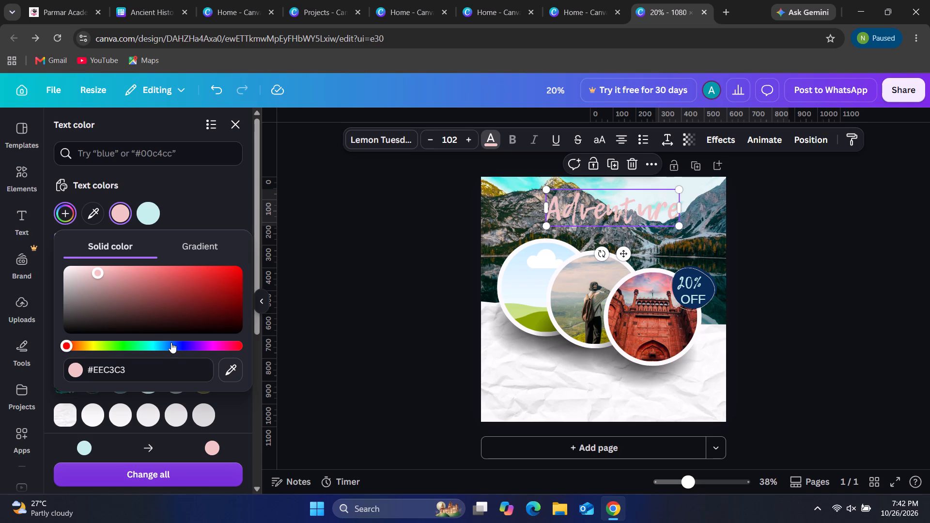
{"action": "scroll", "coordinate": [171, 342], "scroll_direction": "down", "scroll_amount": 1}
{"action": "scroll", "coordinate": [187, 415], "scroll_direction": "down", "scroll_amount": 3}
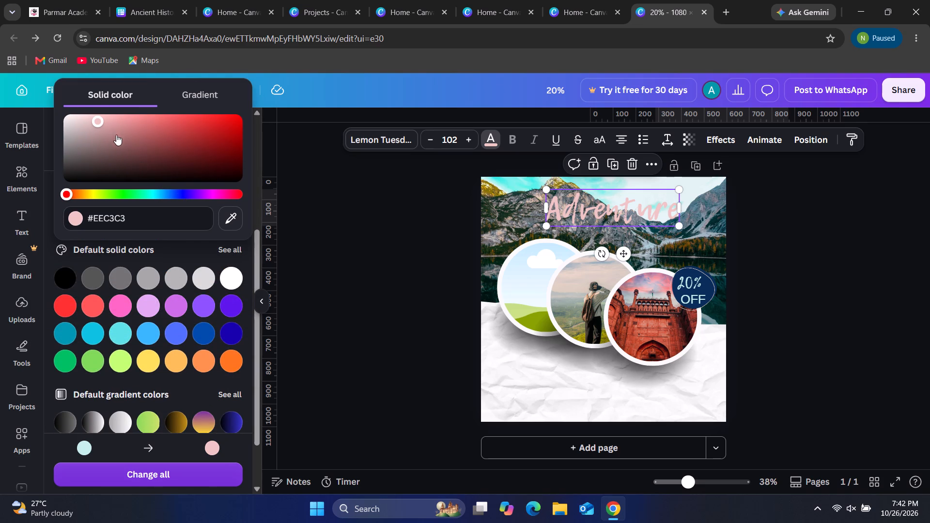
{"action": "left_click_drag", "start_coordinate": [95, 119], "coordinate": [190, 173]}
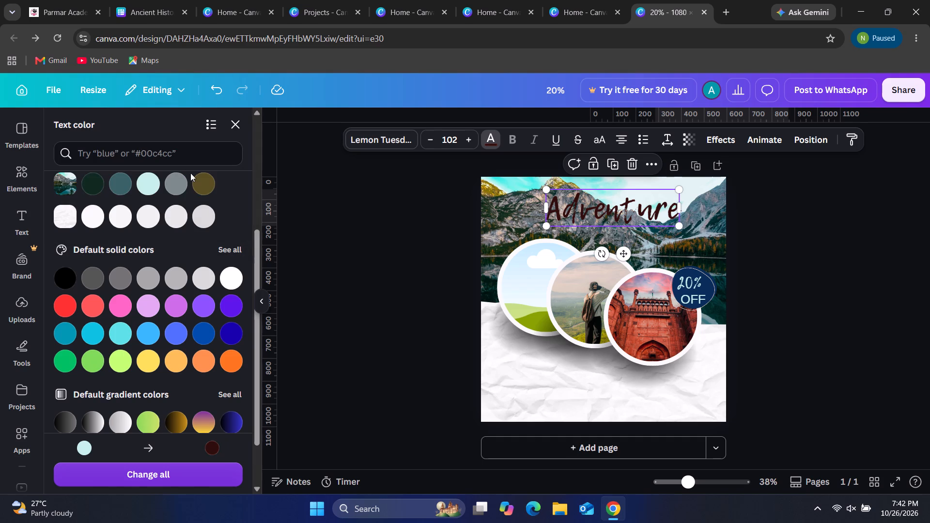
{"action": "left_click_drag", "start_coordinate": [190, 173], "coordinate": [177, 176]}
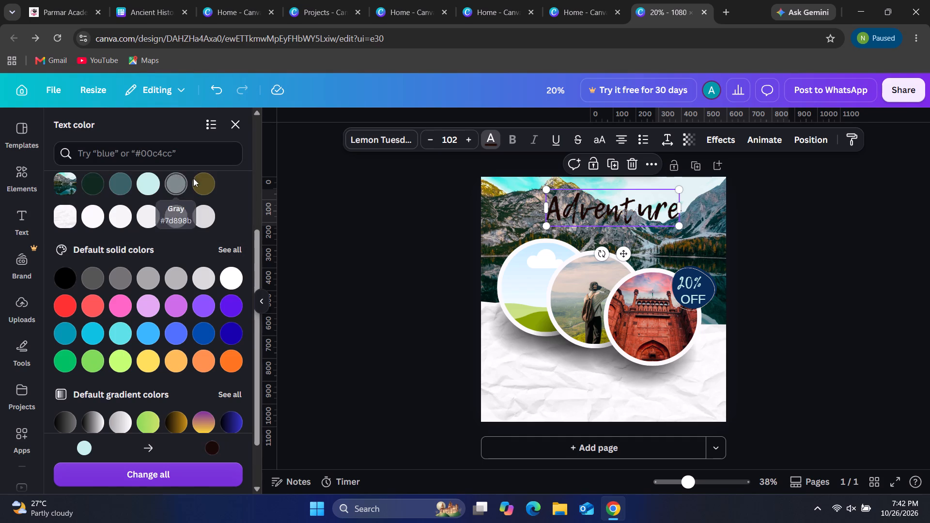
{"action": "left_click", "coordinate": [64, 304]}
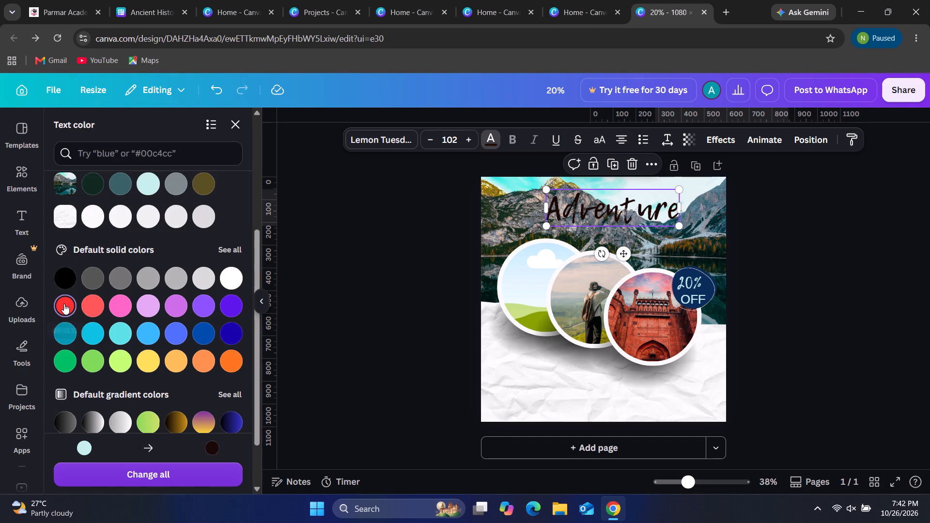
Mix a custom solid colour for the "Adventure" title, trying muted reds before settling on deep blue #203A99.
{"action": "scroll", "coordinate": [156, 293], "scroll_direction": "up", "scroll_amount": 2}
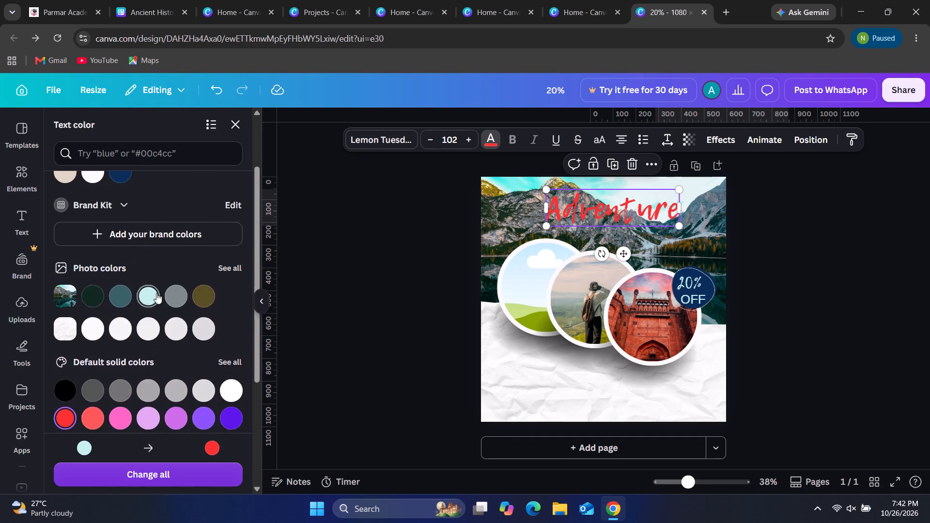
{"action": "scroll", "coordinate": [156, 293], "scroll_direction": "up", "scroll_amount": 2}
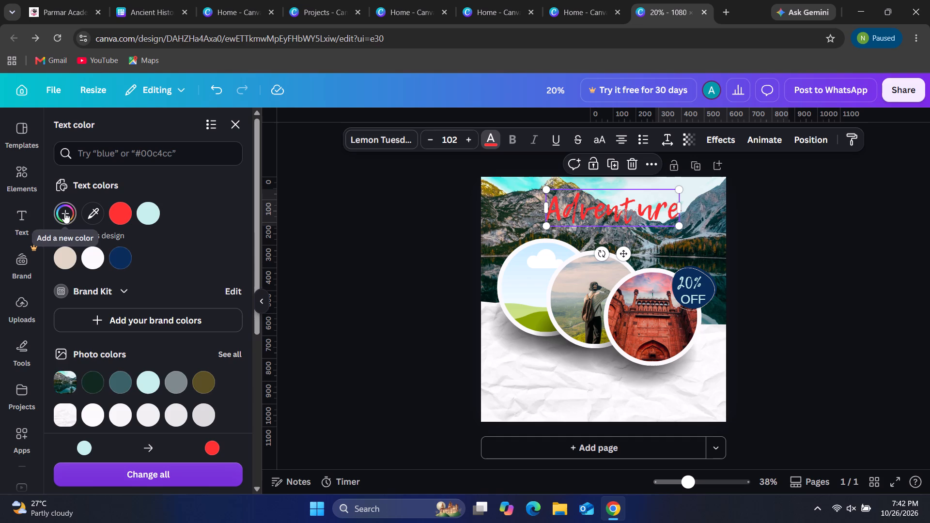
{"action": "left_click", "coordinate": [64, 213]}
{"action": "left_click_drag", "start_coordinate": [209, 269], "coordinate": [192, 292]}
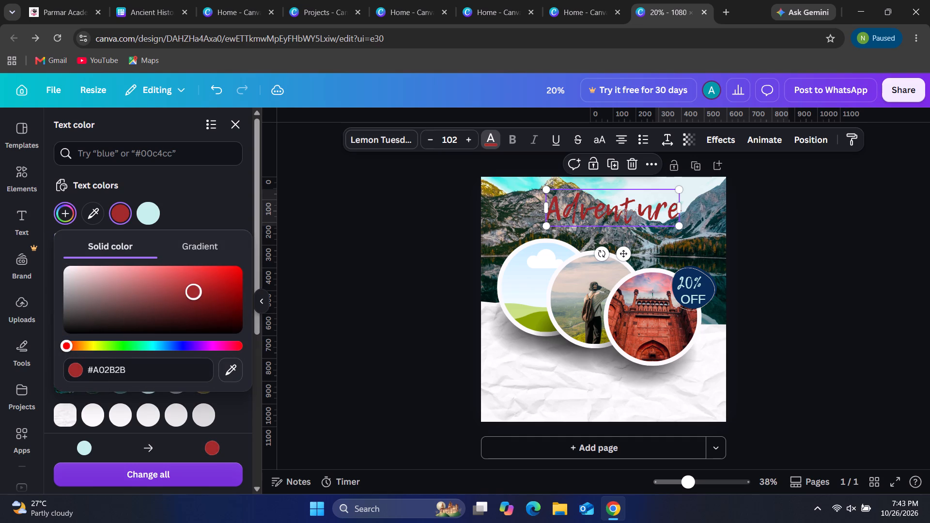
{"action": "left_click_drag", "start_coordinate": [192, 292], "coordinate": [164, 293]}
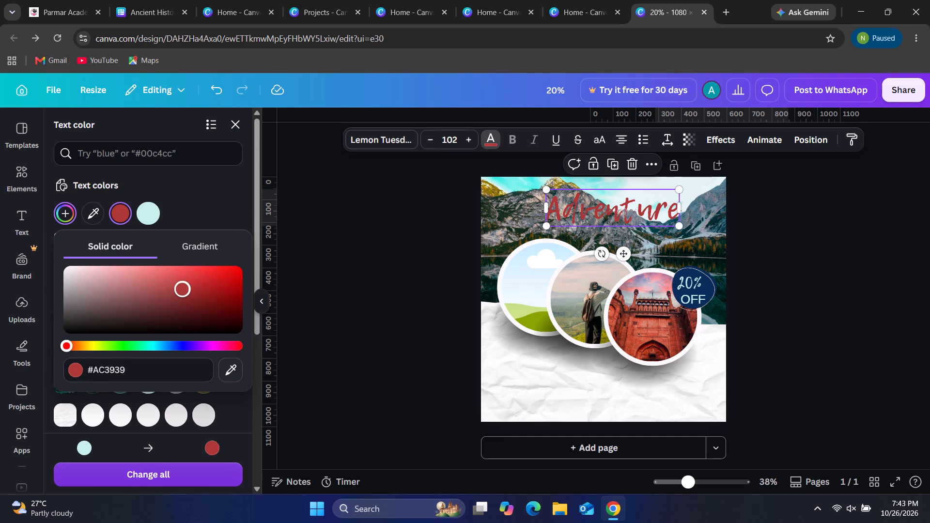
{"action": "left_click_drag", "start_coordinate": [164, 293], "coordinate": [194, 285]}
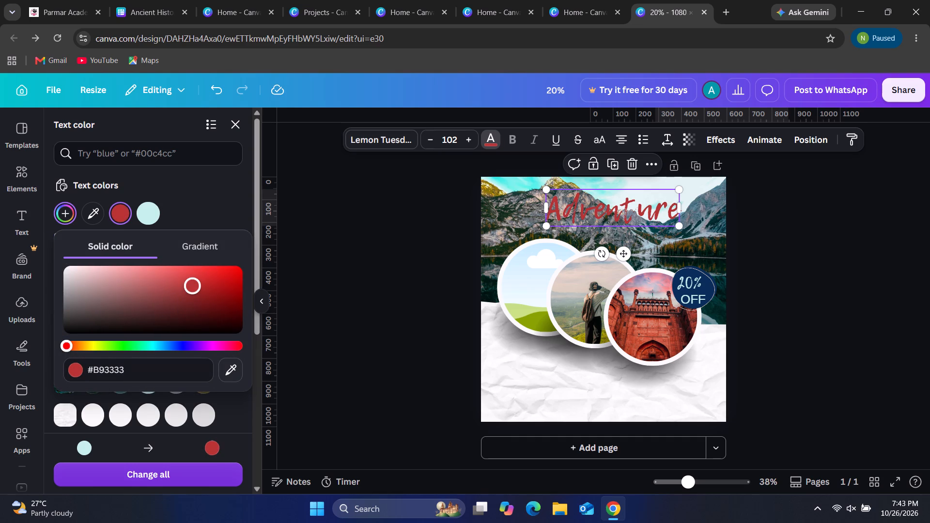
{"action": "left_click_drag", "start_coordinate": [194, 285], "coordinate": [90, 281]}
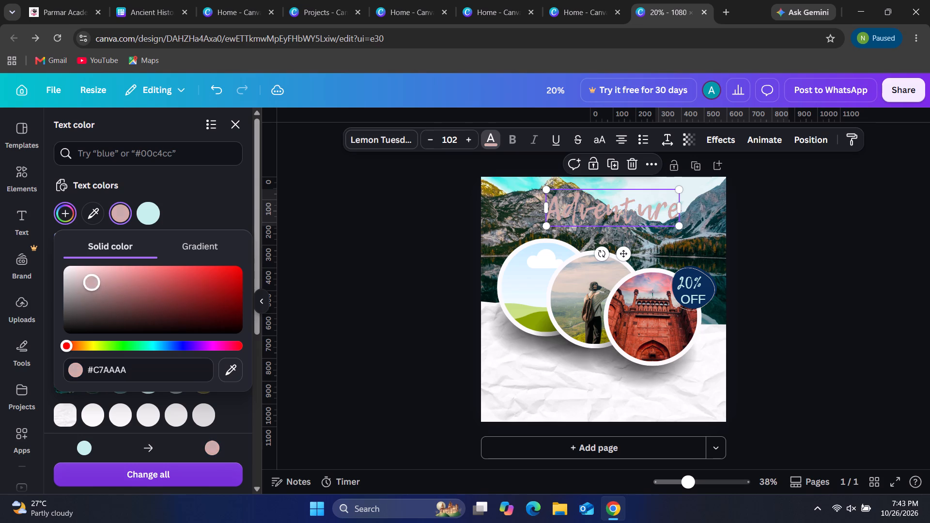
{"action": "left_click_drag", "start_coordinate": [90, 281], "coordinate": [182, 280]}
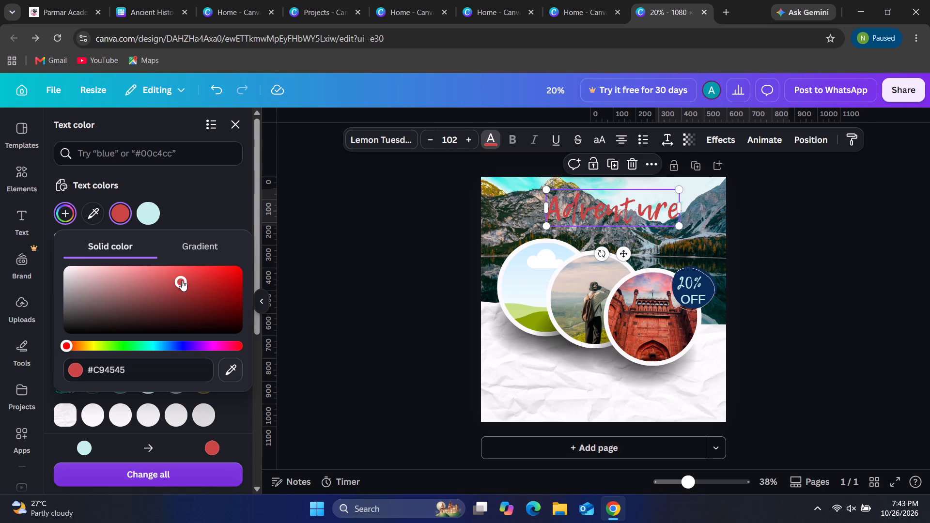
{"action": "left_click", "coordinate": [173, 339]}
{"action": "left_click", "coordinate": [176, 347]}
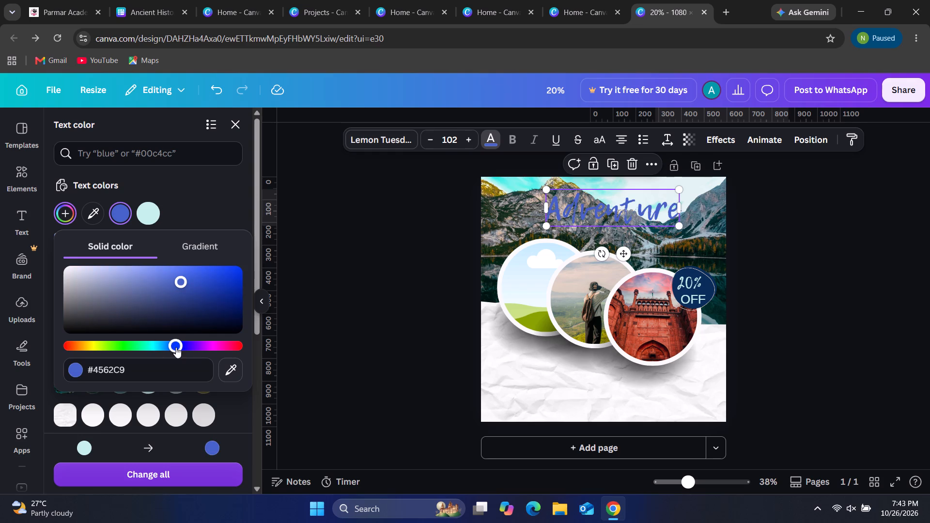
{"action": "left_click_drag", "start_coordinate": [181, 278], "coordinate": [207, 316]}
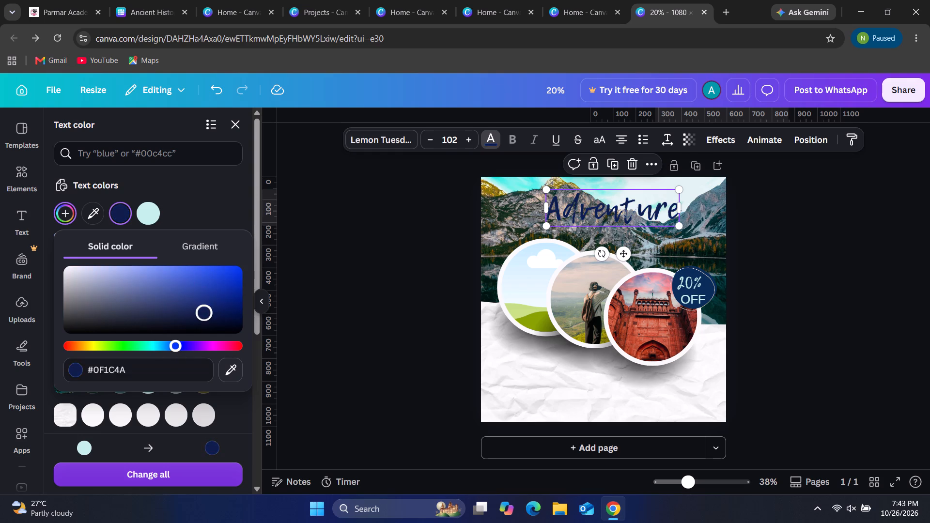
{"action": "left_click_drag", "start_coordinate": [207, 316], "coordinate": [139, 301]}
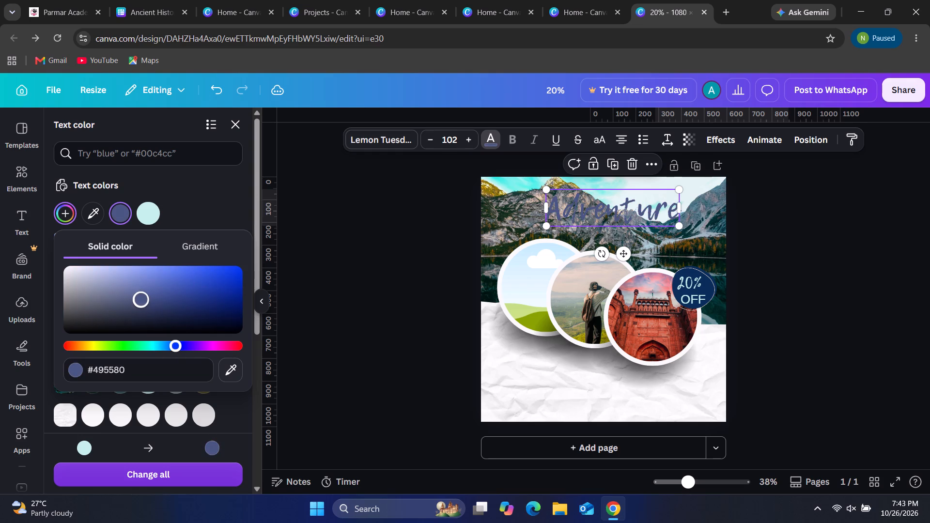
{"action": "left_click_drag", "start_coordinate": [139, 301], "coordinate": [226, 308]}
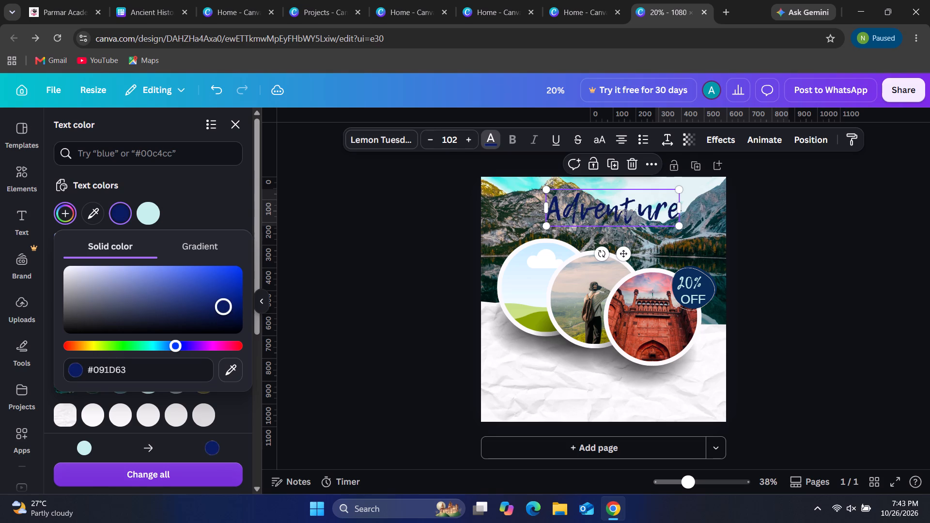
{"action": "left_click_drag", "start_coordinate": [226, 308], "coordinate": [206, 293]}
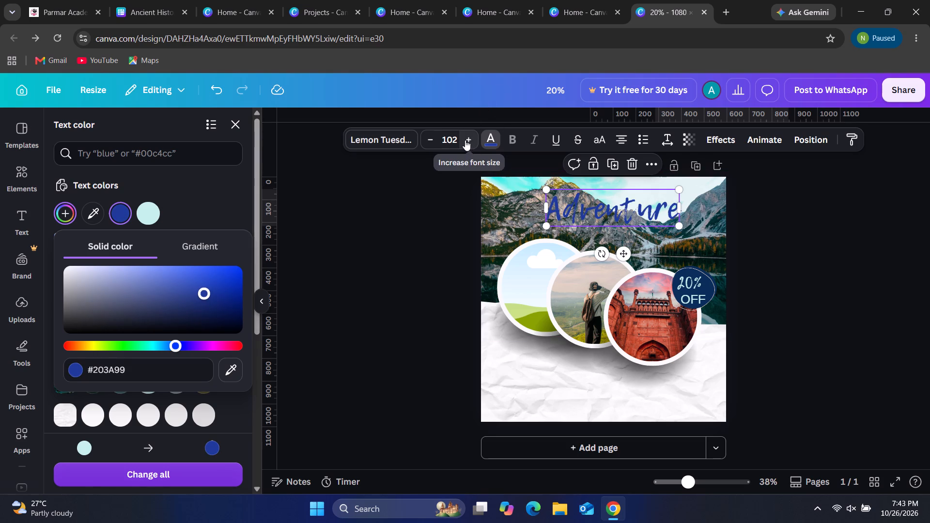
Increase the "Adventure" title's font size to 111.
{"action": "triple_click", "coordinate": [465, 140]}
{"action": "triple_click", "coordinate": [465, 140]}
{"action": "triple_click", "coordinate": [465, 140]}
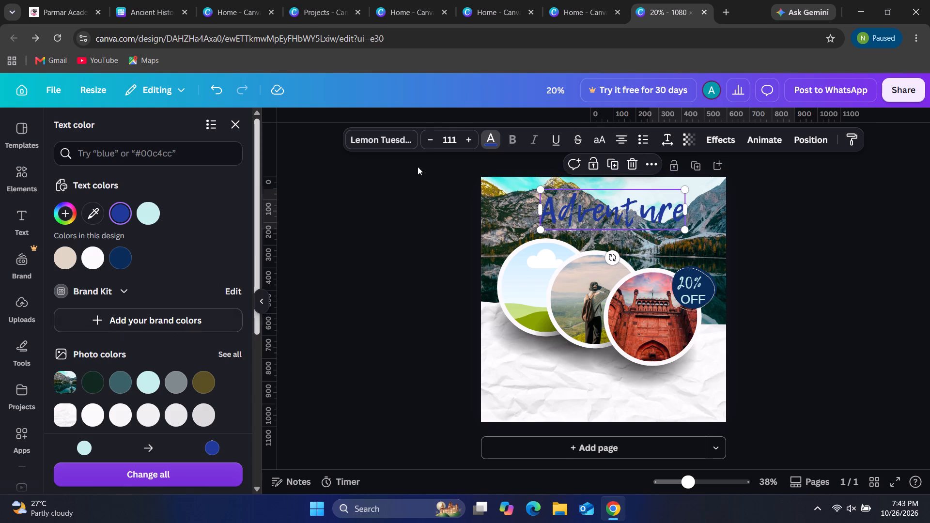
Apply the Glow effect to the "Adventure" title with an intensity of 38.
{"action": "left_click", "coordinate": [708, 132]}
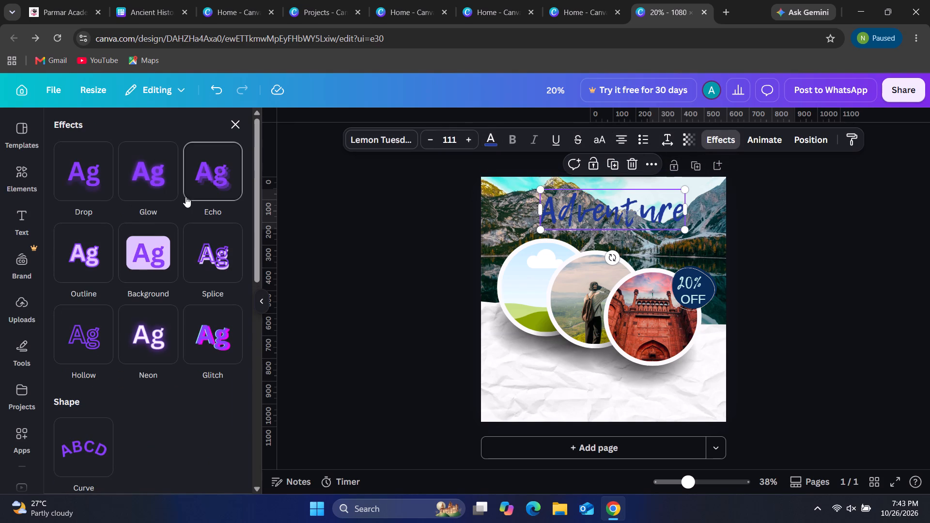
{"action": "left_click", "coordinate": [149, 191]}
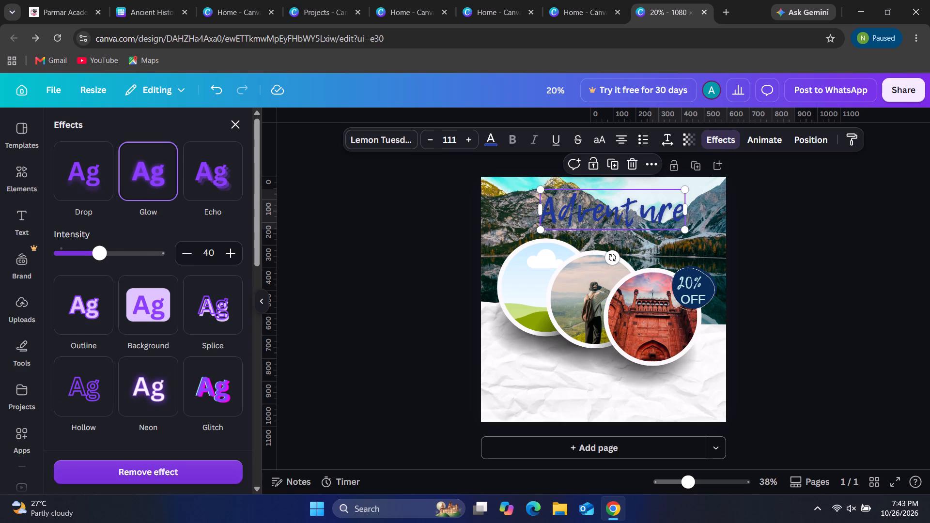
{"action": "left_click_drag", "start_coordinate": [104, 255], "coordinate": [3, 270]}
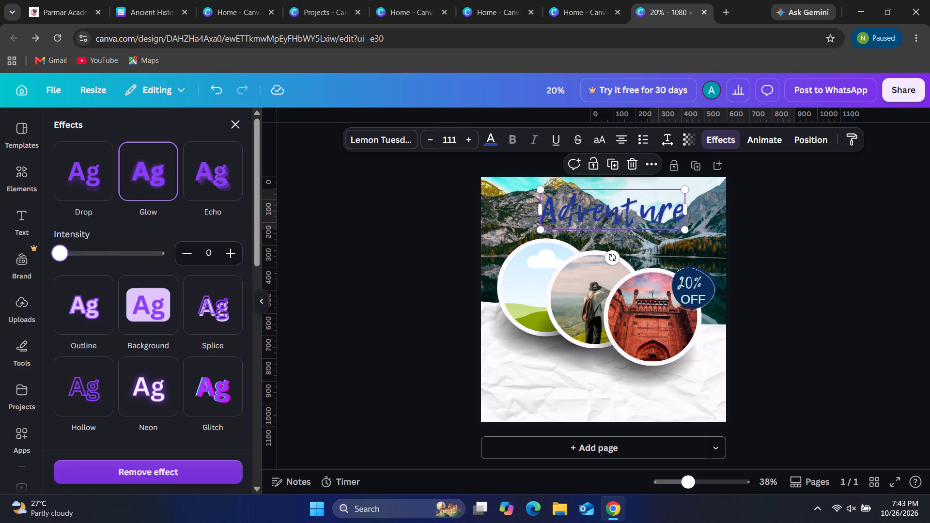
{"action": "left_click_drag", "start_coordinate": [3, 270], "coordinate": [91, 343]}
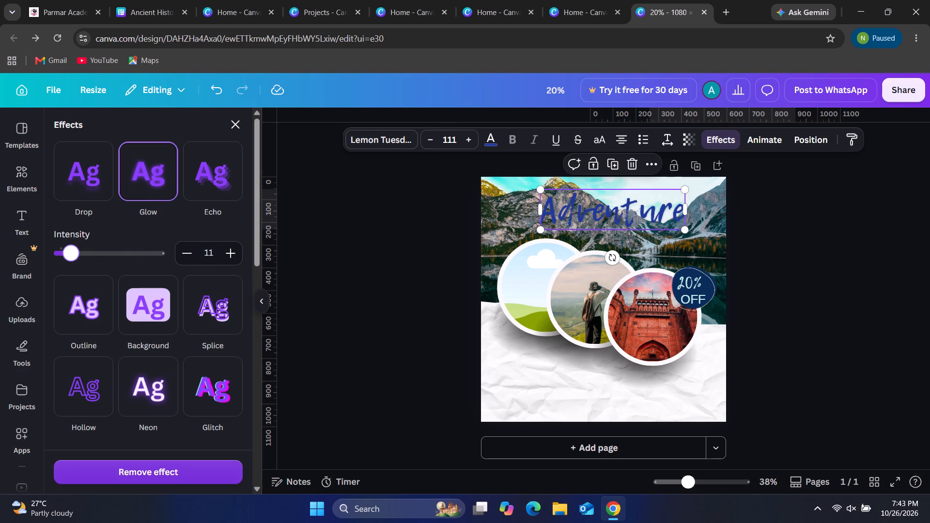
{"action": "left_click_drag", "start_coordinate": [91, 343], "coordinate": [97, 317]}
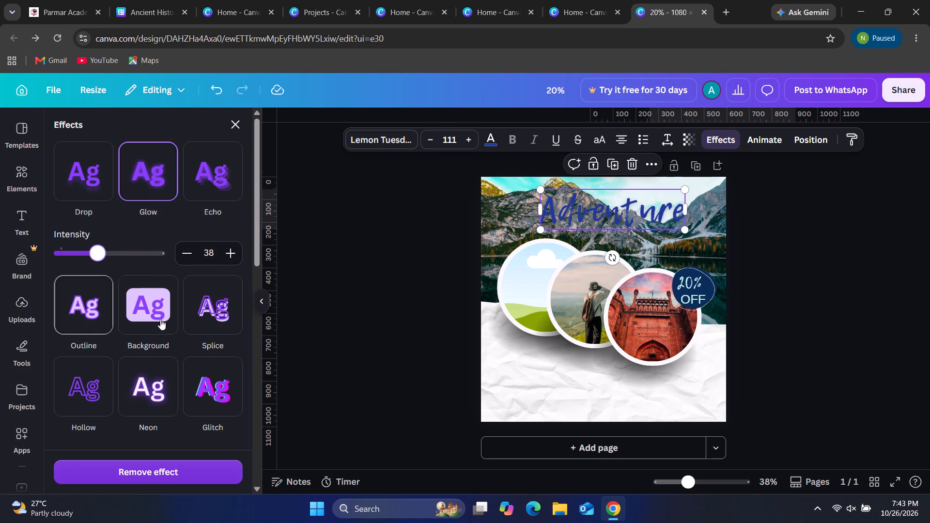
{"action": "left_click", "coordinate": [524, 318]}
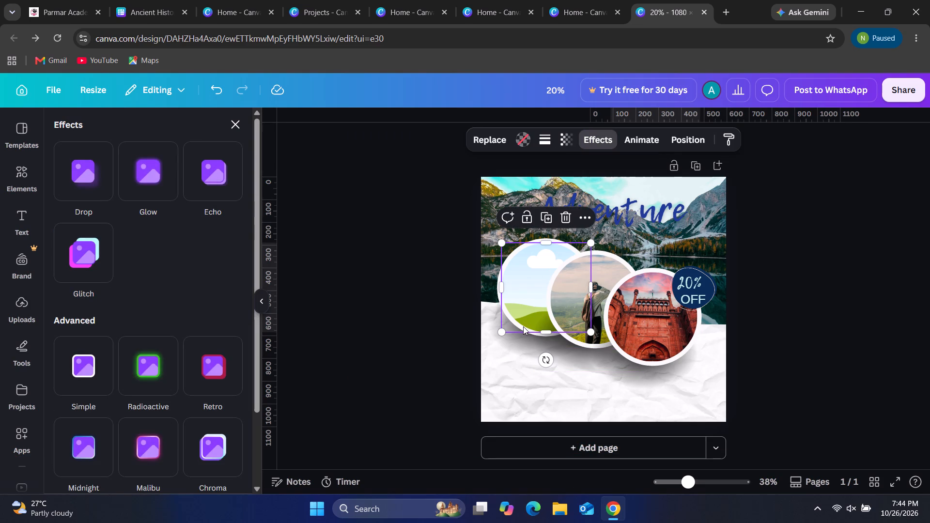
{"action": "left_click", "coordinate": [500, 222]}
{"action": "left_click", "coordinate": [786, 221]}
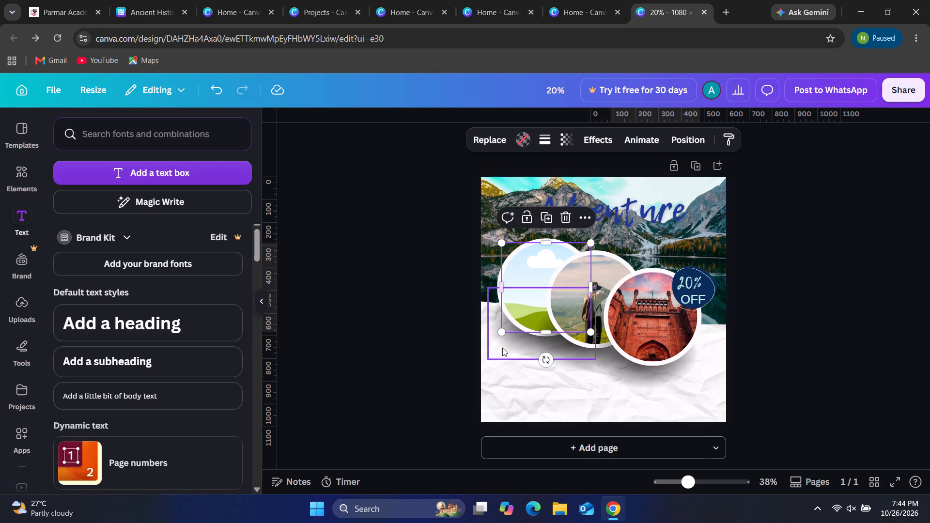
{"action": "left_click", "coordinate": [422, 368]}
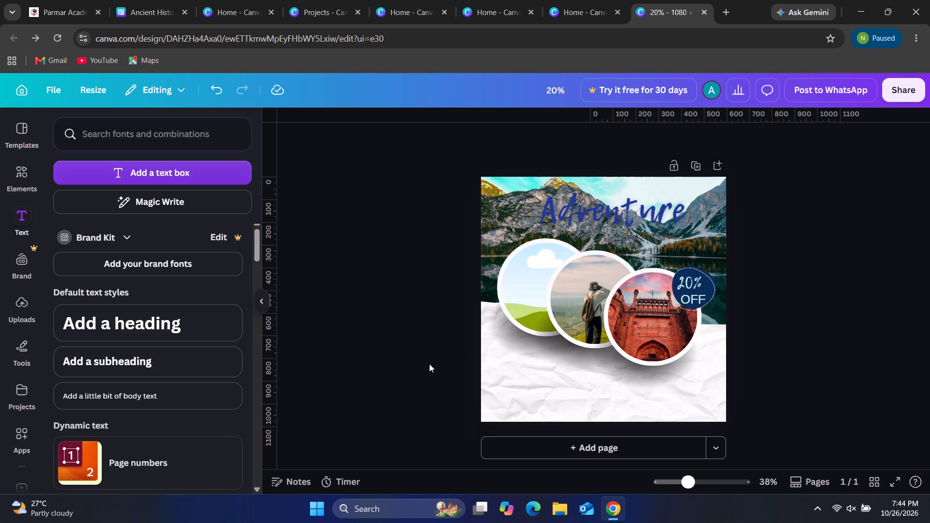
Move the empty landscape photo frame together with its white circle down and slightly left, further over the crumpled paper.
{"action": "left_click", "coordinate": [539, 240]}
{"action": "left_click", "coordinate": [539, 250], "text": "shift"}
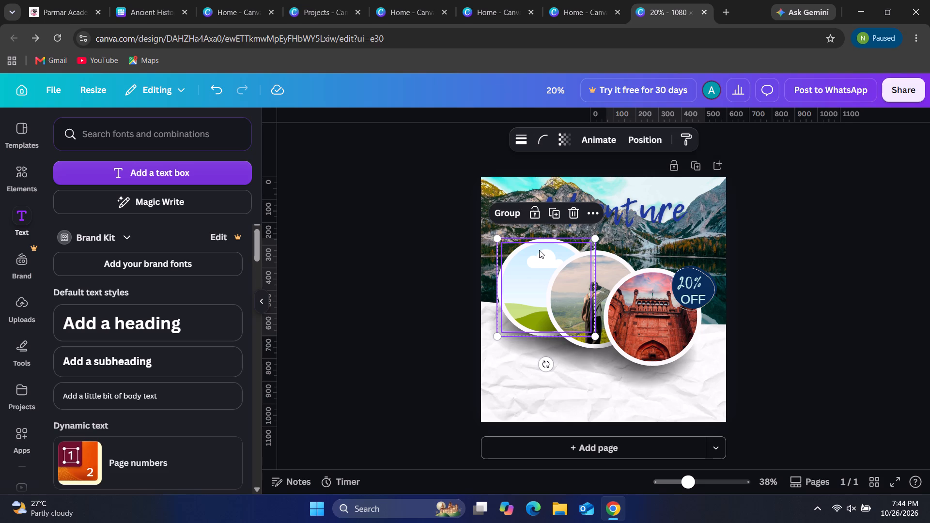
{"action": "left_click_drag", "start_coordinate": [536, 264], "coordinate": [536, 286]}
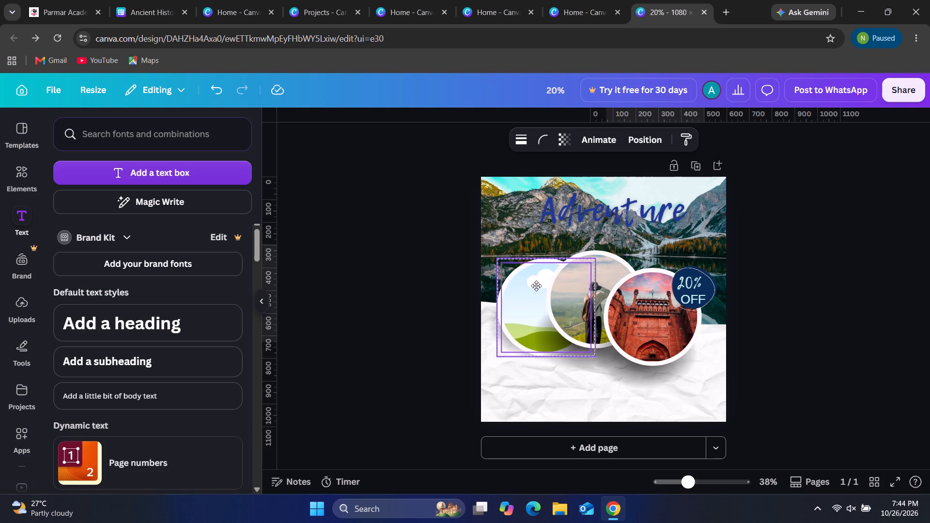
{"action": "left_click_drag", "start_coordinate": [536, 286], "coordinate": [533, 293]}
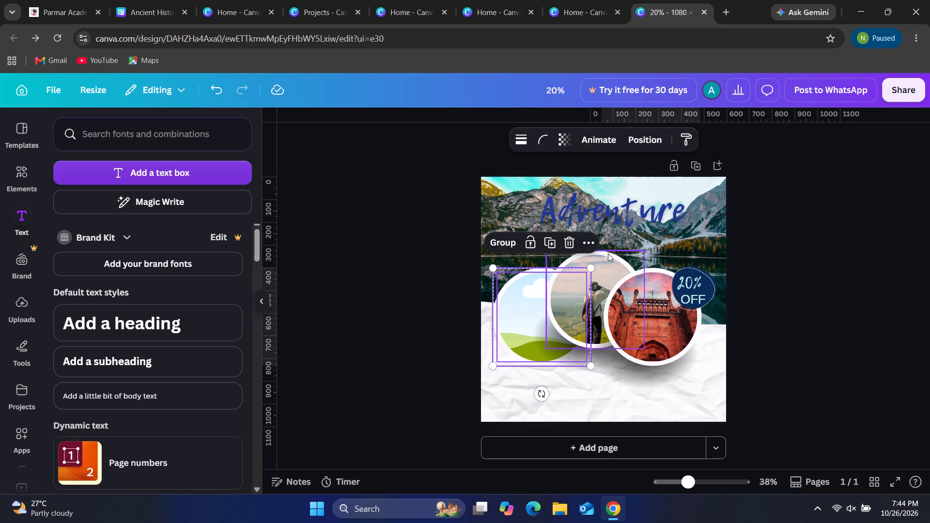
Move the hiker photo together with its white circle down and to the right, partly behind the red fort photo.
{"action": "left_click", "coordinate": [608, 253]}
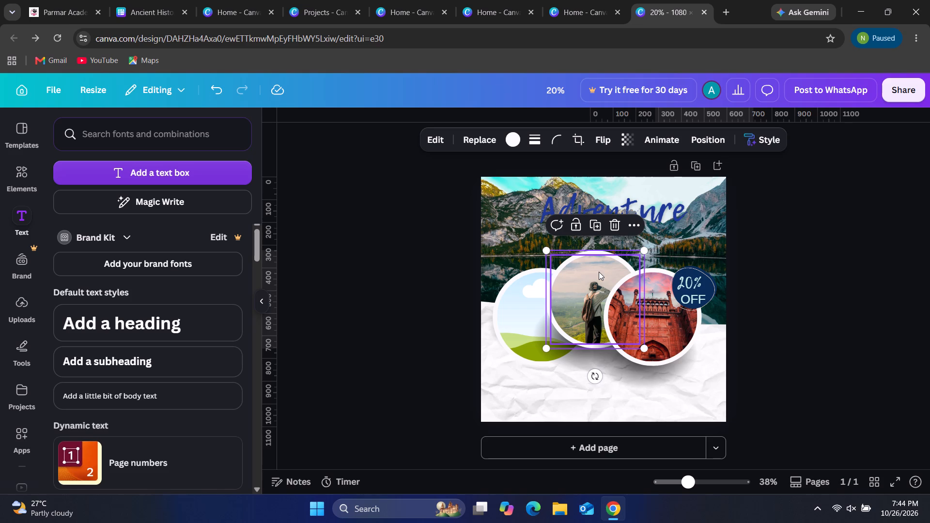
{"action": "left_click", "coordinate": [599, 272]}
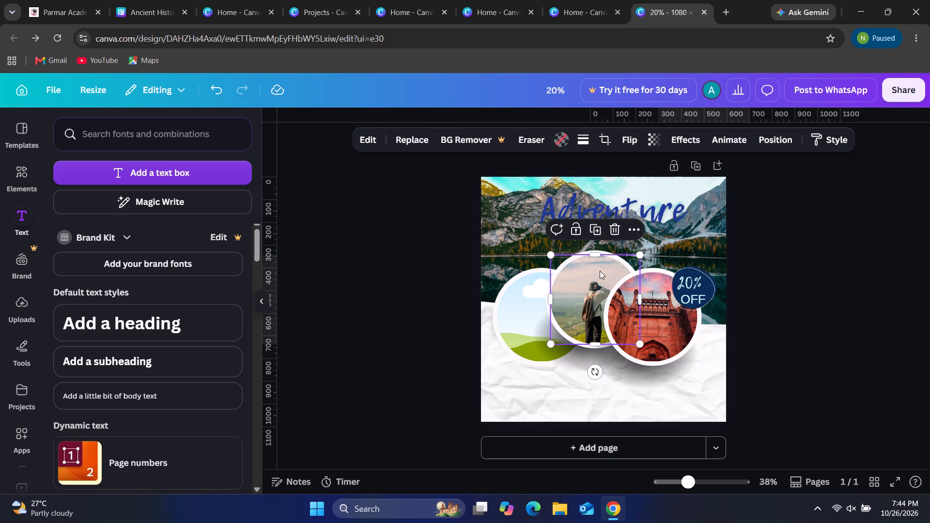
{"action": "left_click", "coordinate": [771, 241]}
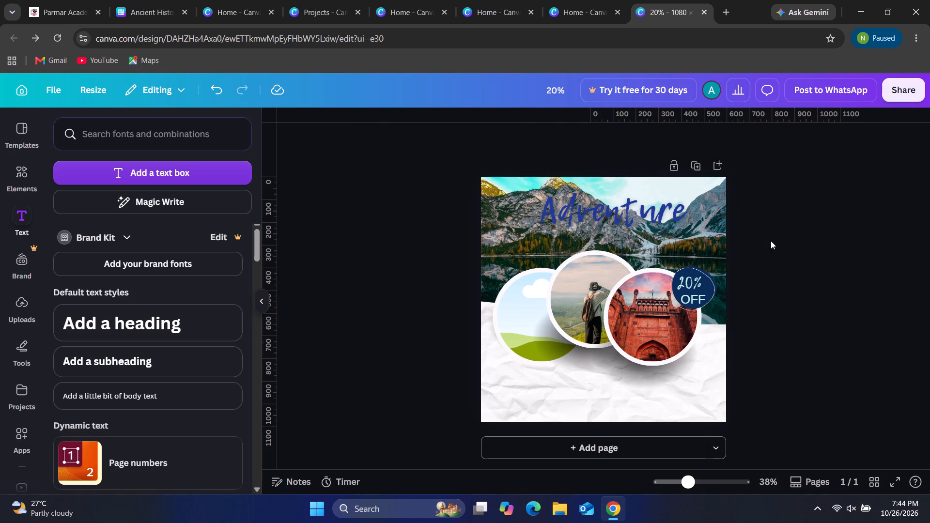
{"action": "left_click", "coordinate": [606, 253]}
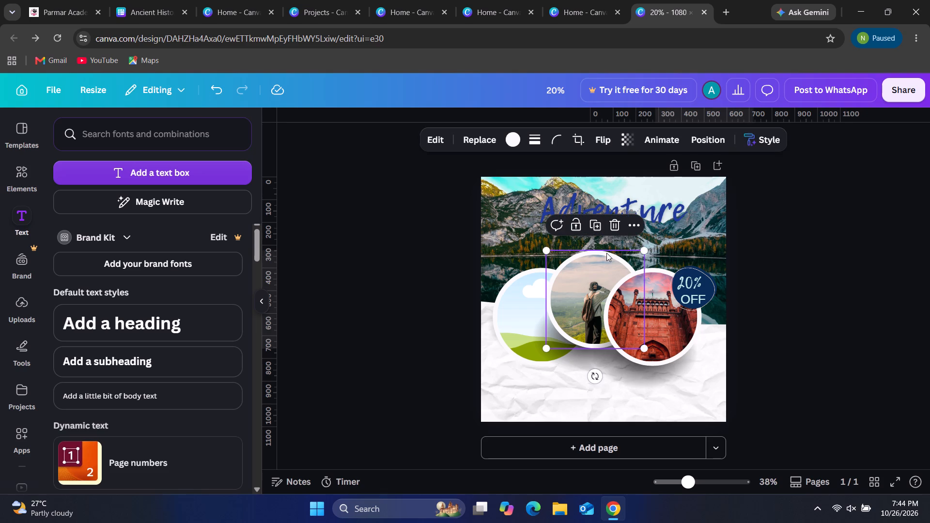
{"action": "left_click", "coordinate": [600, 263], "text": "shift"}
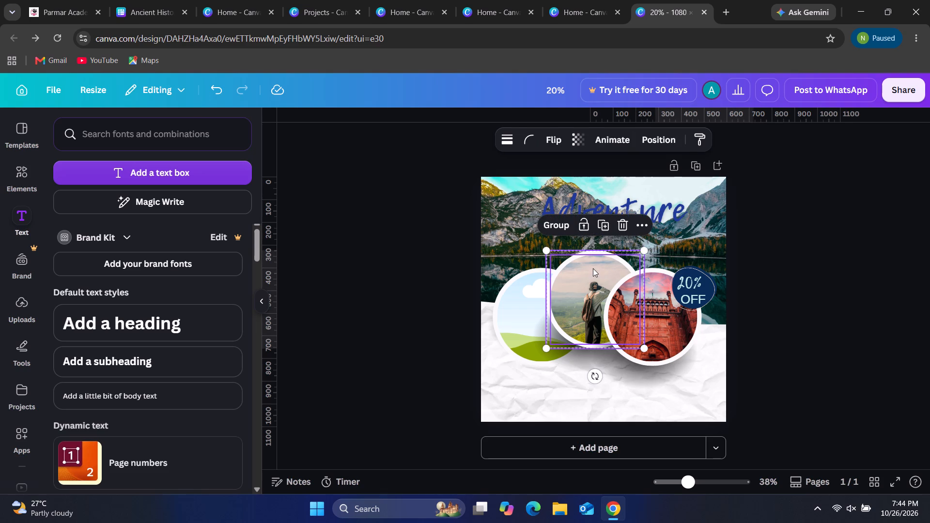
{"action": "left_click_drag", "start_coordinate": [593, 268], "coordinate": [660, 312]}
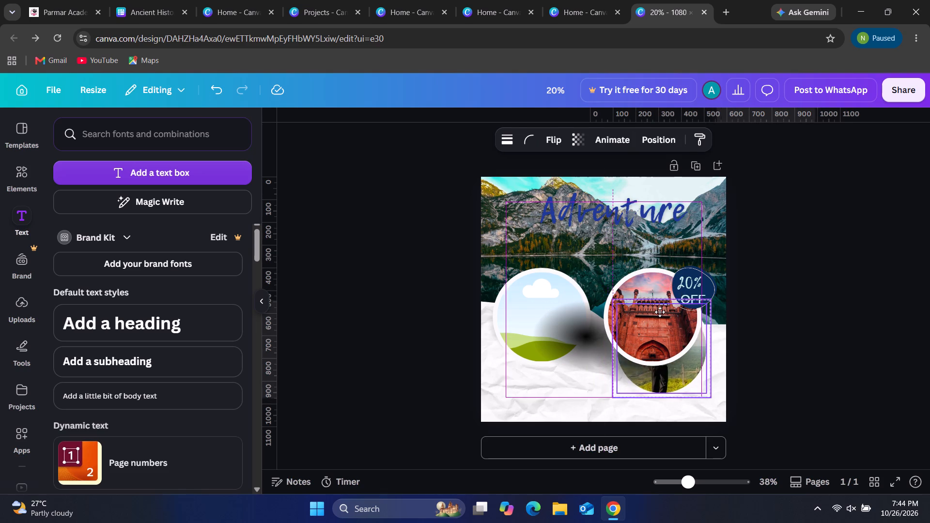
{"action": "left_click_drag", "start_coordinate": [660, 312], "coordinate": [660, 311]}
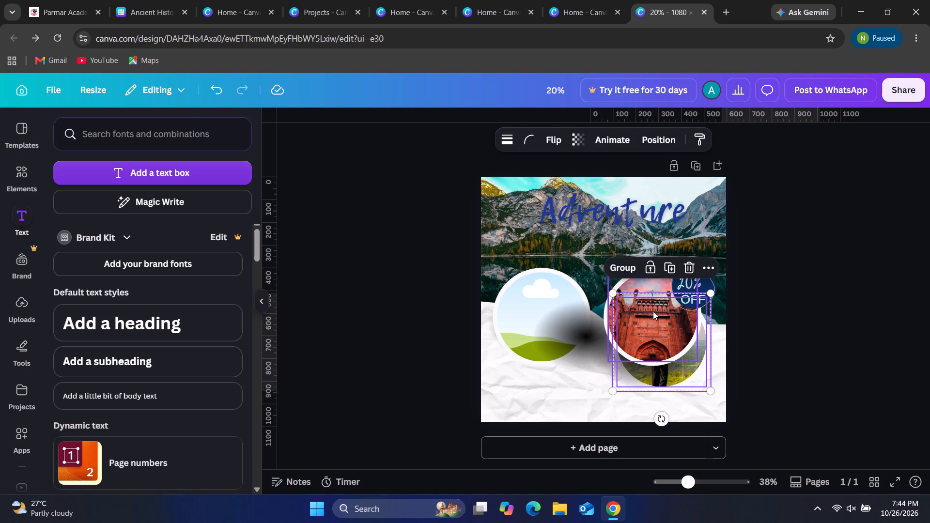
Move the red fort photo together with its white circle to the horizontal centre of the design, between the other two circles.
{"action": "left_click", "coordinate": [650, 287]}
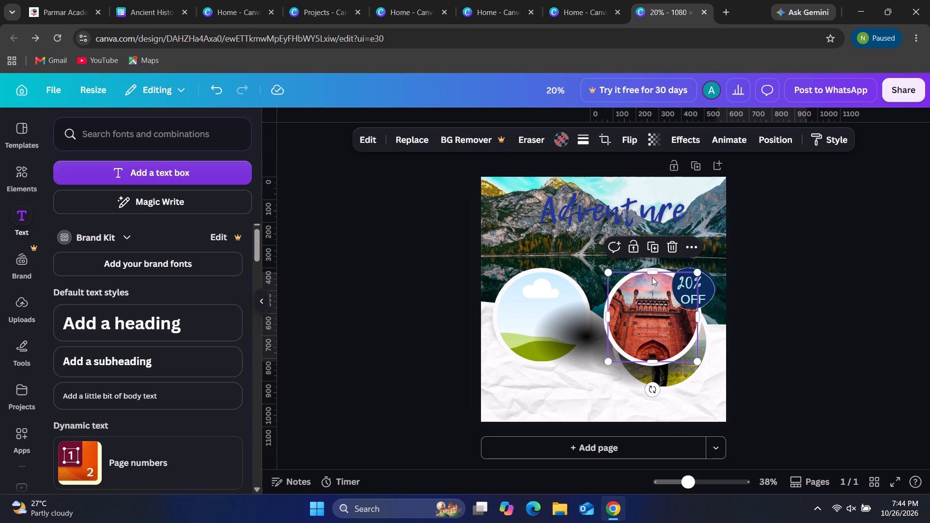
{"action": "left_click", "coordinate": [650, 263]}
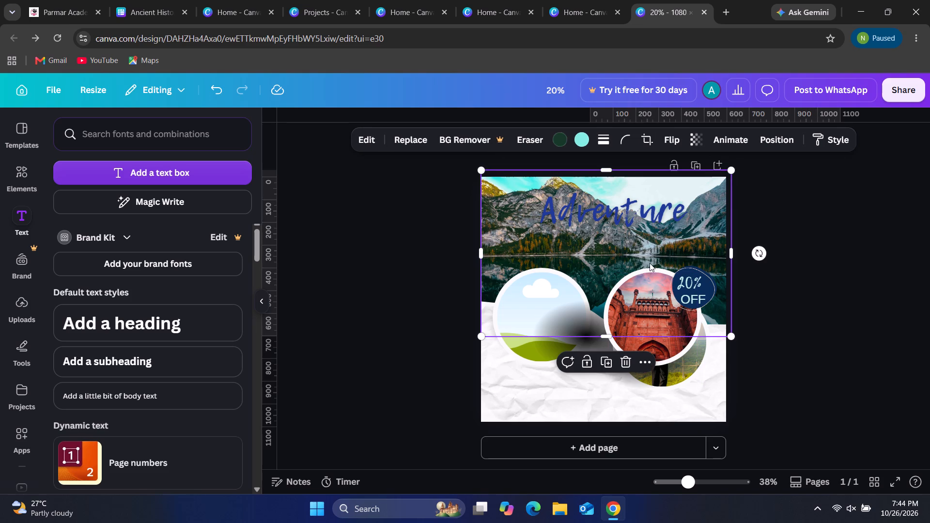
{"action": "left_click", "coordinate": [650, 268]}
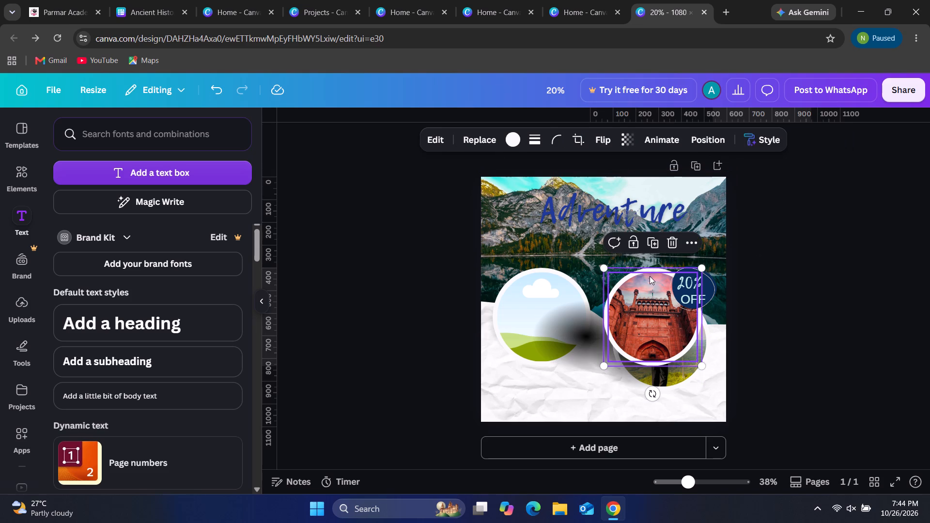
{"action": "left_click", "coordinate": [650, 280], "text": "shift"}
{"action": "left_click_drag", "start_coordinate": [650, 280], "coordinate": [620, 294], "text": "shift"}
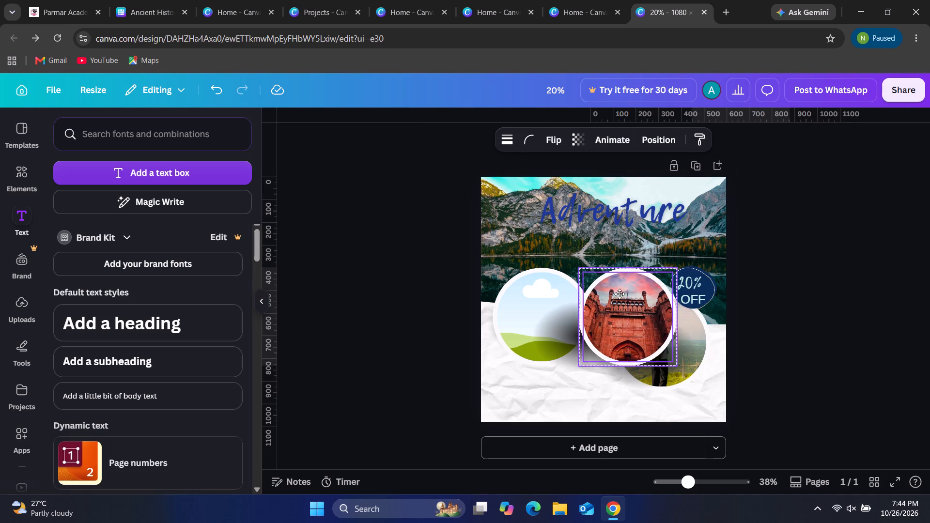
{"action": "left_click_drag", "start_coordinate": [620, 294], "coordinate": [597, 324], "text": "shift"}
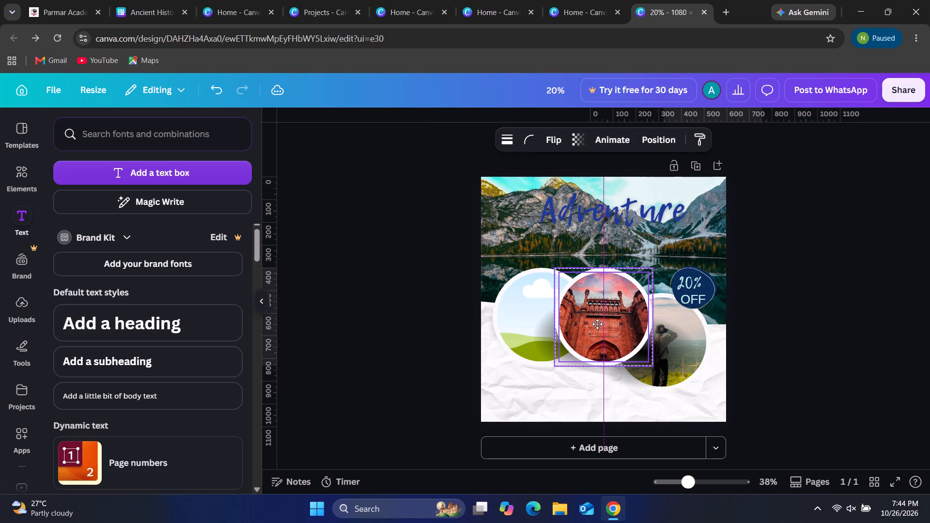
{"action": "left_click_drag", "start_coordinate": [597, 324], "coordinate": [591, 324], "text": "shift"}
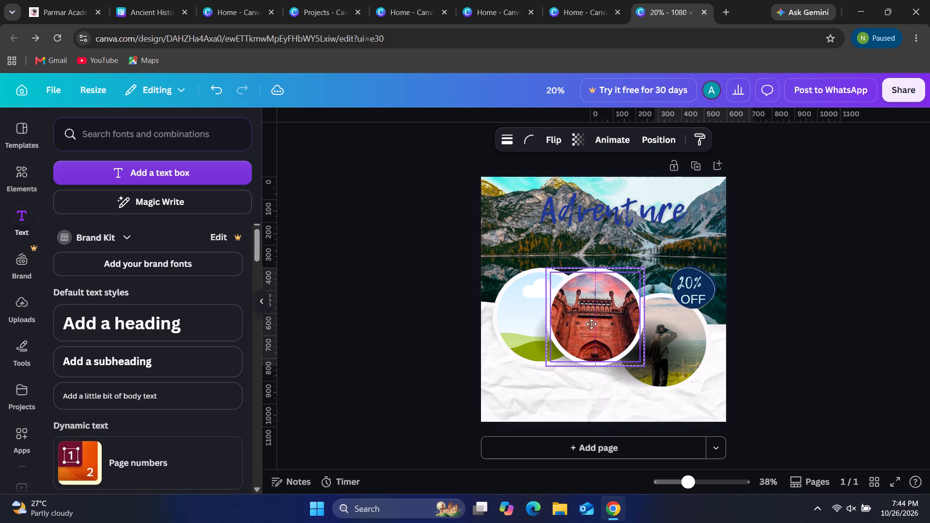
{"action": "left_click_drag", "start_coordinate": [591, 324], "coordinate": [589, 315], "text": "shift"}
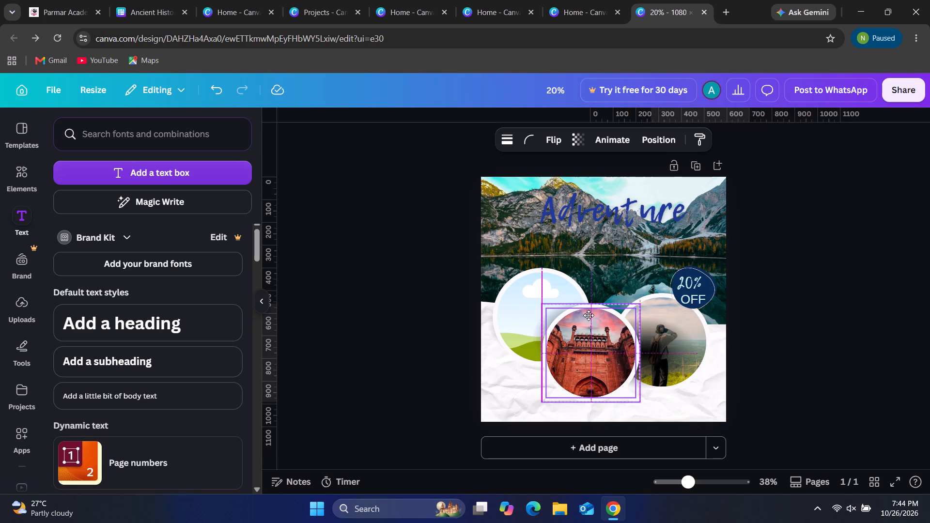
{"action": "left_click_drag", "start_coordinate": [589, 315], "coordinate": [600, 291], "text": "shift"}
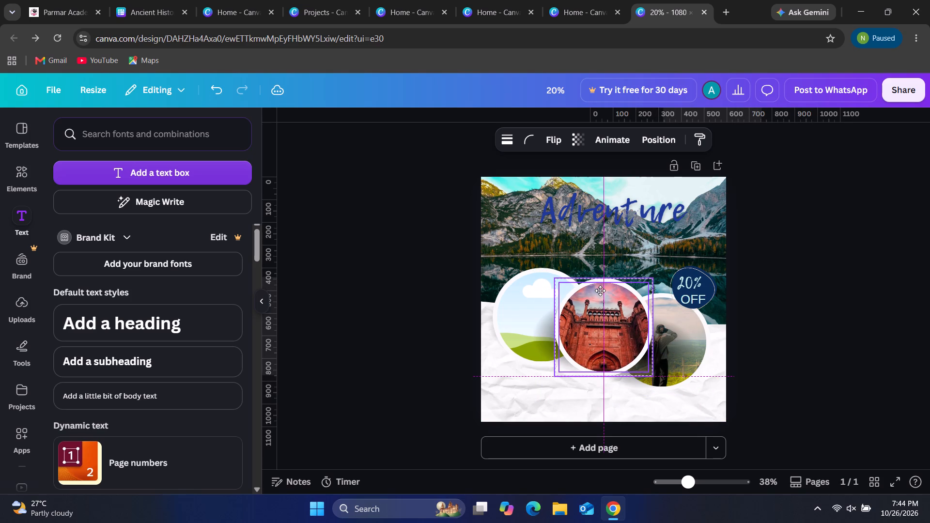
{"action": "left_click_drag", "start_coordinate": [600, 291], "coordinate": [600, 284], "text": "shift"}
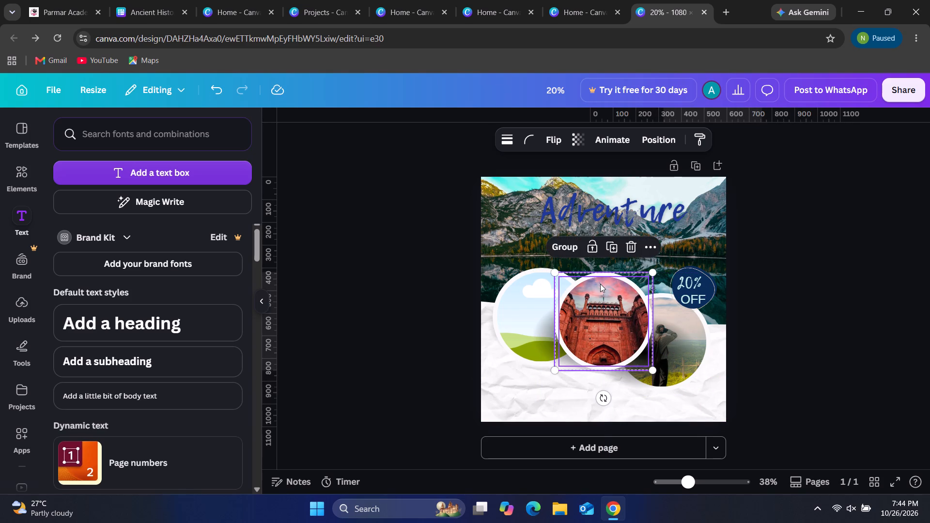
Pull the loose dark shadow out from behind the photo circles, try it in several spots, and delete it.
{"action": "left_click", "coordinate": [672, 348]}
{"action": "left_click_drag", "start_coordinate": [672, 348], "coordinate": [622, 378]}
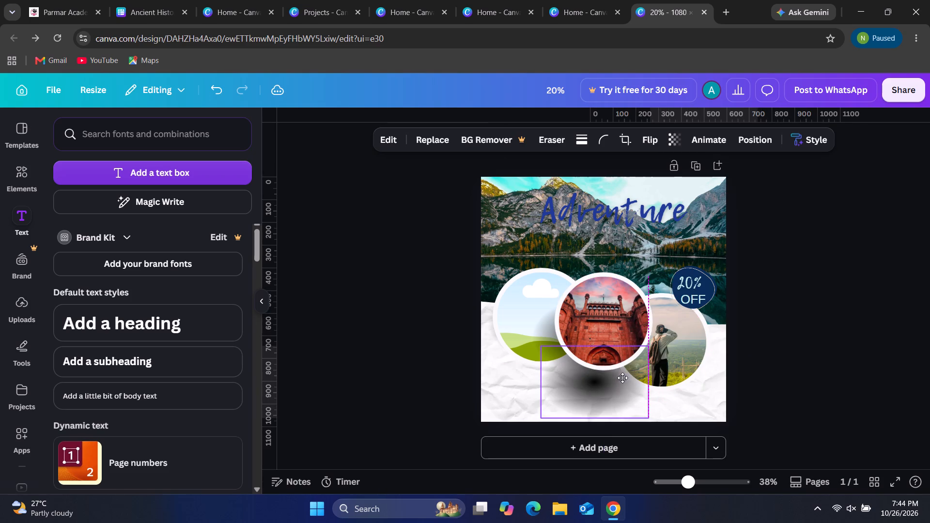
{"action": "left_click_drag", "start_coordinate": [622, 378], "coordinate": [619, 369]}
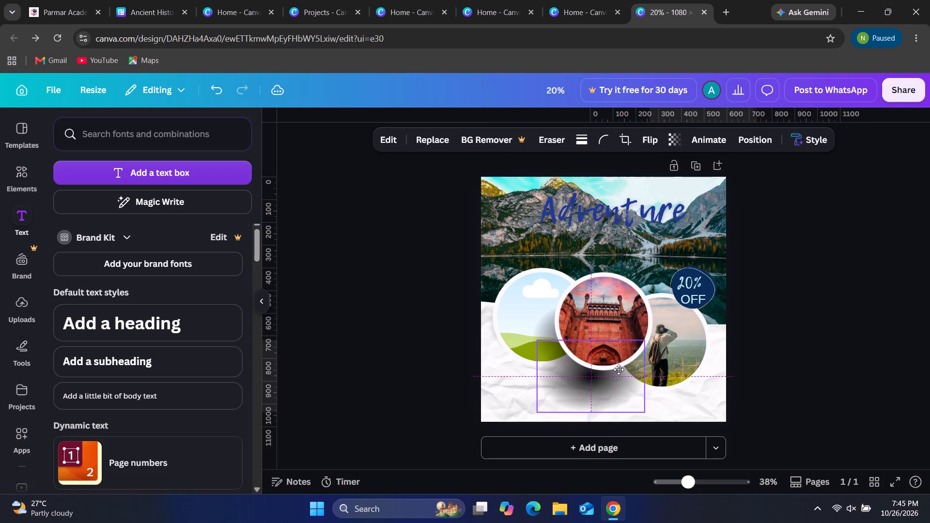
{"action": "left_click_drag", "start_coordinate": [619, 369], "coordinate": [584, 357]}
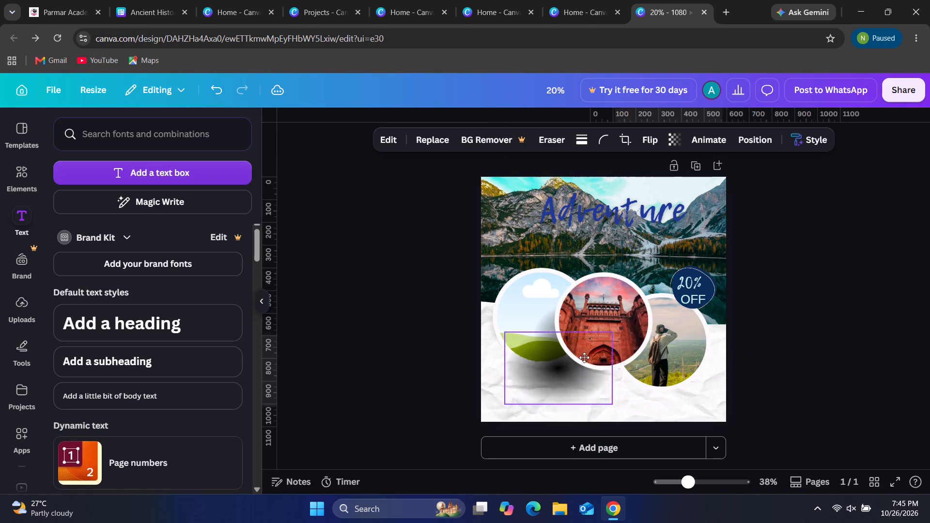
{"action": "left_click_drag", "start_coordinate": [584, 357], "coordinate": [697, 385]}
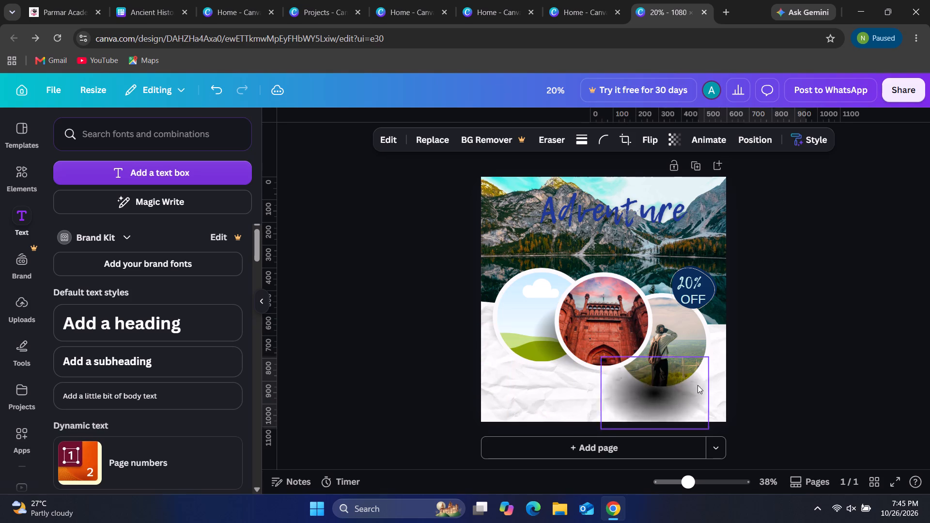
{"action": "left_click_drag", "start_coordinate": [697, 385], "coordinate": [706, 185]}
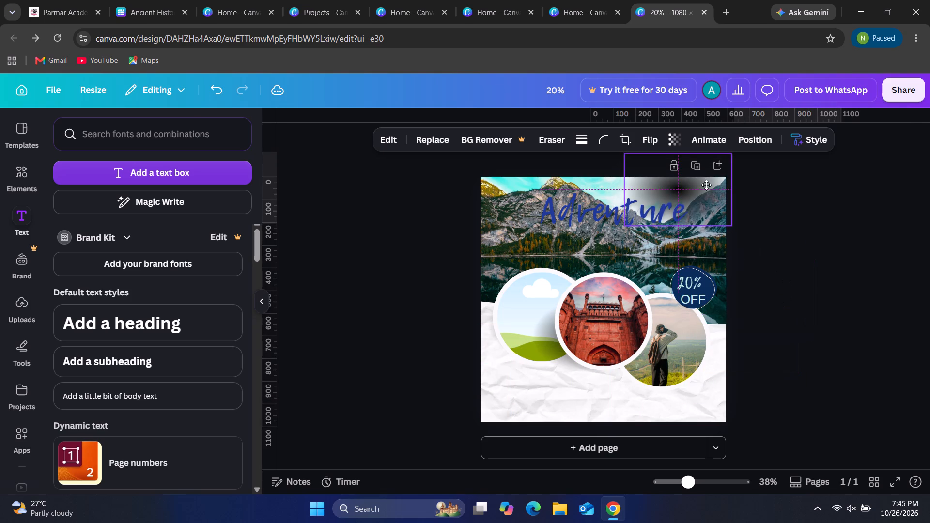
{"action": "left_click_drag", "start_coordinate": [706, 185], "coordinate": [713, 207]}
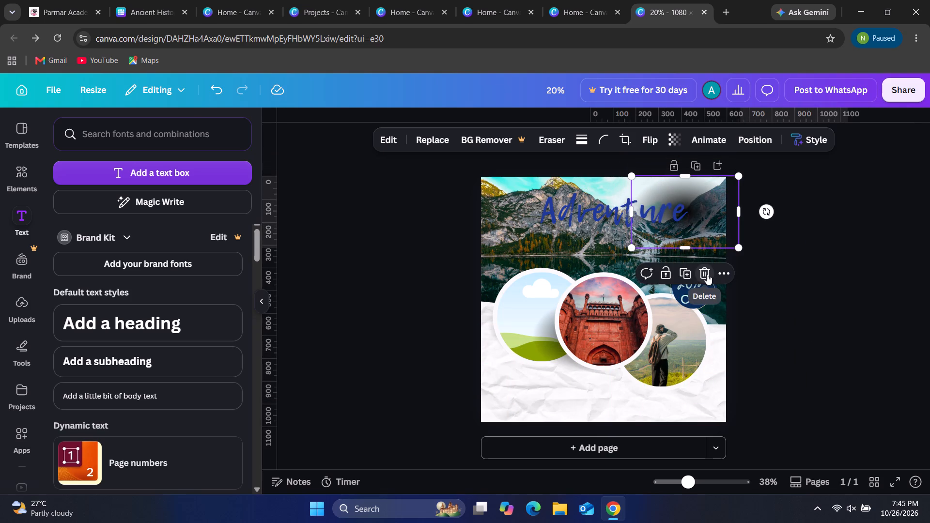
{"action": "left_click", "coordinate": [707, 274]}
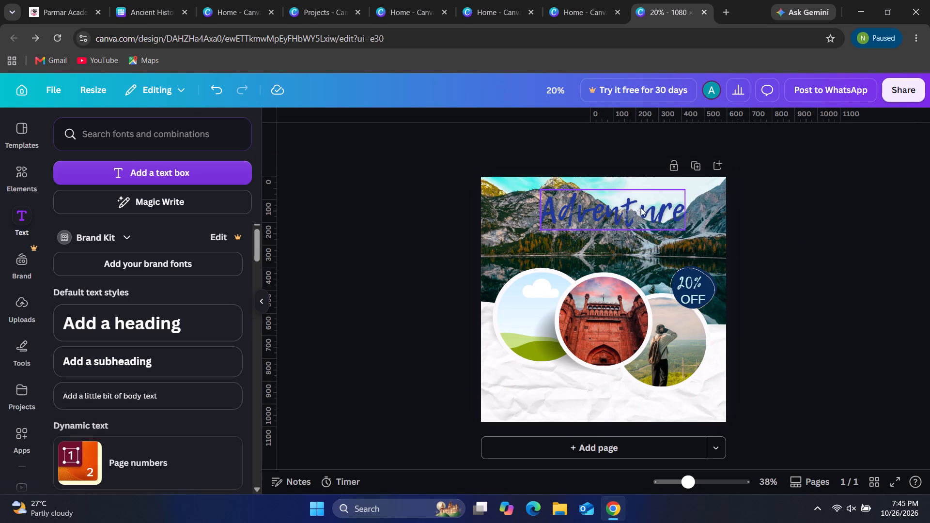
Move the "Adventure" title down over the lake, just above the photo circles.
{"action": "left_click_drag", "start_coordinate": [634, 213], "coordinate": [635, 240]}
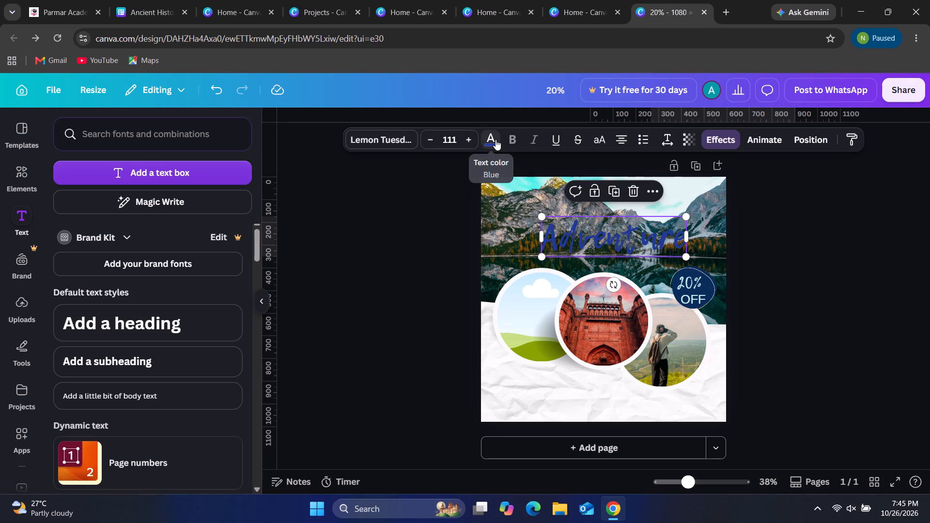
Change the "Adventure" title's text colour to the light gray #fafafa already used in the design.
{"action": "left_click", "coordinate": [496, 139]}
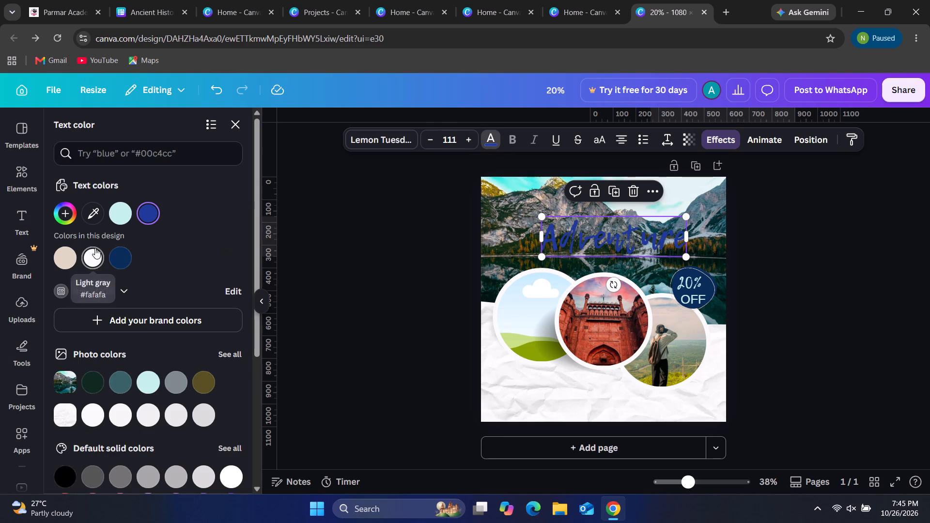
{"action": "left_click", "coordinate": [95, 248]}
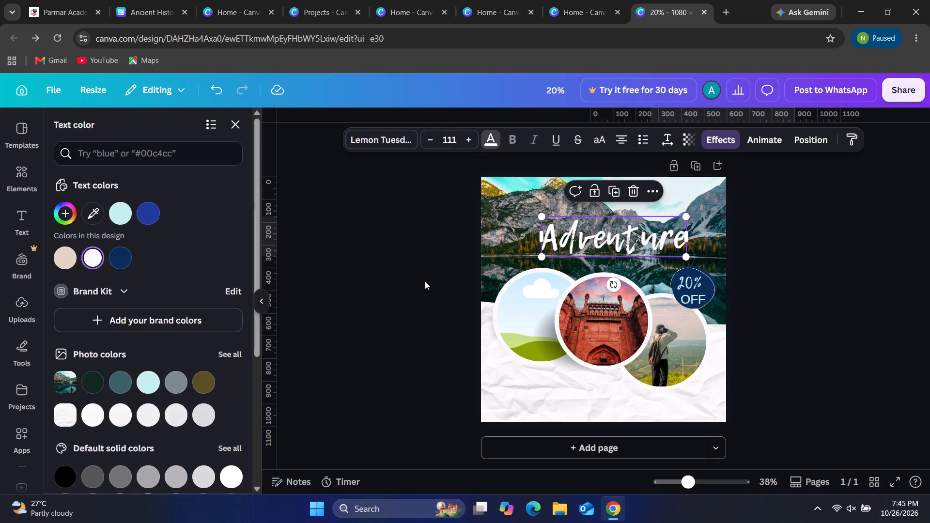
{"action": "left_click", "coordinate": [802, 210]}
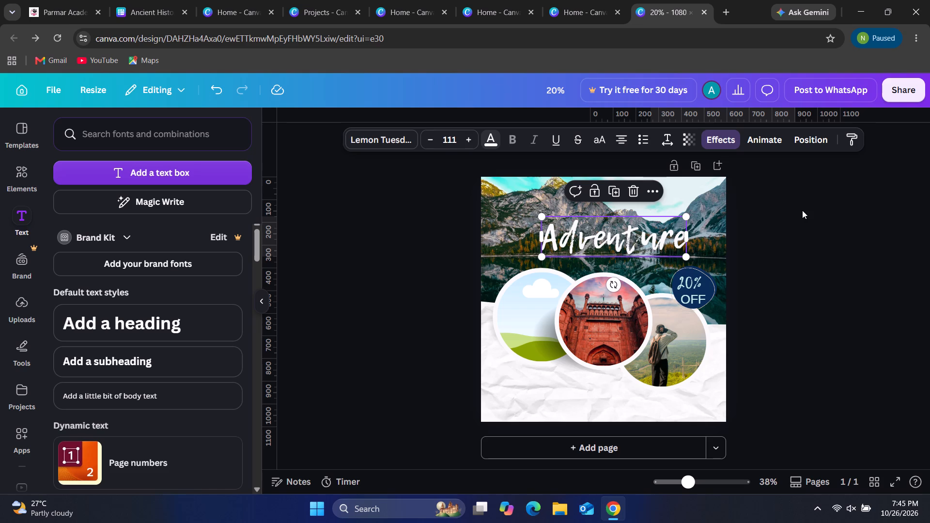
Move the blue badge together with its "20%" and "OFF" texts down onto the upper right edge of the hiker photo.
{"action": "left_click", "coordinate": [705, 281]}
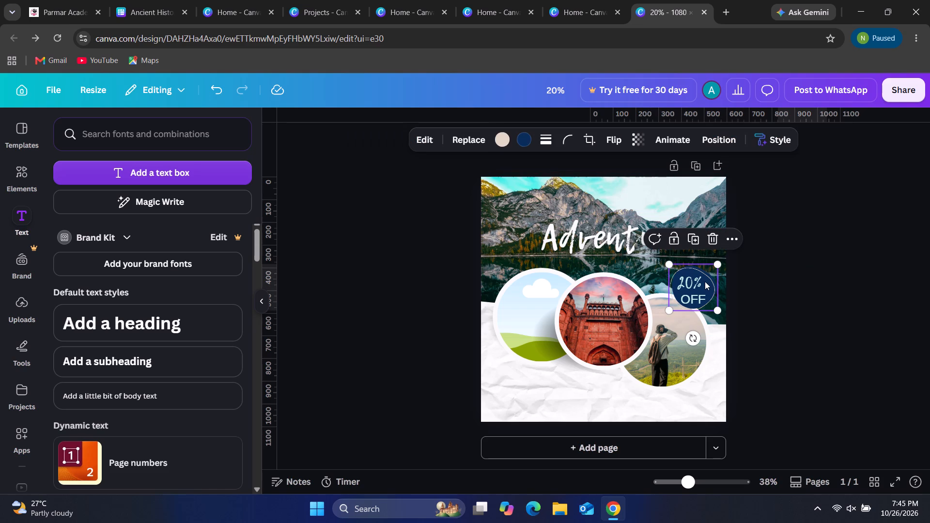
{"action": "left_click", "coordinate": [689, 284], "text": "shift"}
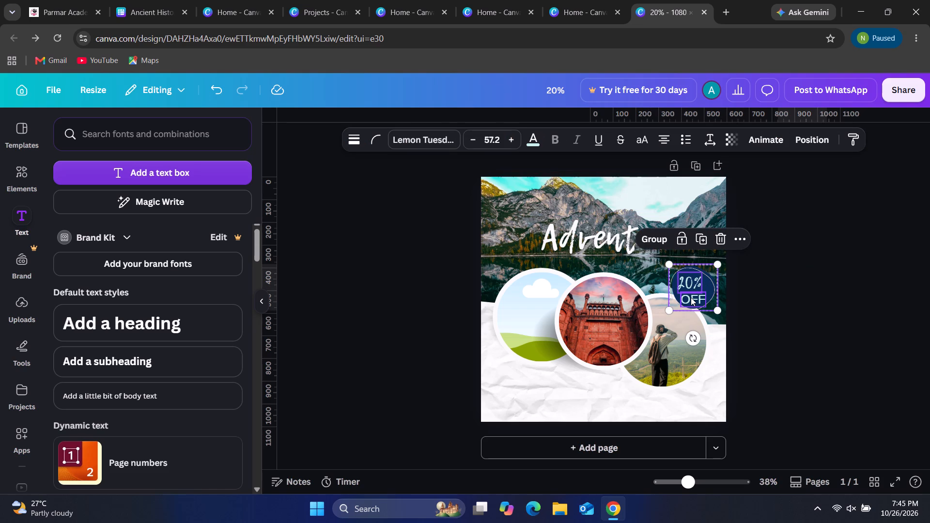
{"action": "left_click", "coordinate": [691, 297], "text": "shift"}
{"action": "left_click_drag", "start_coordinate": [706, 284], "coordinate": [712, 307]}
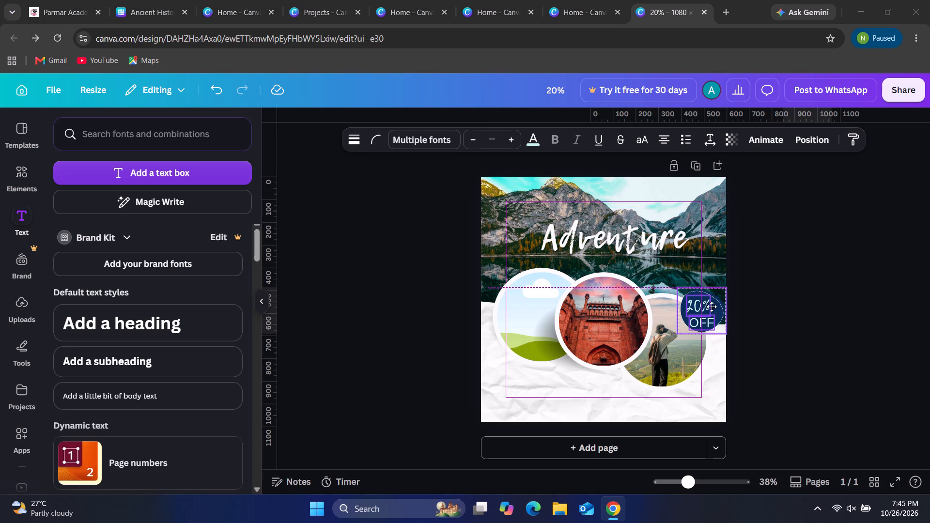
{"action": "left_click_drag", "start_coordinate": [712, 307], "coordinate": [710, 305]}
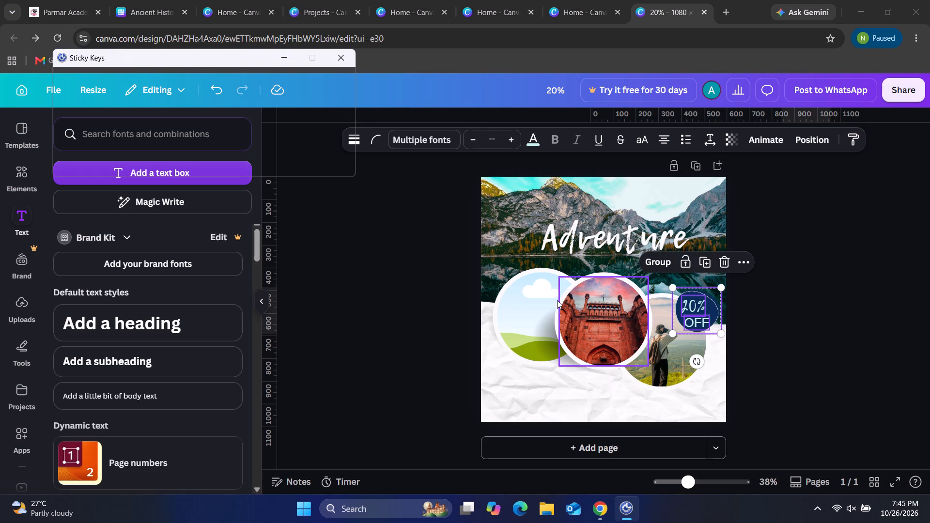
{"action": "left_click", "coordinate": [531, 299]}
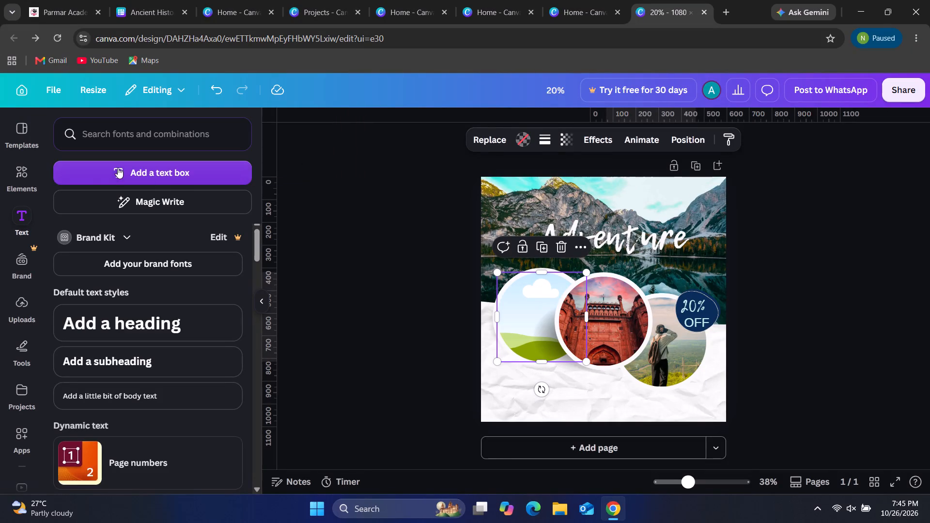
Add a new text box over the photo circles reading "Explore the World".
{"action": "left_click", "coordinate": [123, 169]}
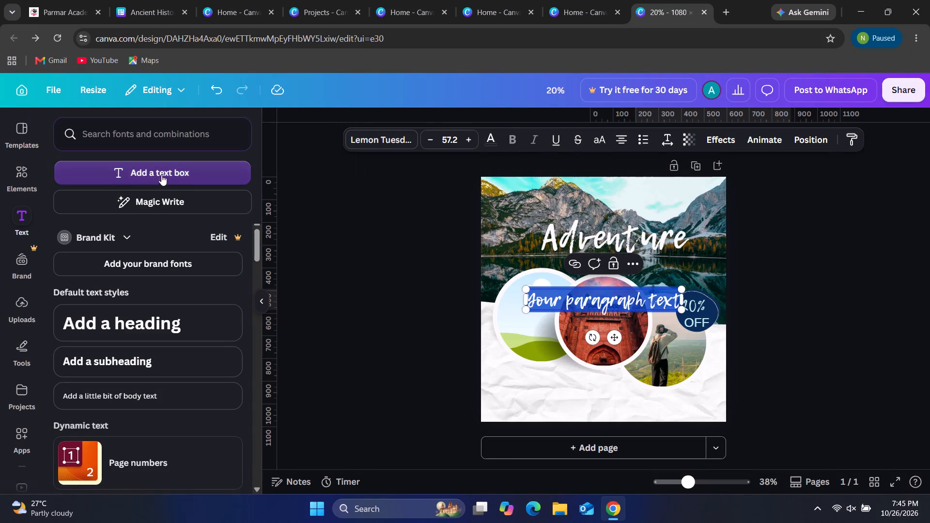
{"action": "key", "text": "BackSpace"}
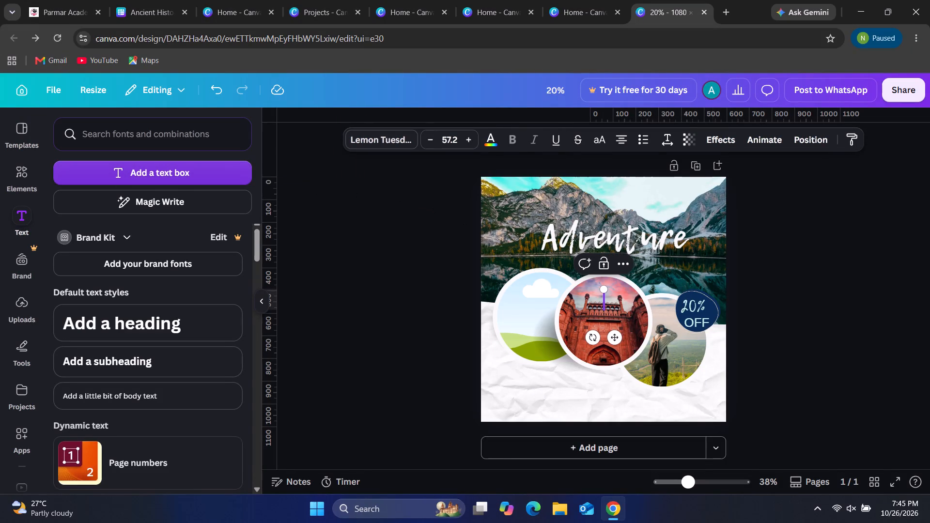
{"action": "type", "text": "explore the"}
{"action": "key", "text": "space"}
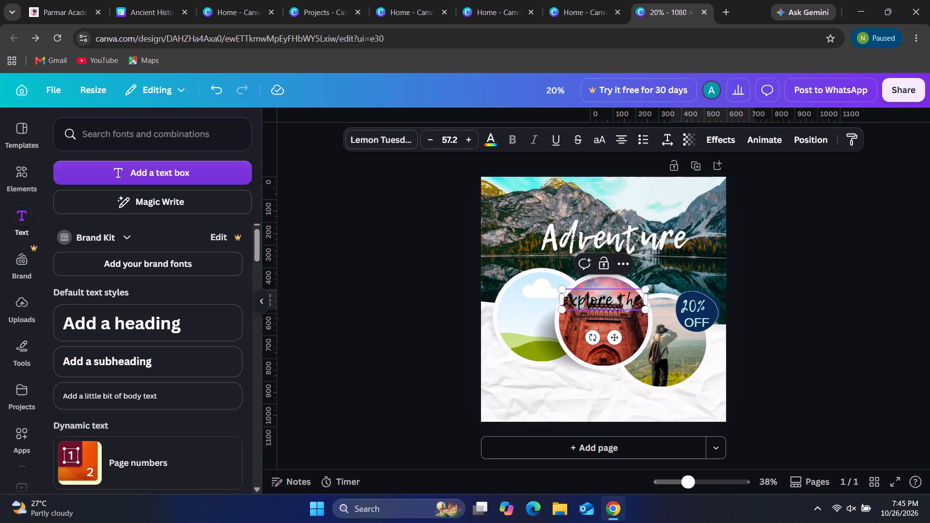
{"action": "key", "text": "BackSpace"}
{"action": "key", "text": "BackSpace"}
{"action": "key", "text": "BackSpace"}
{"action": "key", "text": "BackSpace"}
{"action": "key", "text": "BackSpace"}
{"action": "key", "text": "BackSpace"}
{"action": "key", "text": "BackSpace"}
{"action": "key", "text": "BackSpace"}
{"action": "key", "text": "BackSpace"}
{"action": "key", "text": "BackSpace"}
{"action": "key", "text": "BackSpace"}
{"action": "key", "text": "BackSpace"}
{"action": "key", "text": "BackSpace"}
{"action": "key", "text": "BackSpace"}
{"action": "key", "text": "BackSpace"}
{"action": "key", "text": "BackSpace"}
{"action": "key", "text": "BackSpace"}
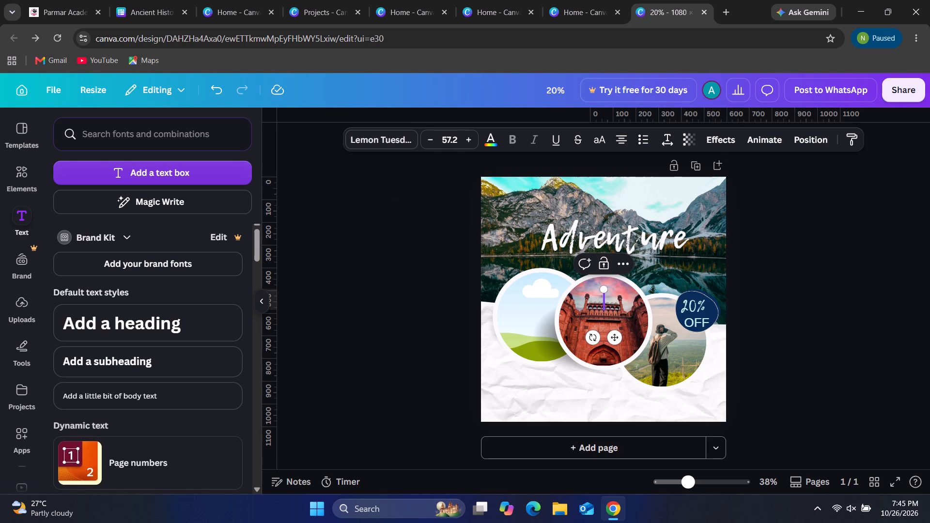
{"action": "key", "text": "shift+e"}
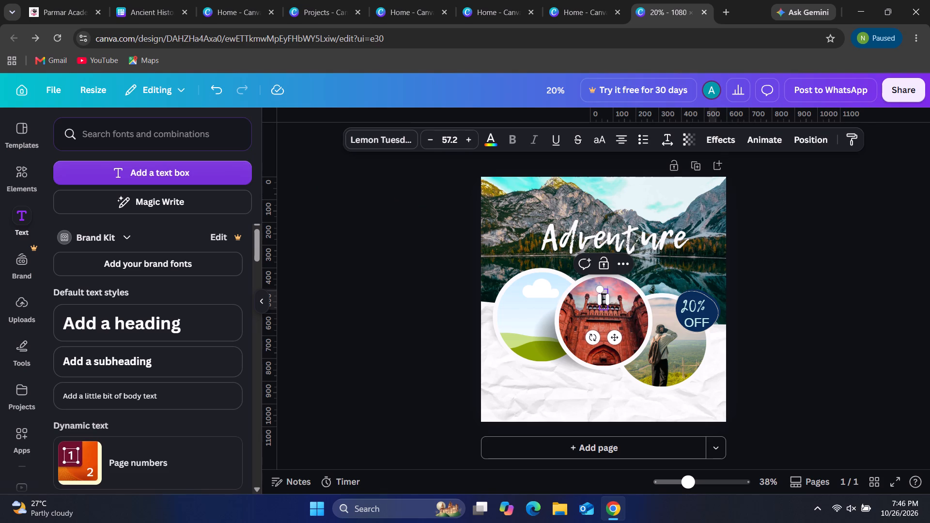
{"action": "type", "text": "xplore the"}
{"action": "key", "text": "space"}
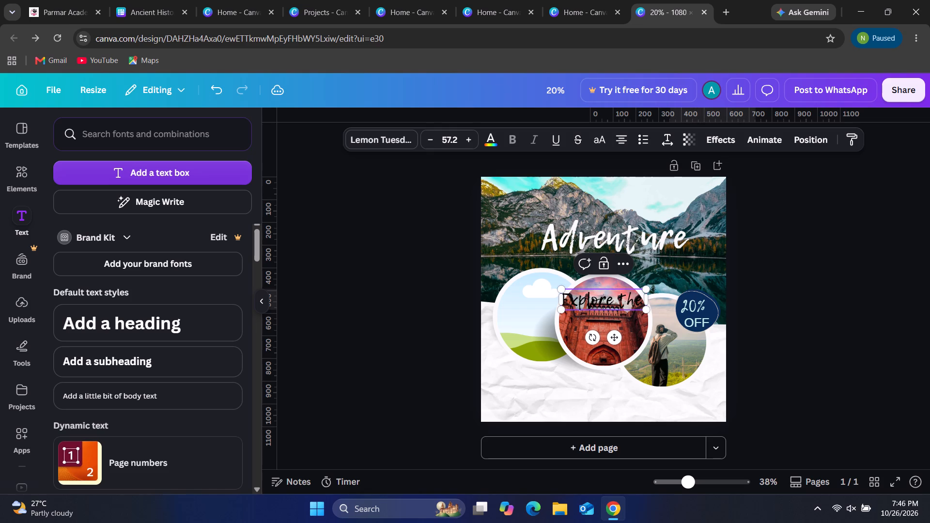
{"action": "key", "text": "shift+w"}
{"action": "key", "text": "o"}
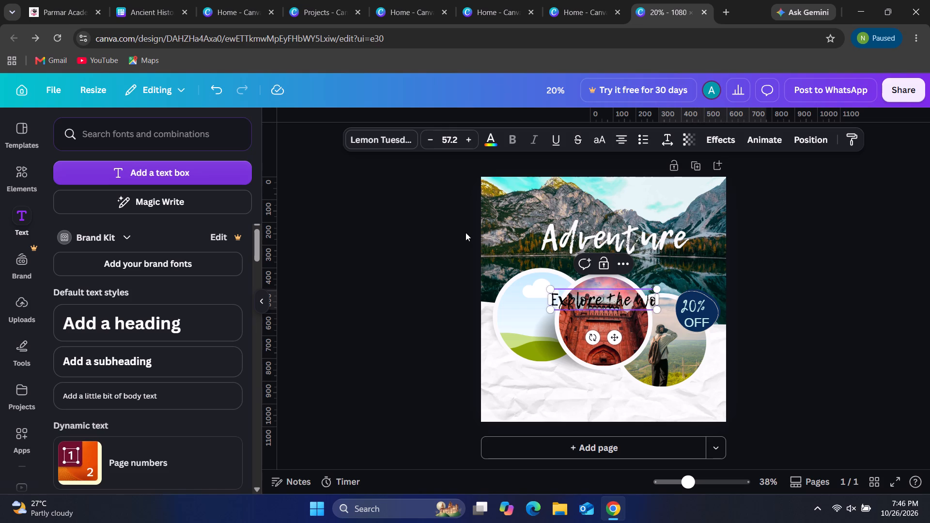
{"action": "type", "text": "rld"}
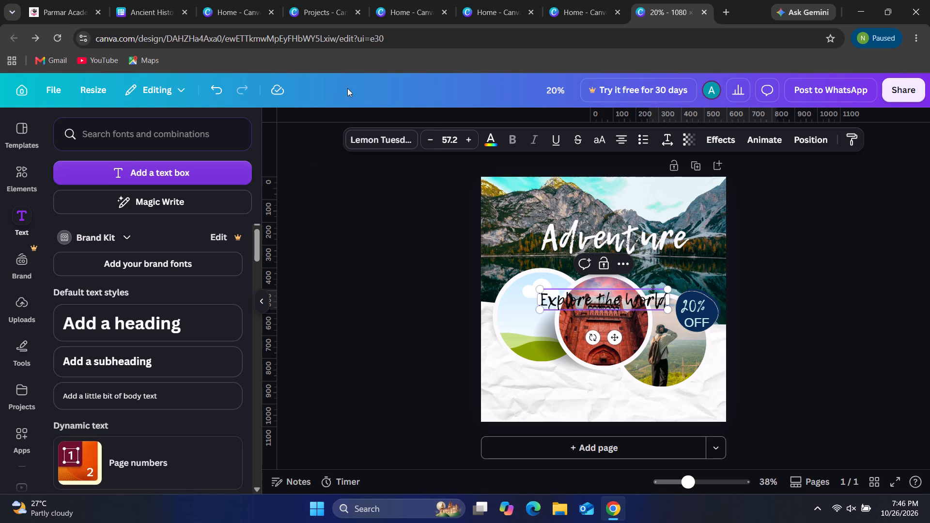
Open the font choices for the "Explore the World" text and clear the earlier font search term.
{"action": "left_click", "coordinate": [394, 137]}
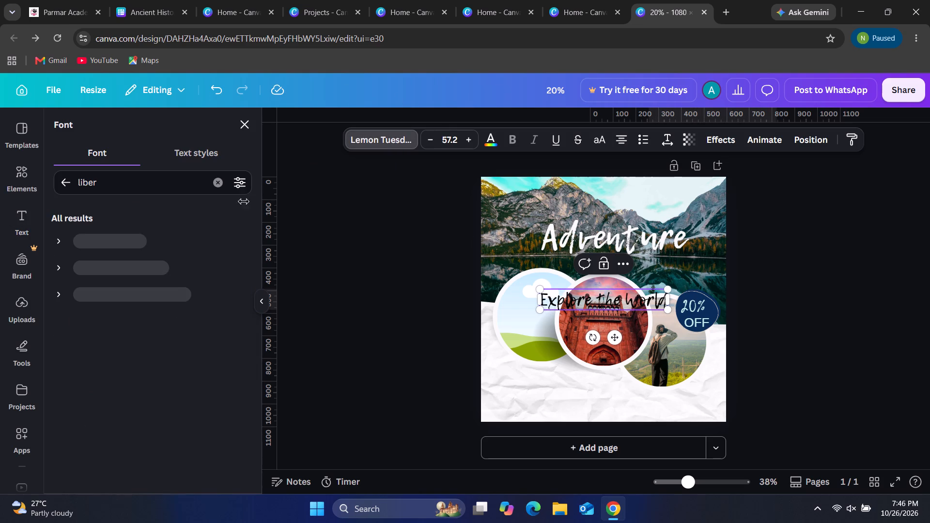
{"action": "left_click", "coordinate": [201, 148]}
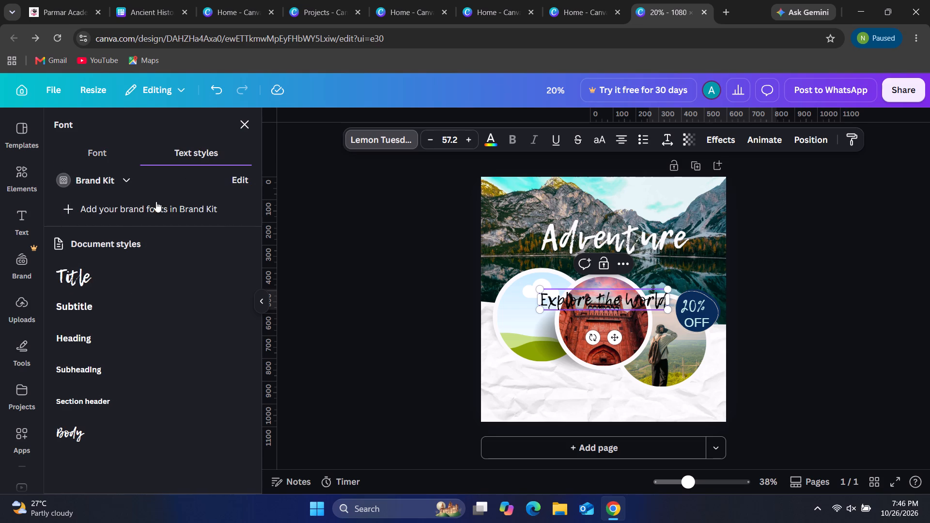
{"action": "left_click", "coordinate": [100, 155]}
{"action": "left_click", "coordinate": [128, 186]}
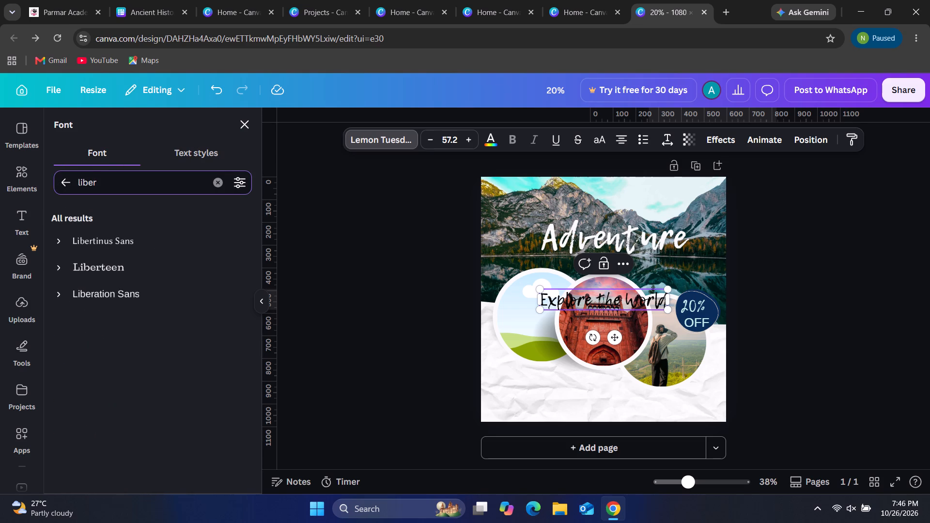
{"action": "key", "text": "BackSpace"}
{"action": "key", "text": "BackSpace"}
{"action": "key", "text": "BackSpace"}
{"action": "key", "text": "BackSpace"}
{"action": "key", "text": "BackSpace"}
{"action": "key", "text": "BackSpace"}
{"action": "key", "text": "BackSpace"}
{"action": "key", "text": "BackSpace"}
{"action": "key", "text": "BackSpace"}
{"action": "key", "text": "BackSpace"}
{"action": "key", "text": "BackSpace"}
{"action": "key", "text": "BackSpace"}
{"action": "key", "text": "BackSpace"}
{"action": "key", "text": "BackSpace"}
{"action": "key", "text": "BackSpace"}
{"action": "key", "text": "BackSpace"}
{"action": "key", "text": "BackSpace"}
{"action": "key", "text": "BackSpace"}
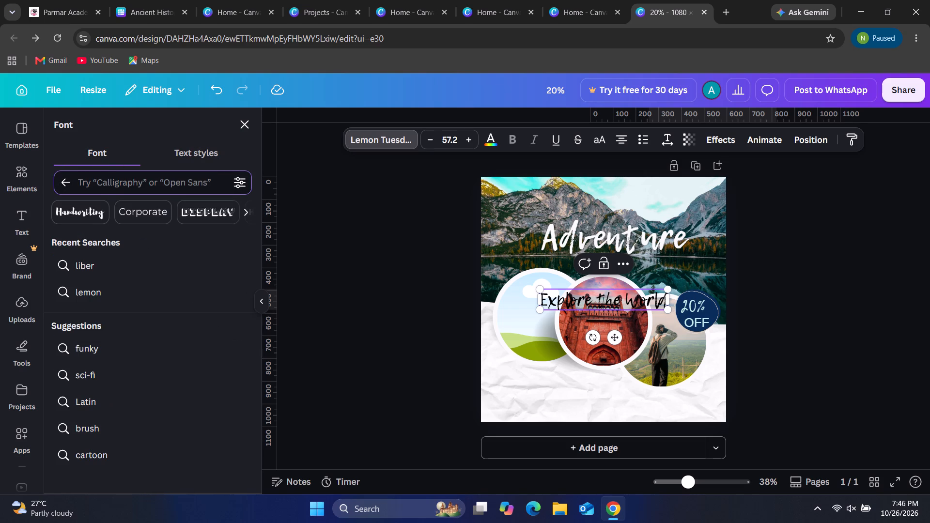
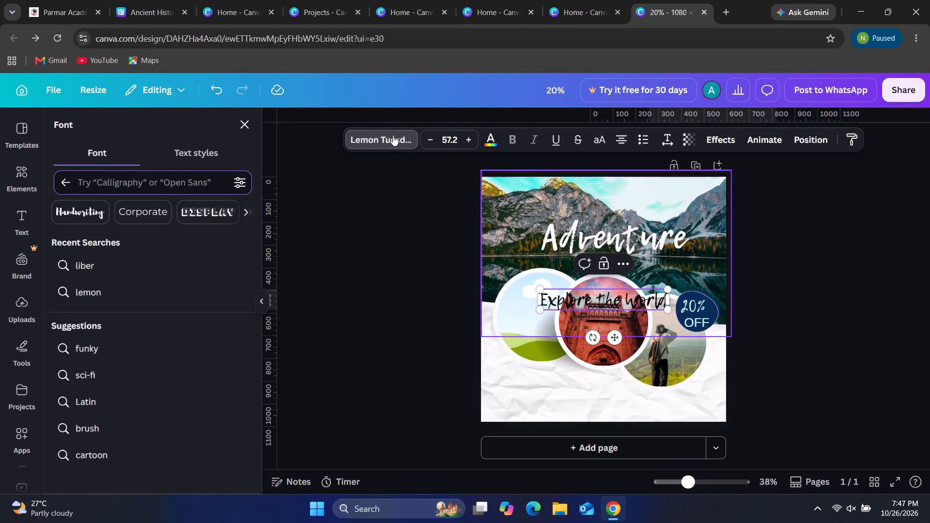
Search the fonts for "libre" and set the "Explore the World" text to Libre Franklin.
{"action": "left_click", "coordinate": [391, 137]}
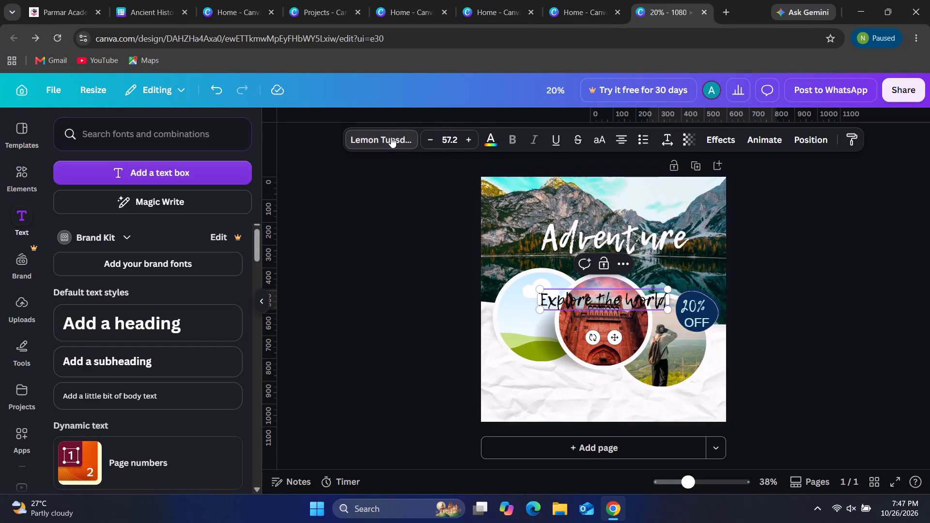
{"action": "double_click", "coordinate": [363, 134]}
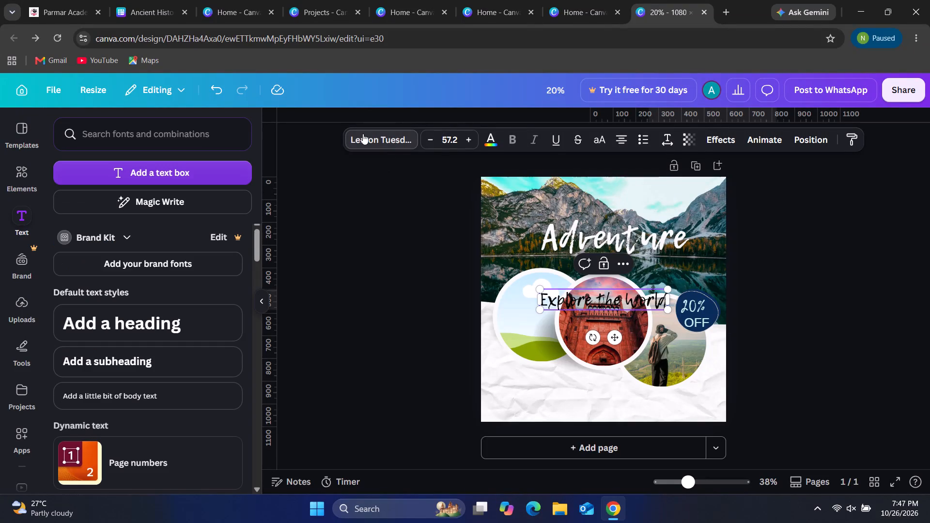
{"action": "left_click", "coordinate": [363, 134]}
{"action": "left_click_drag", "start_coordinate": [363, 134], "coordinate": [185, 173]}
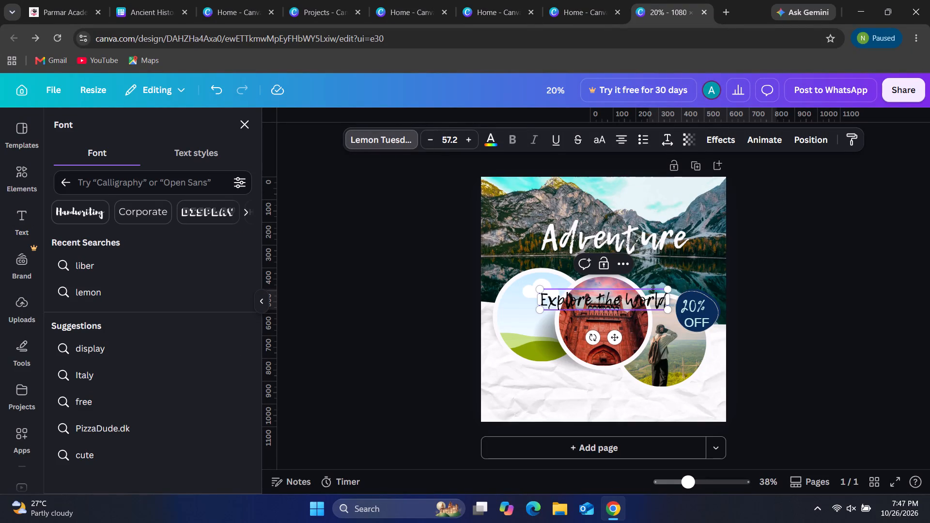
{"action": "left_click_drag", "start_coordinate": [185, 173], "coordinate": [172, 174]}
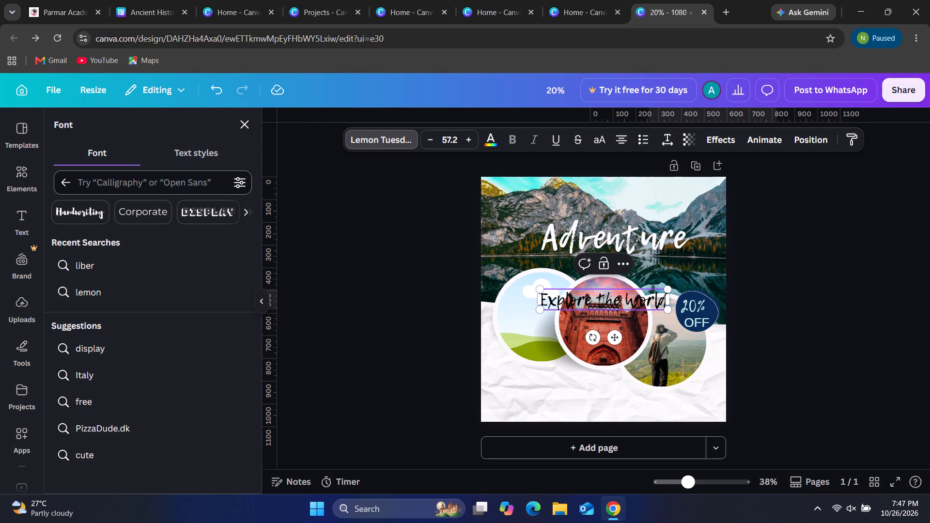
{"action": "left_click_drag", "start_coordinate": [172, 174], "coordinate": [169, 182]}
{"action": "left_click", "coordinate": [169, 182]}
{"action": "type", "text": "libre"}
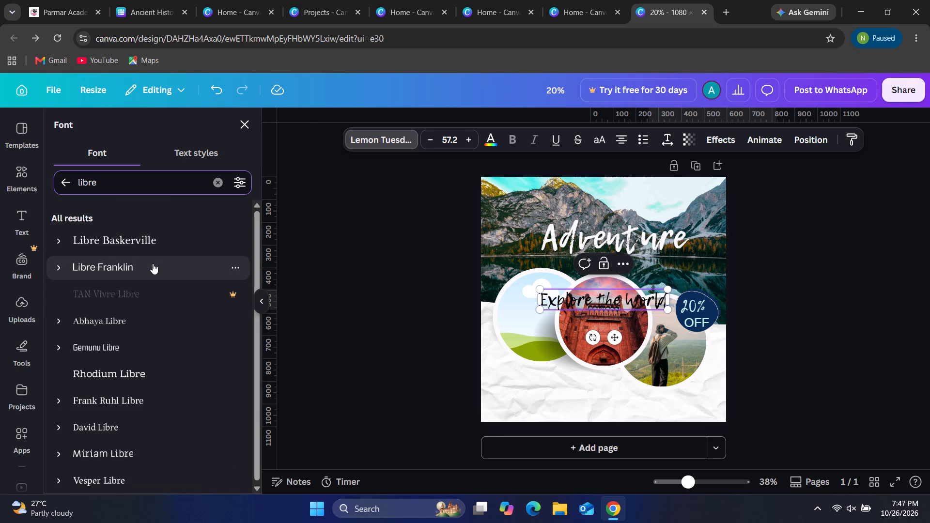
{"action": "left_click", "coordinate": [153, 263]}
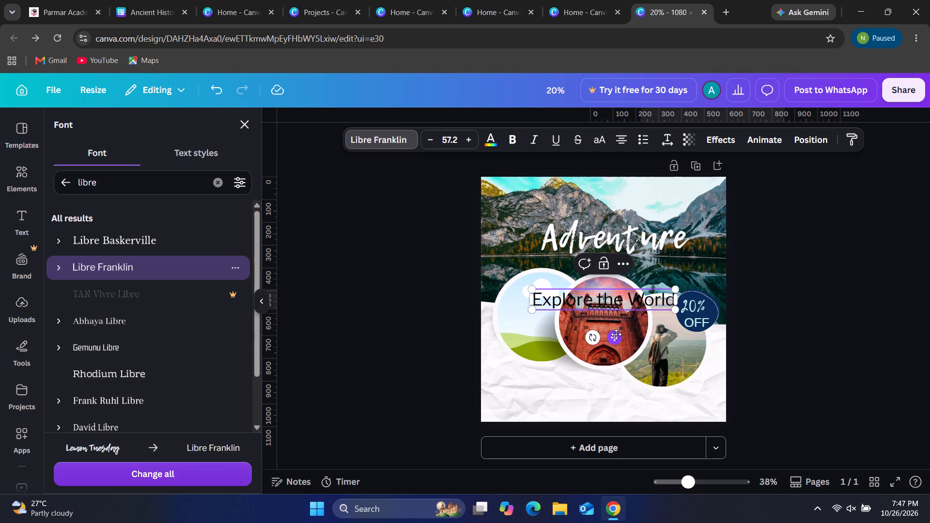
Move the "Explore the World" text up from the photo circles to just beneath the "Adventure" title.
{"action": "left_click_drag", "start_coordinate": [614, 337], "coordinate": [616, 293]}
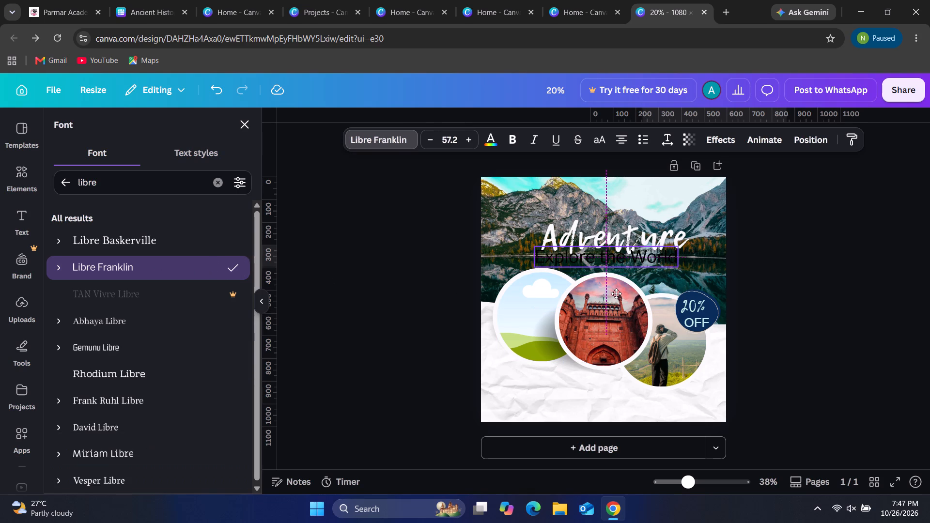
{"action": "left_click_drag", "start_coordinate": [616, 293], "coordinate": [616, 293]}
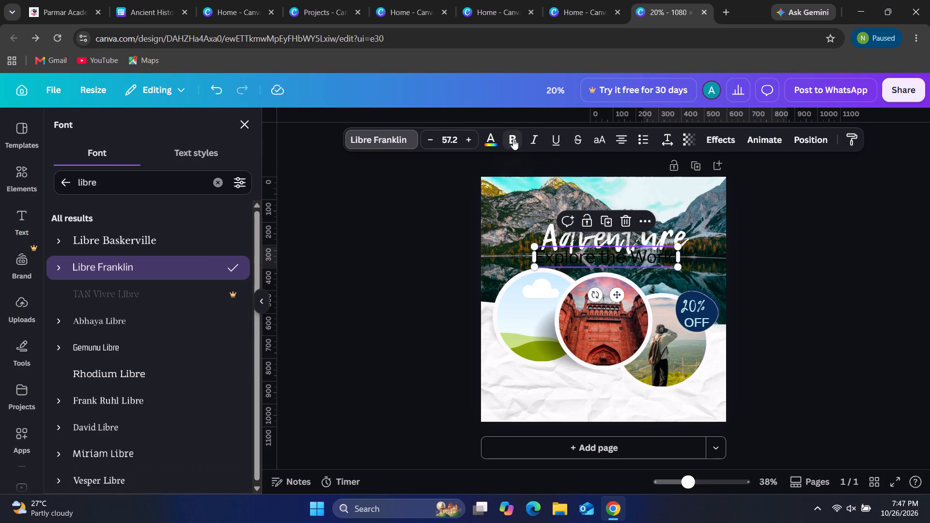
Make the "Explore the World" text bold and recolour it with the near-white already used in the design.
{"action": "left_click", "coordinate": [512, 139]}
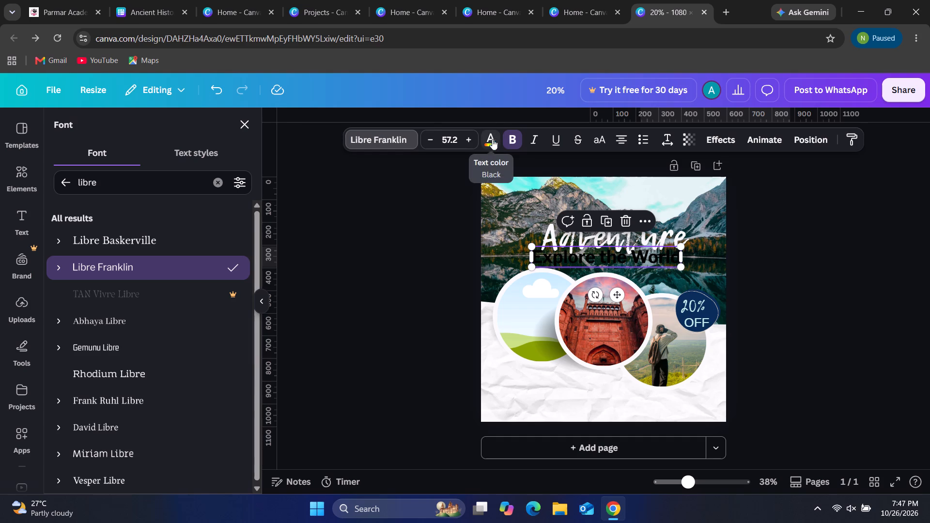
{"action": "left_click", "coordinate": [487, 144]}
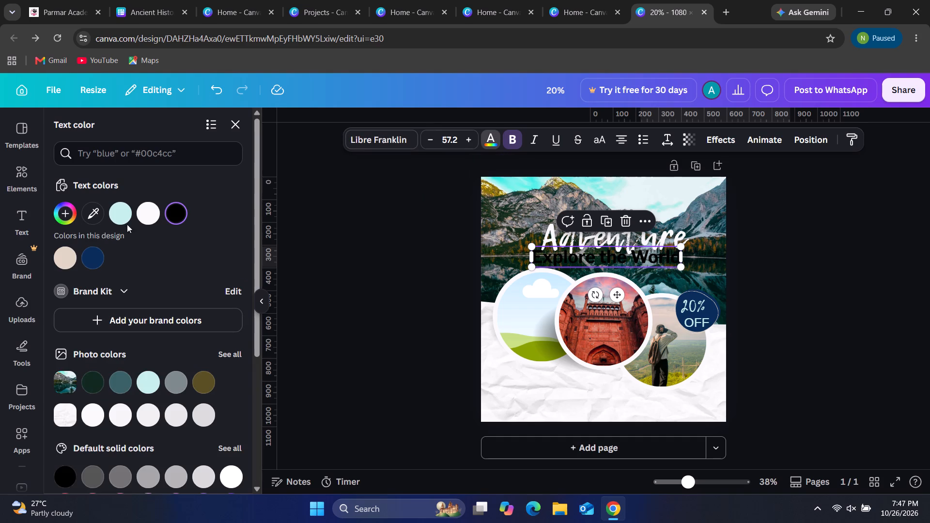
{"action": "left_click", "coordinate": [143, 208]}
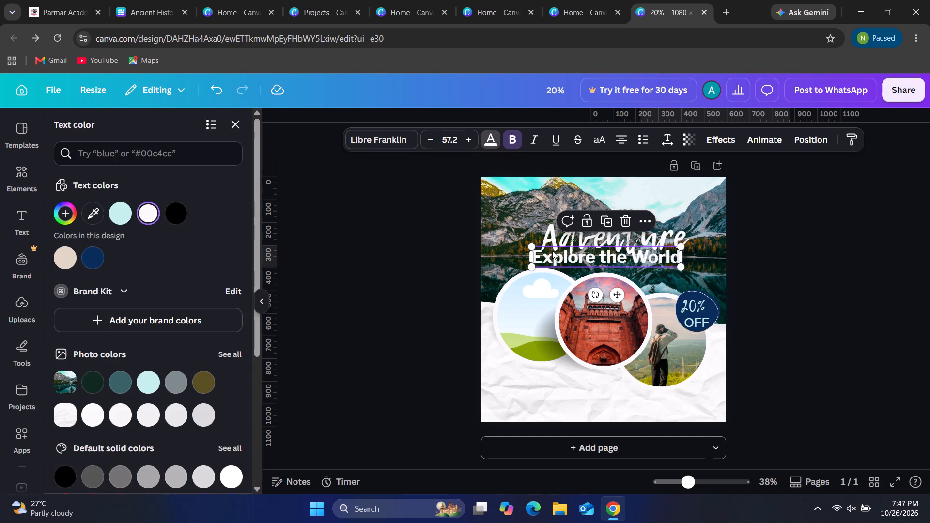
Reduce the "Explore the World" text to font size 44.2.
{"action": "triple_click", "coordinate": [431, 140]}
{"action": "triple_click", "coordinate": [431, 140]}
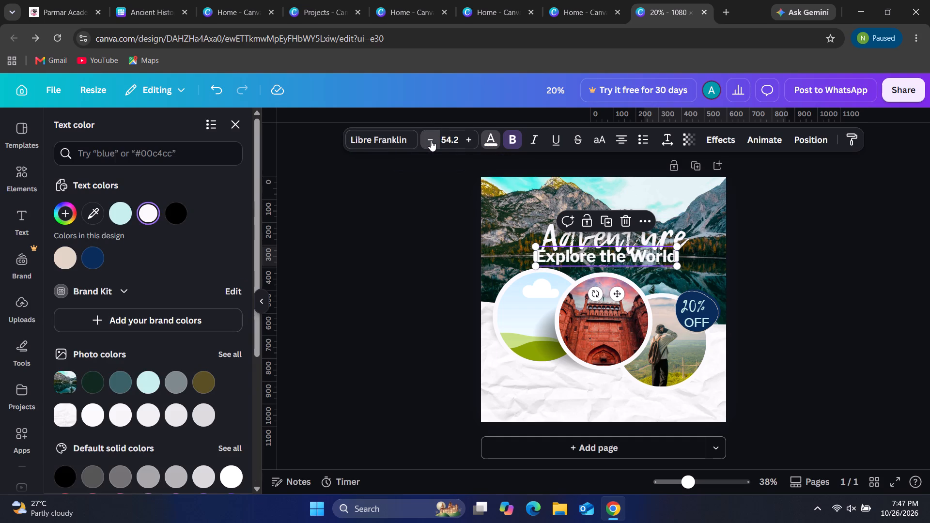
{"action": "triple_click", "coordinate": [431, 140]}
{"action": "triple_click", "coordinate": [431, 140]}
{"action": "left_click", "coordinate": [431, 140]}
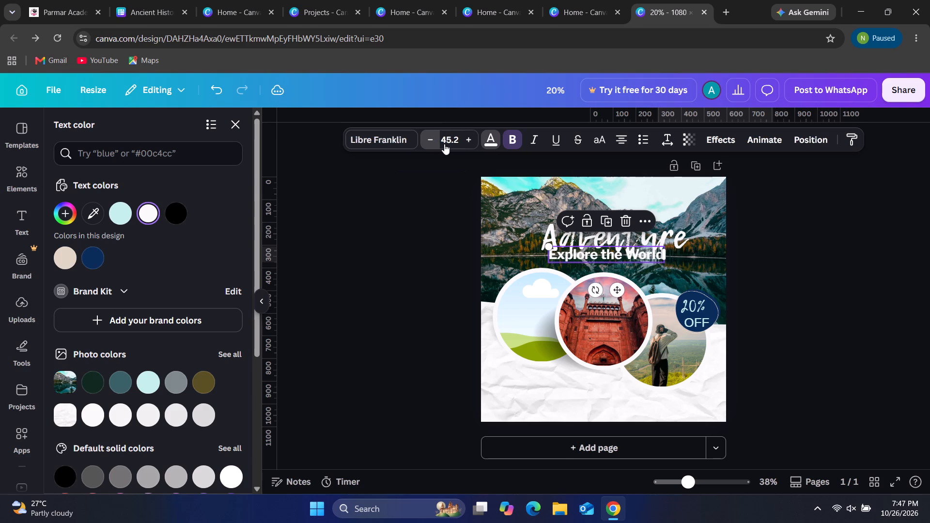
Shift the "Adventure" title slightly up and left, and place the tagline slightly lower beneath the title's right part.
{"action": "left_click_drag", "start_coordinate": [651, 238], "coordinate": [651, 234]}
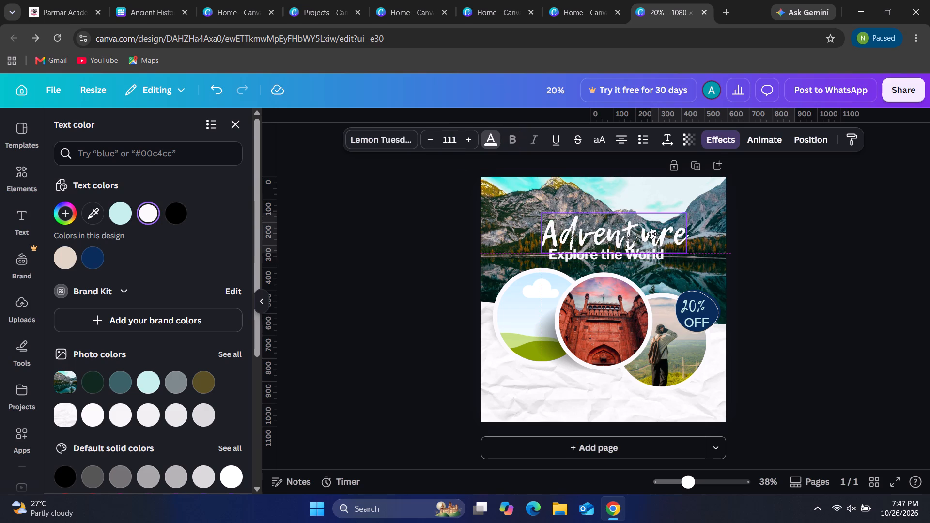
{"action": "left_click_drag", "start_coordinate": [651, 234], "coordinate": [651, 233]}
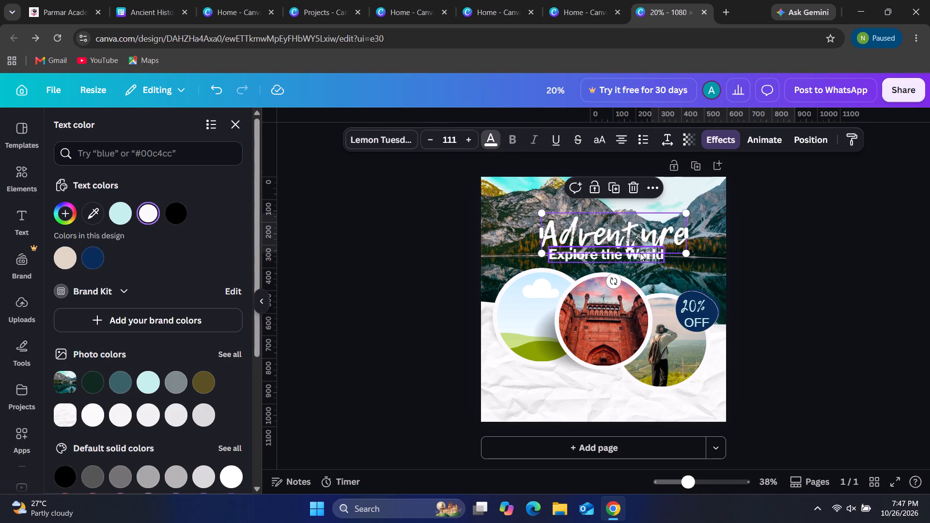
{"action": "left_click_drag", "start_coordinate": [640, 253], "coordinate": [623, 251]}
{"action": "left_click_drag", "start_coordinate": [632, 257], "coordinate": [633, 257]}
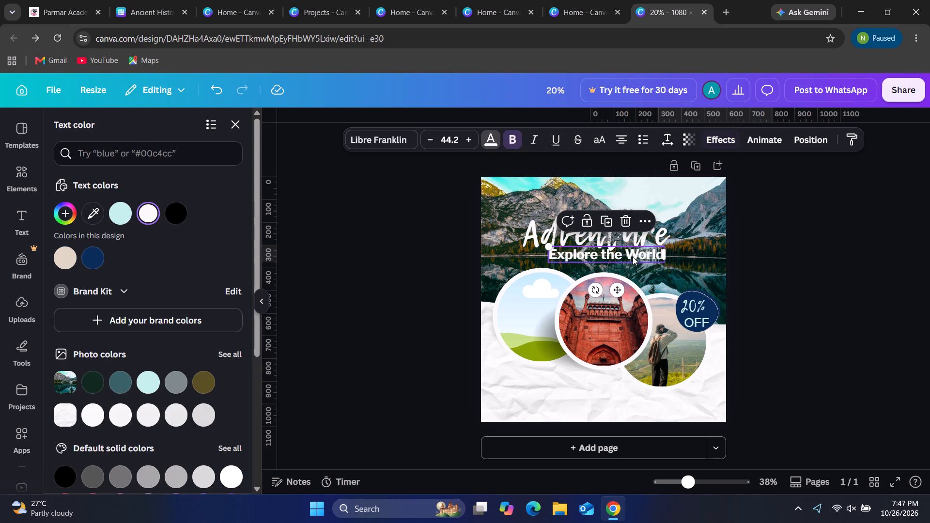
{"action": "left_click_drag", "start_coordinate": [633, 257], "coordinate": [635, 261]}
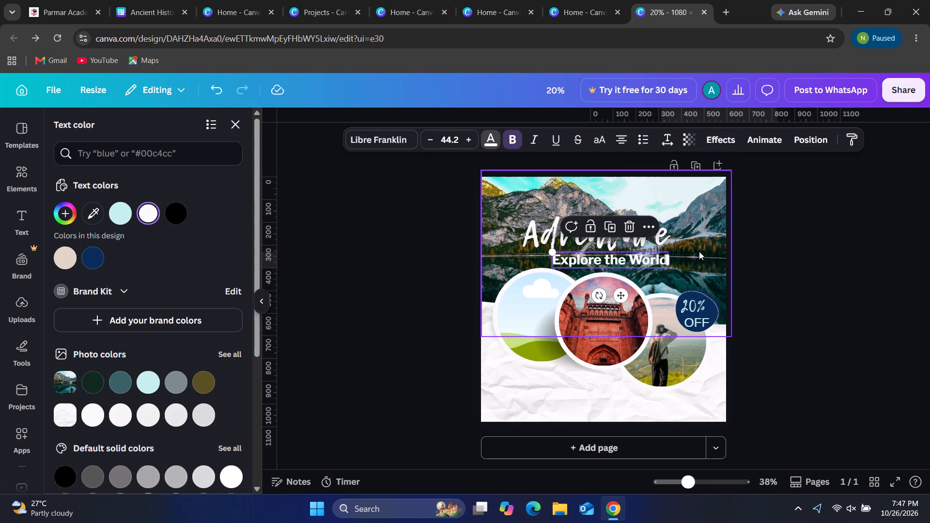
{"action": "left_click", "coordinate": [699, 251]}
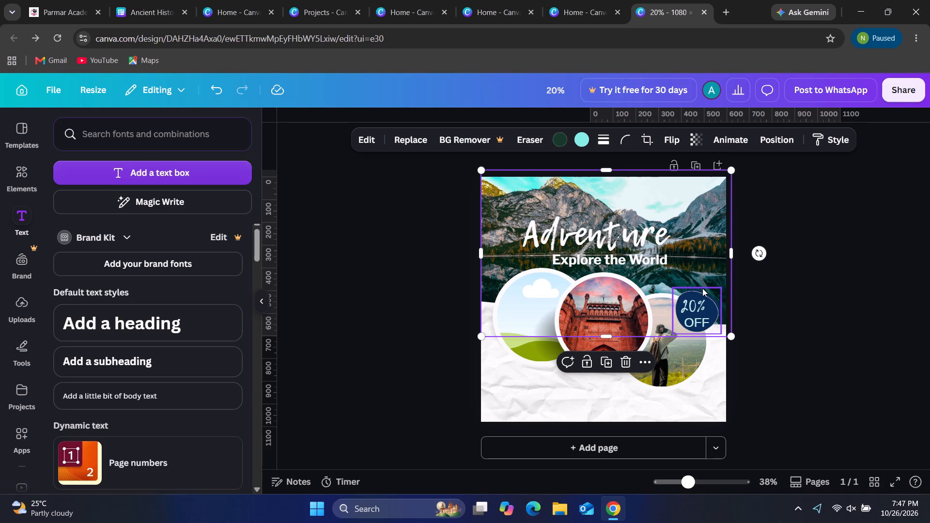
Add the portrait sunset beach photo from the scenery results and fit it into the empty left circle frame.
{"action": "left_click", "coordinate": [20, 173]}
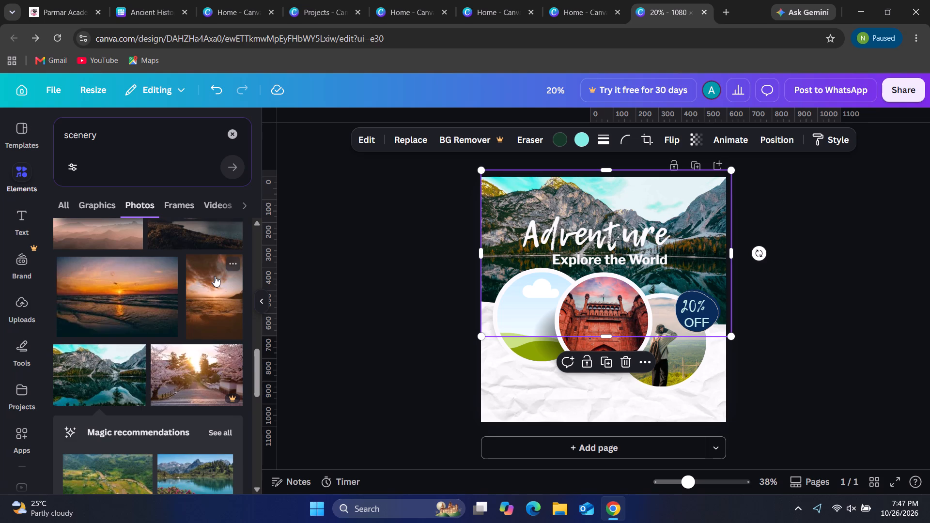
{"action": "left_click", "coordinate": [215, 276]}
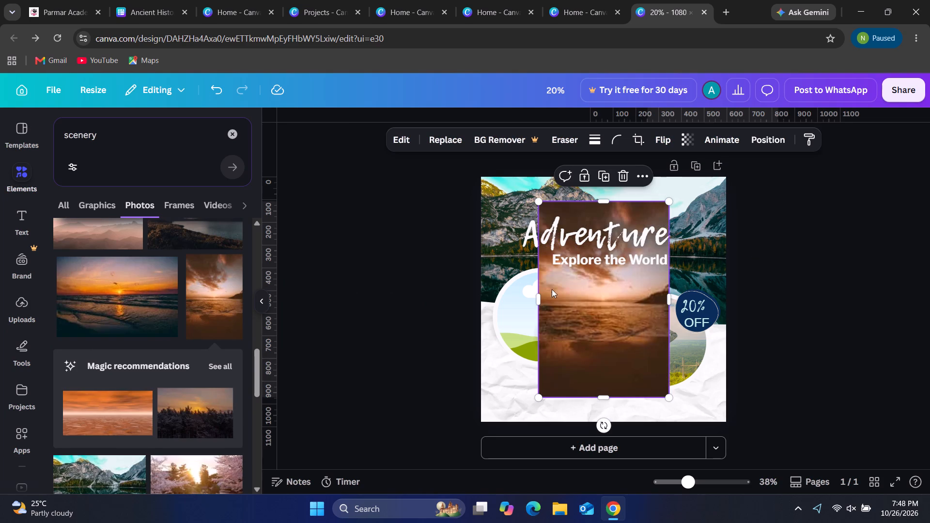
{"action": "left_click_drag", "start_coordinate": [618, 302], "coordinate": [538, 308]}
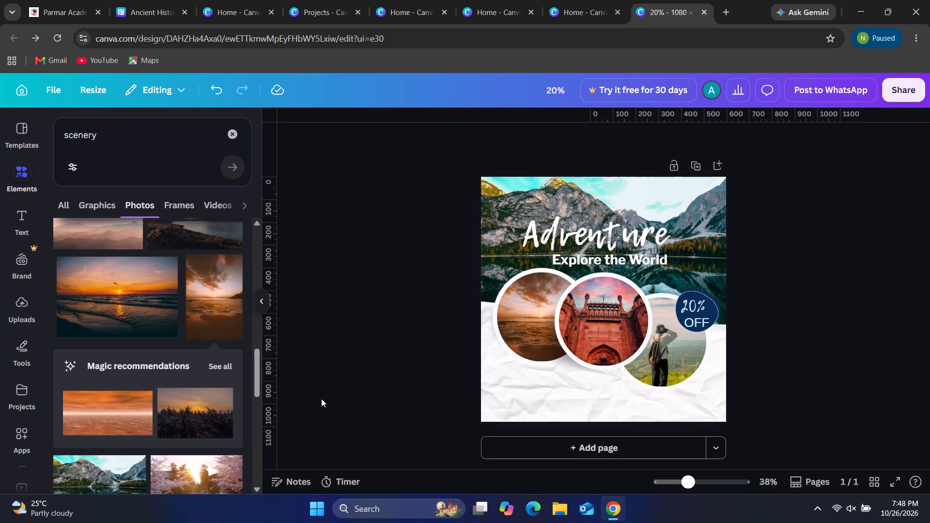
{"action": "left_click_drag", "start_coordinate": [321, 399], "coordinate": [333, 432]}
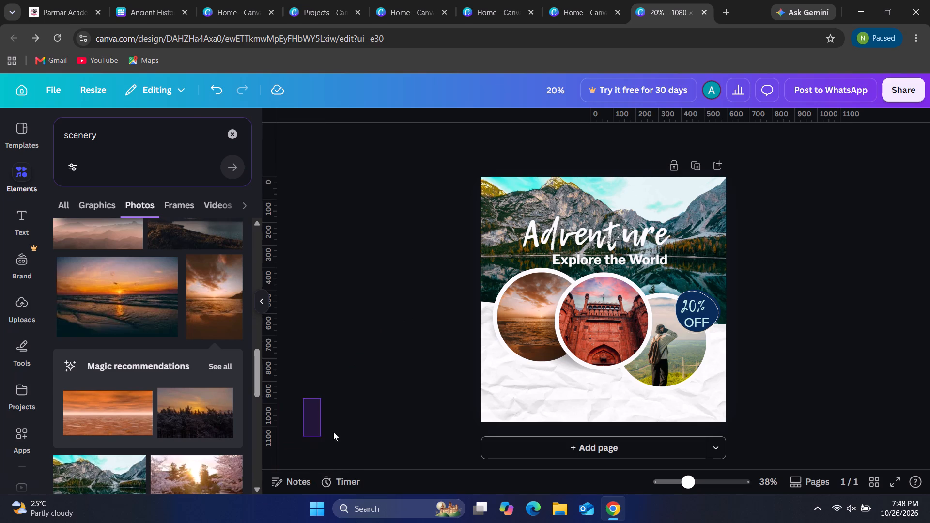
{"action": "left_click_drag", "start_coordinate": [333, 432], "coordinate": [323, 373]}
{"action": "left_click", "coordinate": [323, 373]}
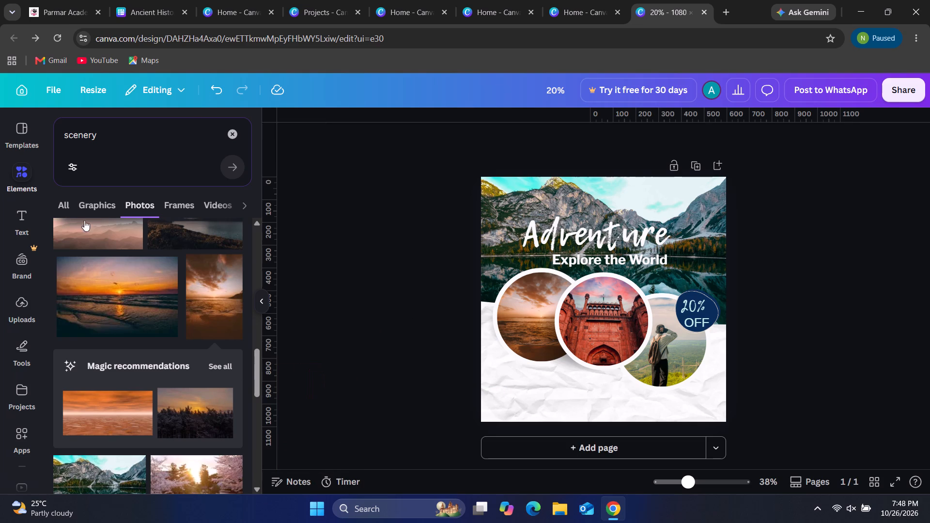
Add a new text box over the photo circles reading "Meet the whole world".
{"action": "left_click", "coordinate": [12, 206]}
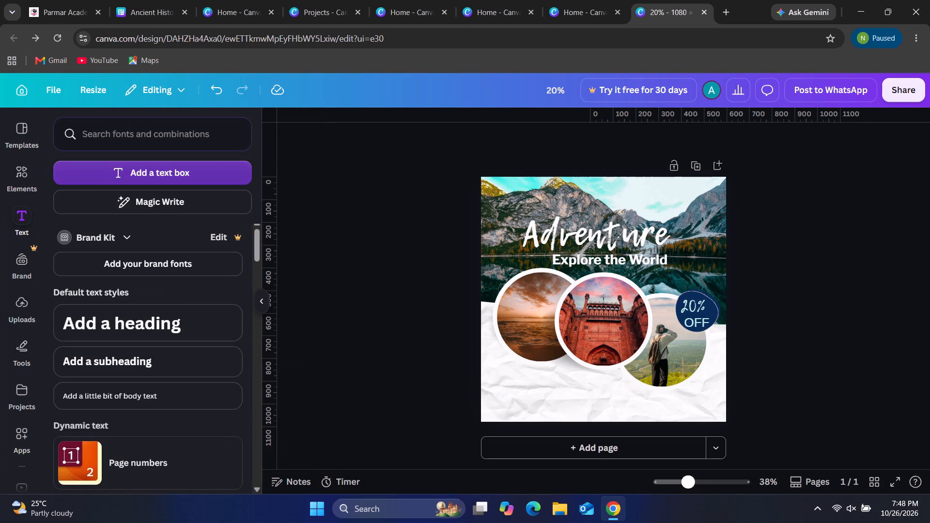
{"action": "left_click", "coordinate": [154, 173]}
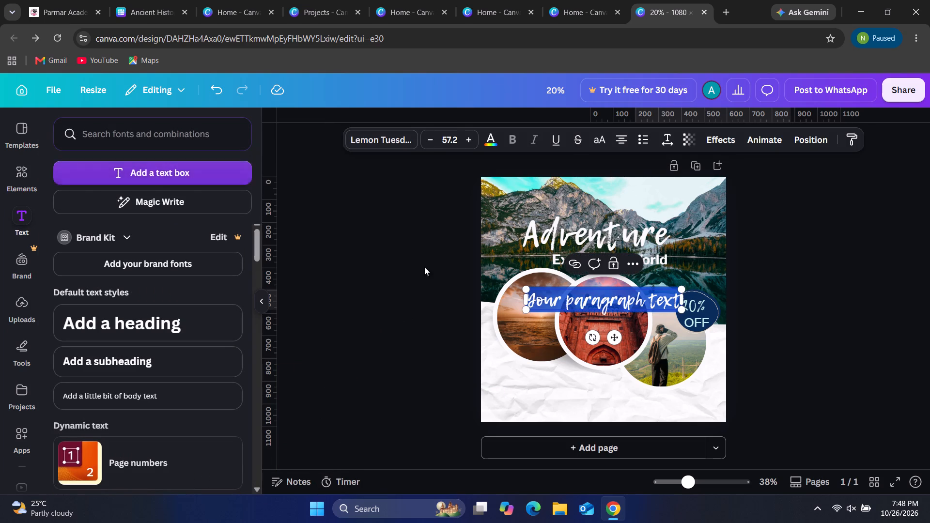
{"action": "key", "text": "BackSpace"}
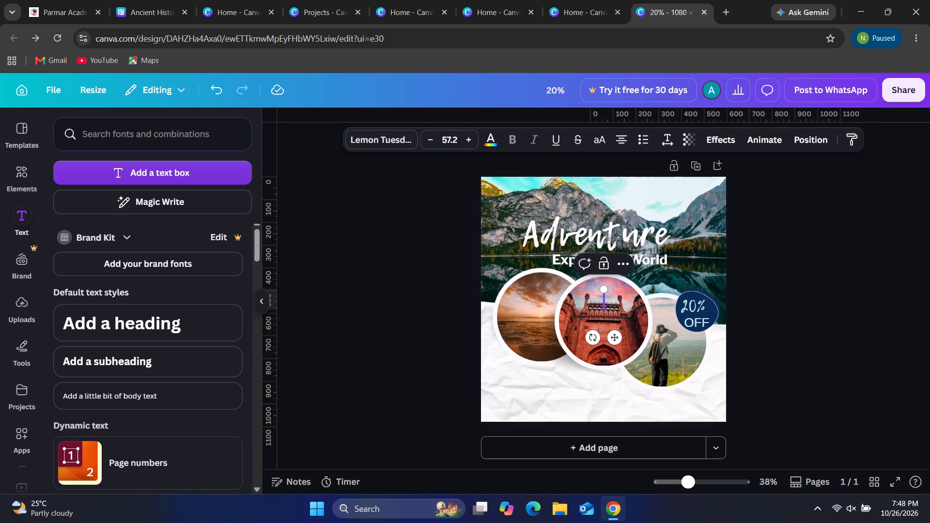
{"action": "type", "text": "Mee"}
{"action": "type", "text": "t the whole world"}
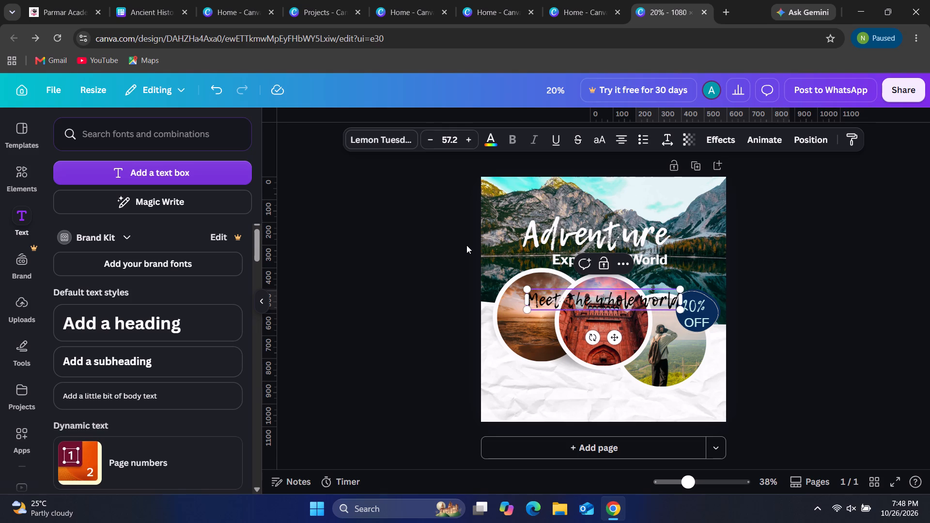
Continue the text box on a new line with "book your dream destination with us today".
{"action": "key", "text": "Return"}
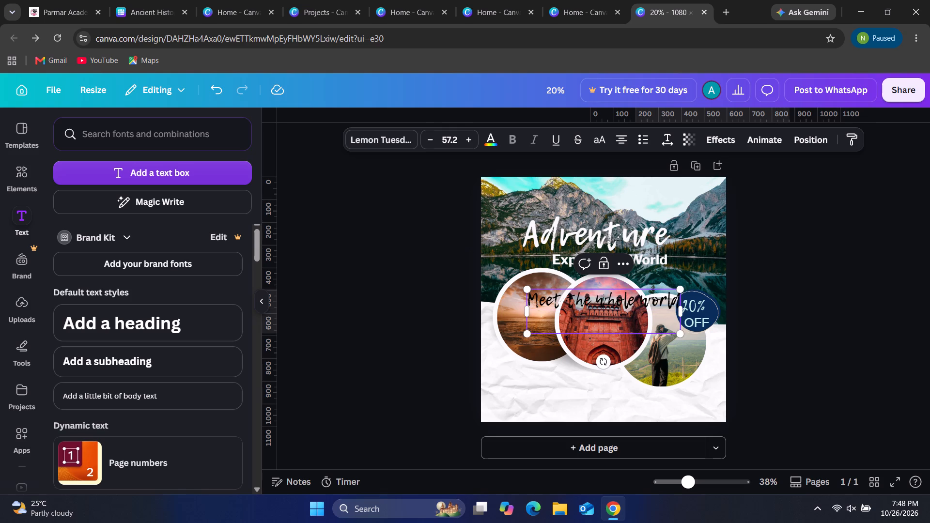
{"action": "type", "text": "book your"}
{"action": "key", "text": "space"}
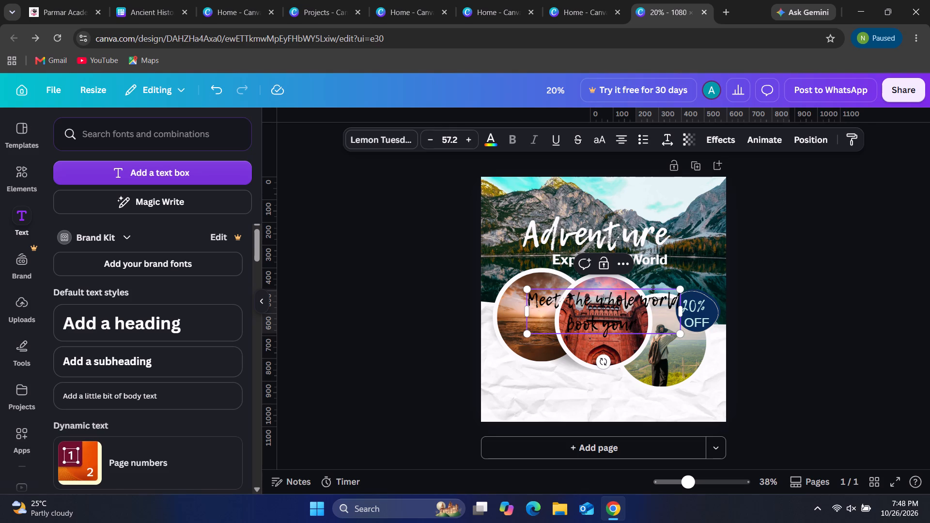
{"action": "type", "text": "dream desti"}
{"action": "type", "text": "nation"}
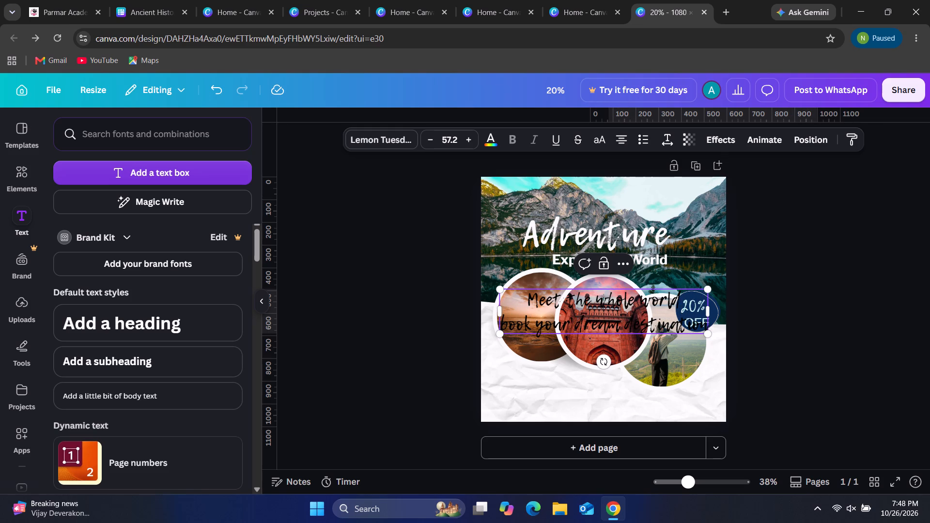
{"action": "key", "text": "space"}
{"action": "type", "text": "with"}
{"action": "key", "text": "space"}
{"action": "type", "text": "us toda"}
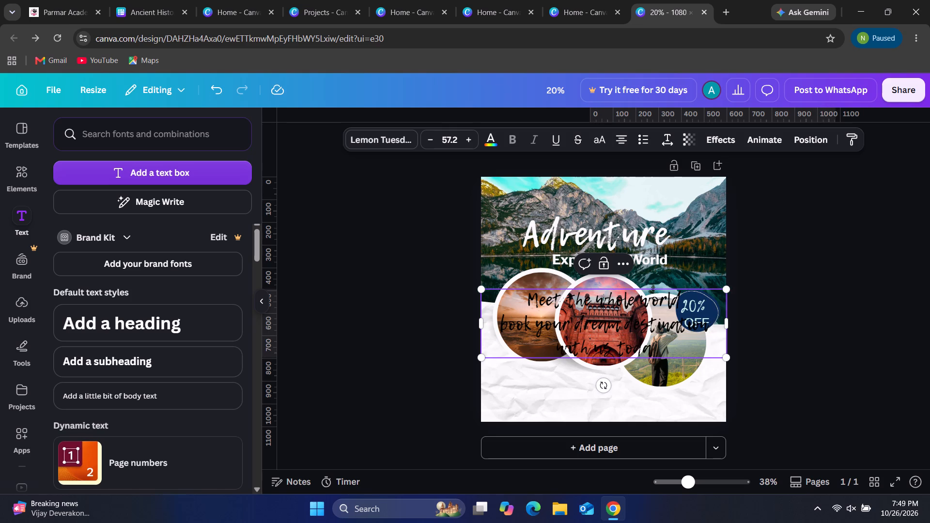
{"action": "key", "text": "y"}
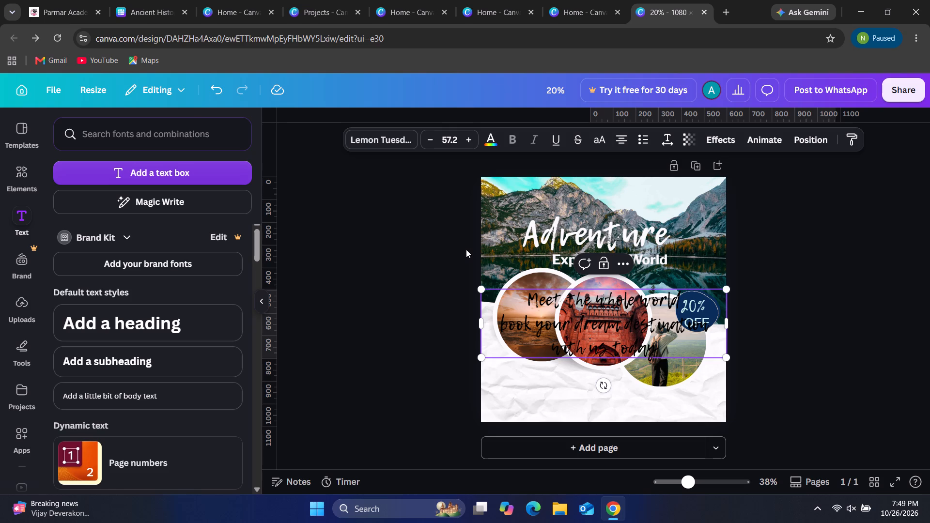
Continue the text box on a new line with "For an experience of a lifetime - everytime".
{"action": "key", "text": "Return"}
{"action": "type", "text": "For an e"}
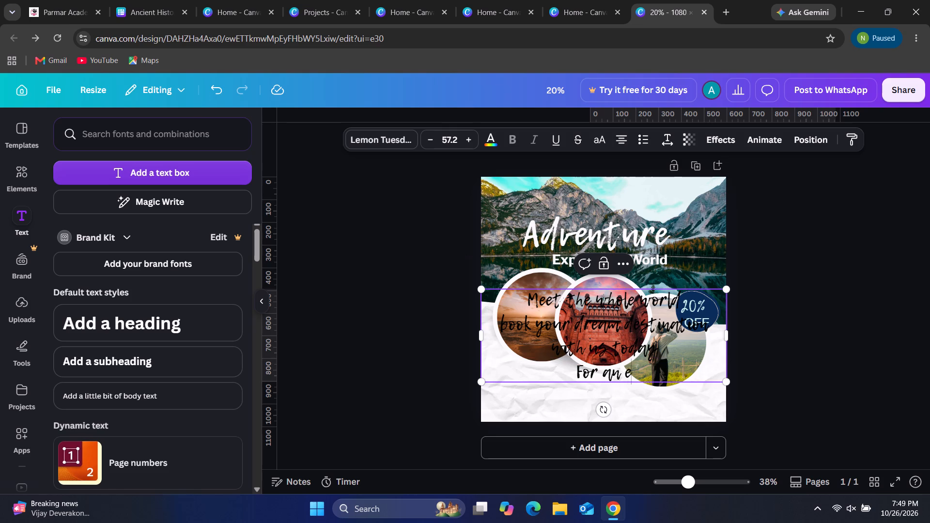
{"action": "type", "text": "xperience"}
{"action": "key", "text": "space"}
{"action": "type", "text": "od"}
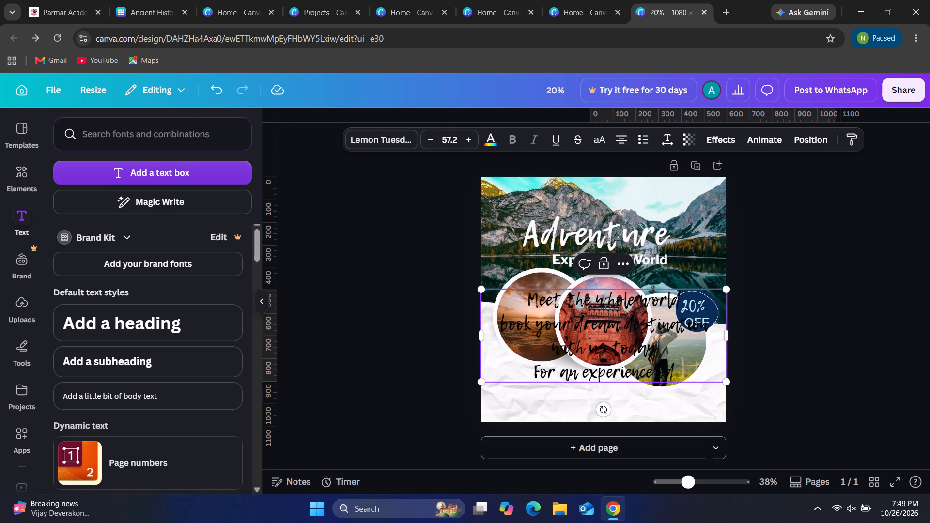
{"action": "key", "text": "space"}
{"action": "key", "text": "BackSpace"}
{"action": "key", "text": "BackSpace"}
{"action": "key", "text": "f"}
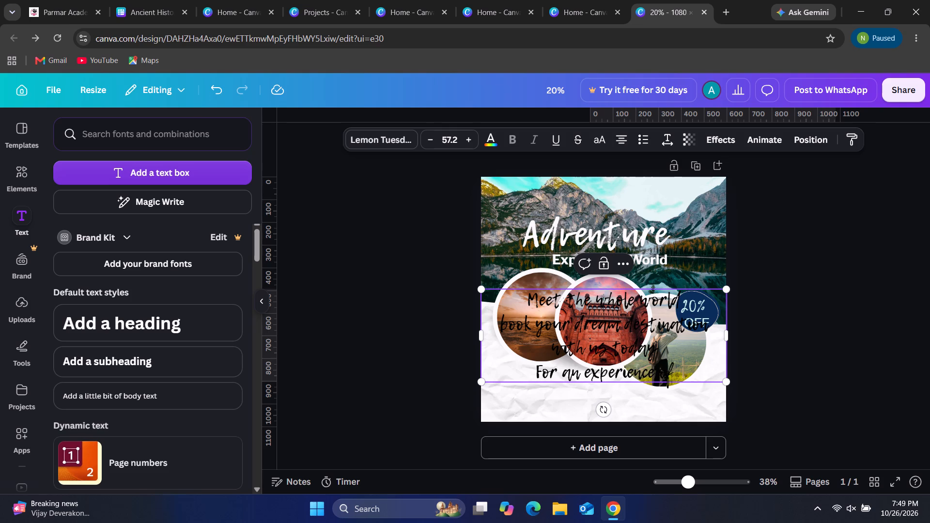
{"action": "key", "text": "space"}
{"action": "type", "text": "a li"}
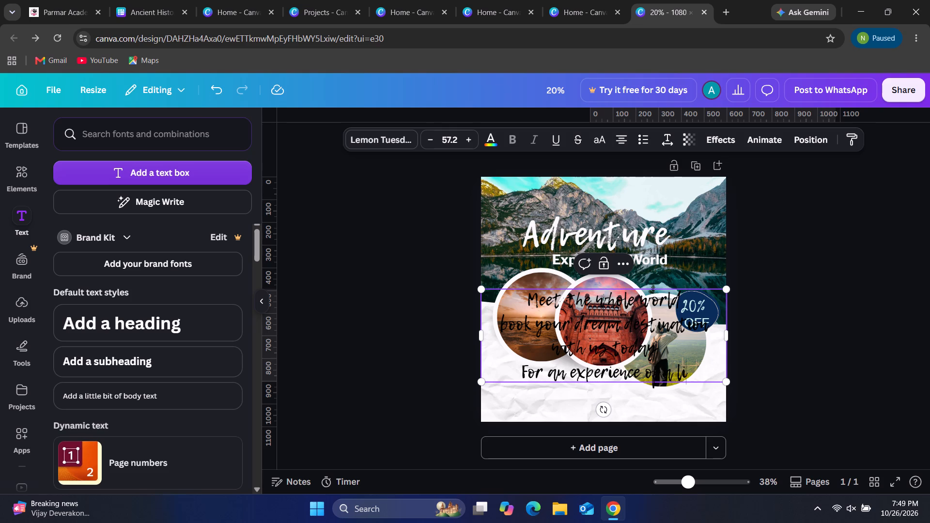
{"action": "type", "text": "fetime"}
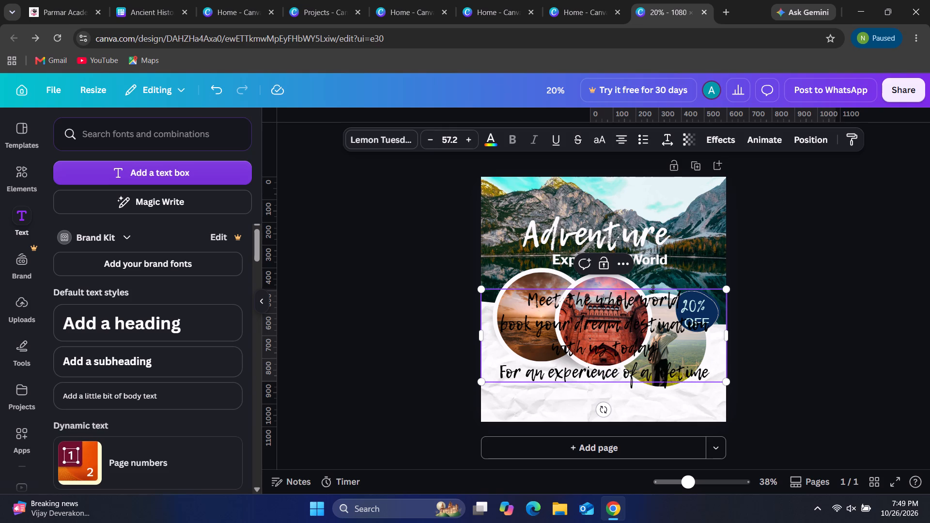
{"action": "key", "text": "space"}
{"action": "type", "text": "-"}
{"action": "key", "text": "space"}
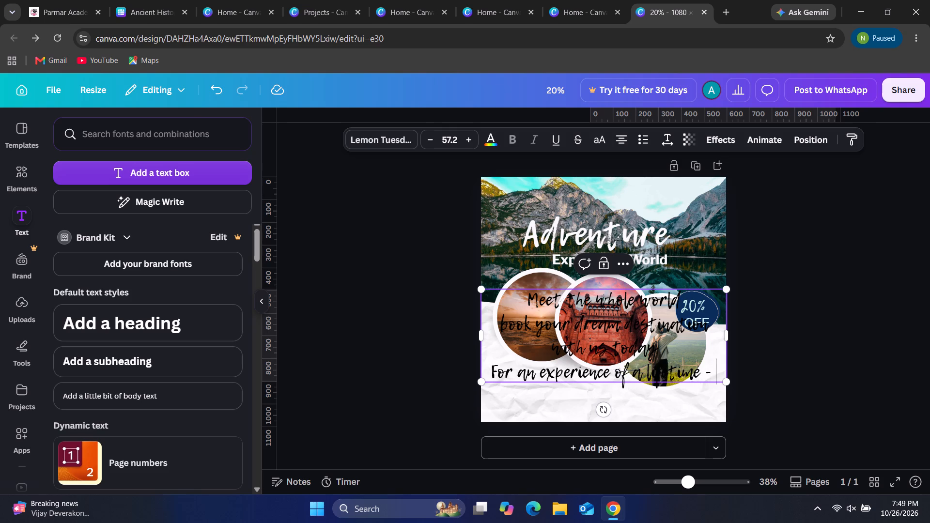
{"action": "type", "text": "everytime"}
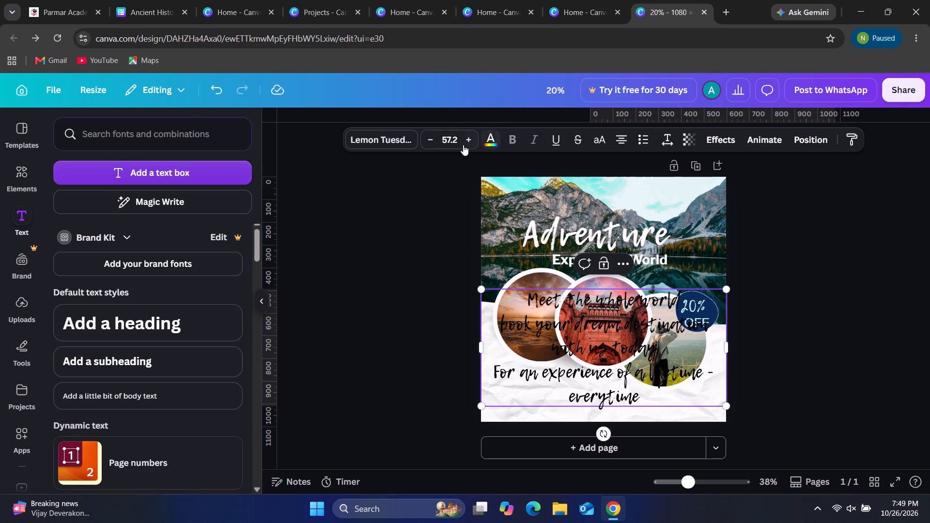
Reduce the font size of the paragraph's last line to 50.2.
{"action": "triple_click", "coordinate": [425, 143]}
{"action": "triple_click", "coordinate": [425, 143]}
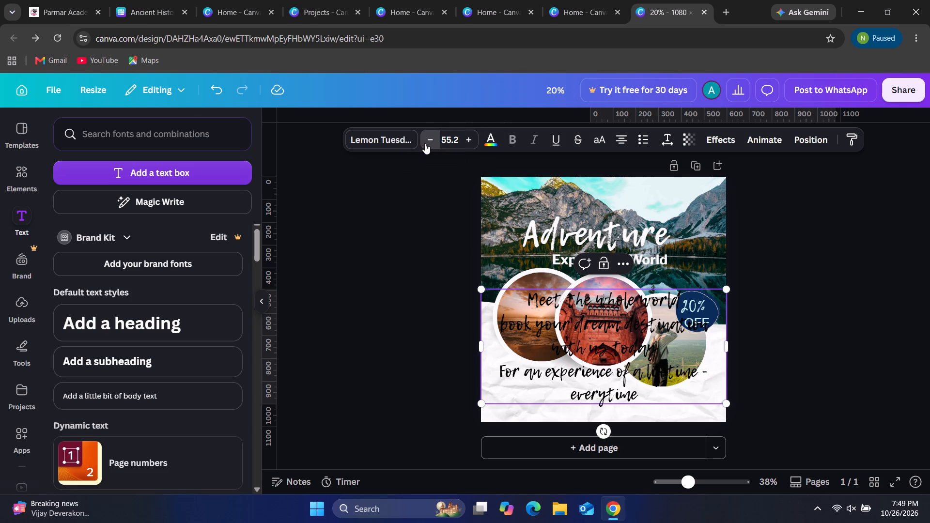
{"action": "left_click", "coordinate": [425, 143]}
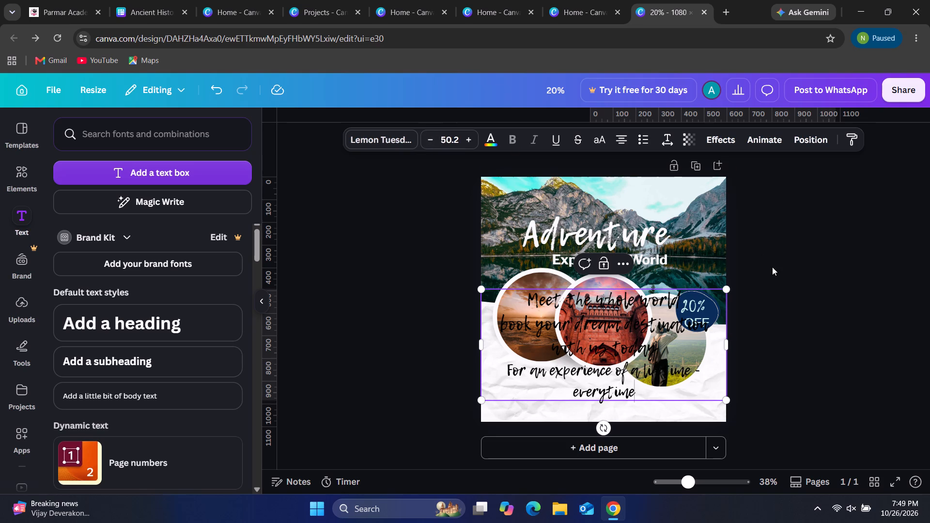
Scale the paragraph down and widen its frame to about 1,057 px so each sentence fits on a single line.
{"action": "left_click", "coordinate": [727, 293]}
{"action": "left_click_drag", "start_coordinate": [727, 291], "coordinate": [719, 310]}
{"action": "left_click_drag", "start_coordinate": [719, 310], "coordinate": [685, 368]}
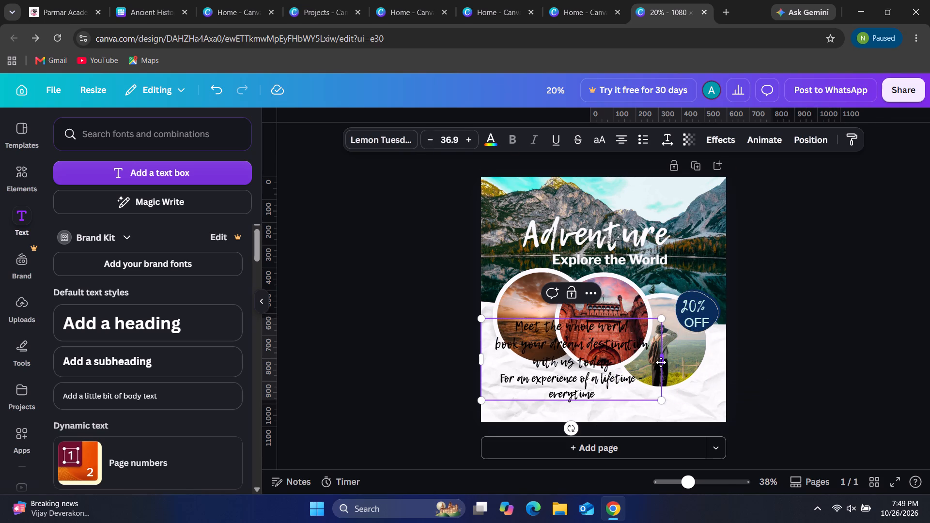
{"action": "left_click", "coordinate": [661, 360]}
{"action": "left_click_drag", "start_coordinate": [664, 359], "coordinate": [704, 347]}
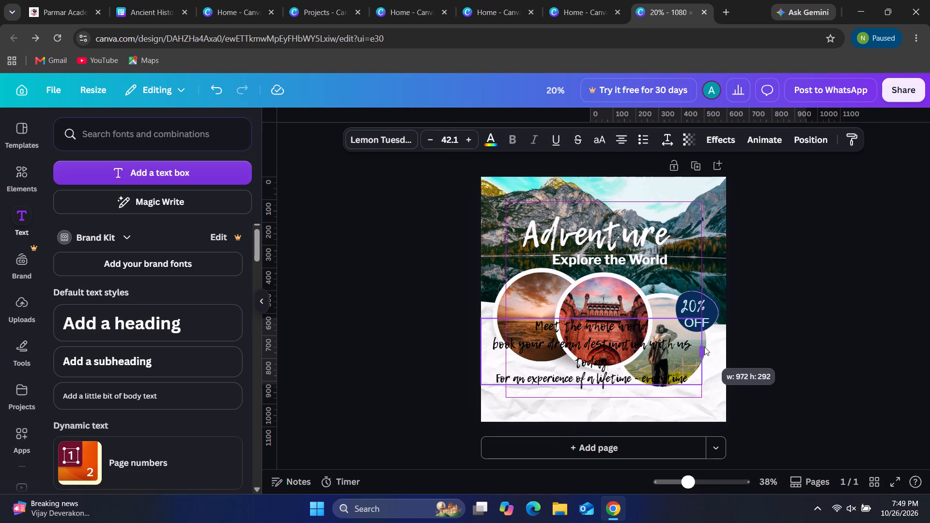
{"action": "left_click_drag", "start_coordinate": [704, 347], "coordinate": [722, 342]}
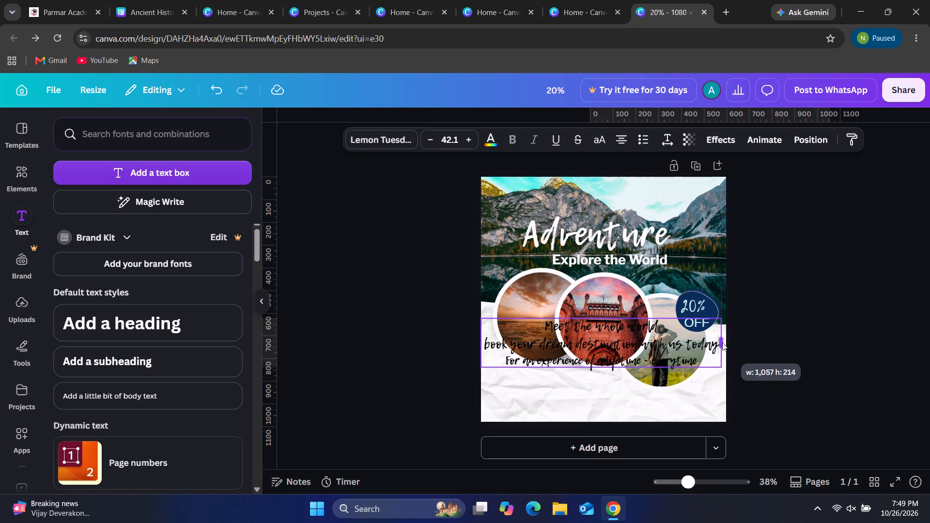
{"action": "left_click_drag", "start_coordinate": [722, 342], "coordinate": [723, 342]}
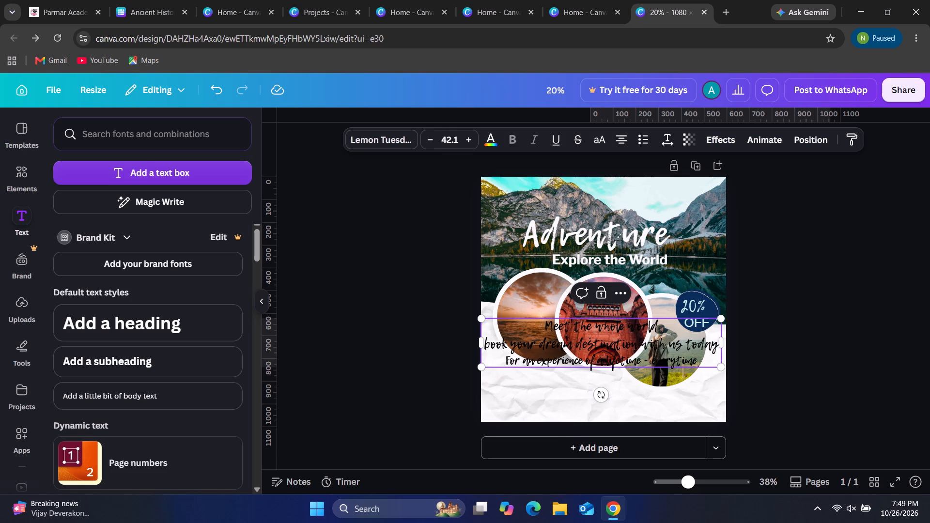
Move the three-line paragraph down onto the white paper area below the circular photos.
{"action": "left_click_drag", "start_coordinate": [655, 344], "coordinate": [657, 398]}
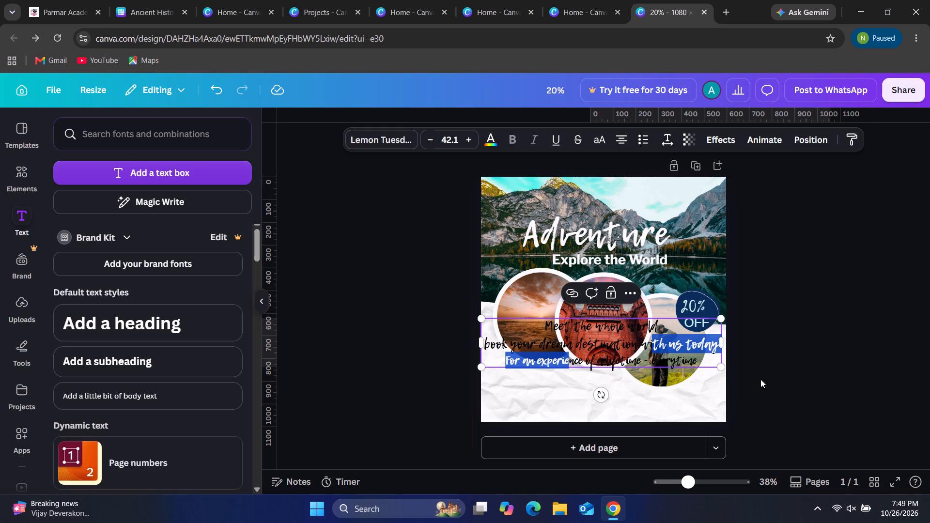
{"action": "left_click", "coordinate": [760, 379]}
{"action": "left_click", "coordinate": [552, 354]}
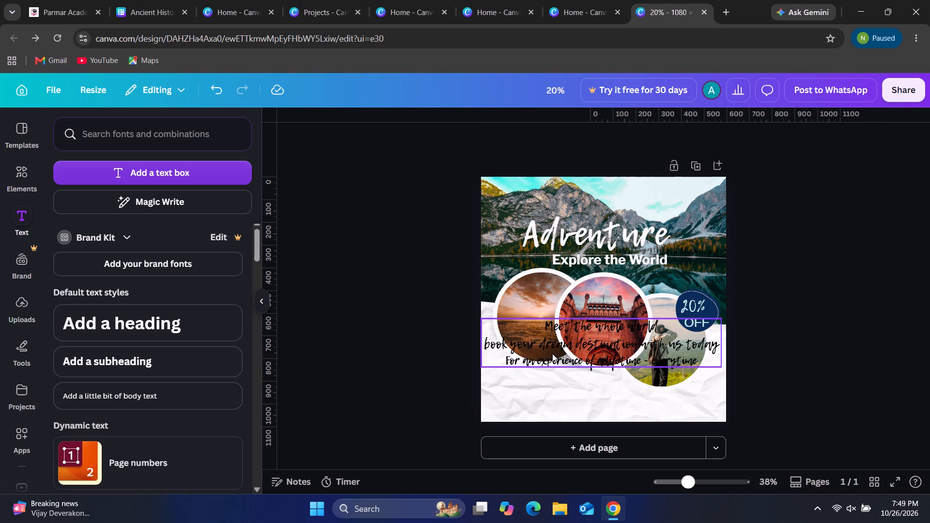
{"action": "left_click_drag", "start_coordinate": [573, 354], "coordinate": [573, 383]}
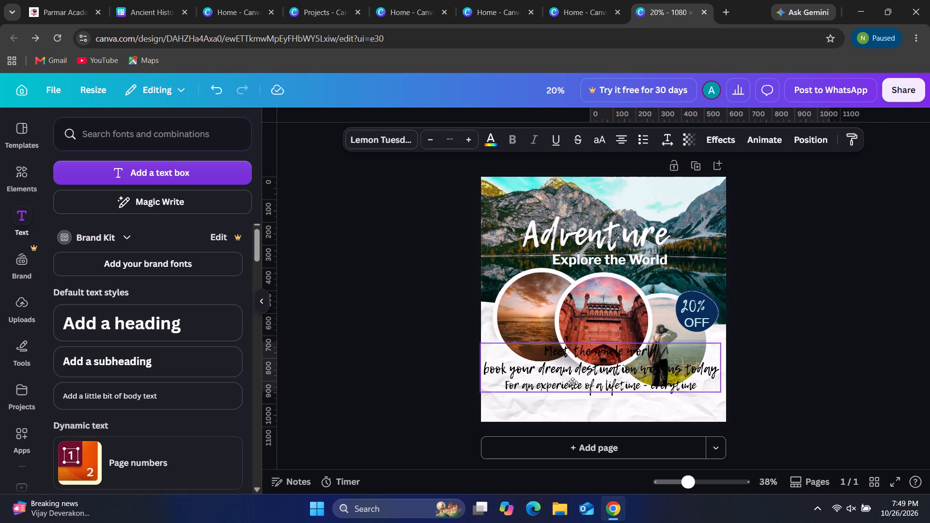
{"action": "left_click_drag", "start_coordinate": [573, 383], "coordinate": [573, 401]}
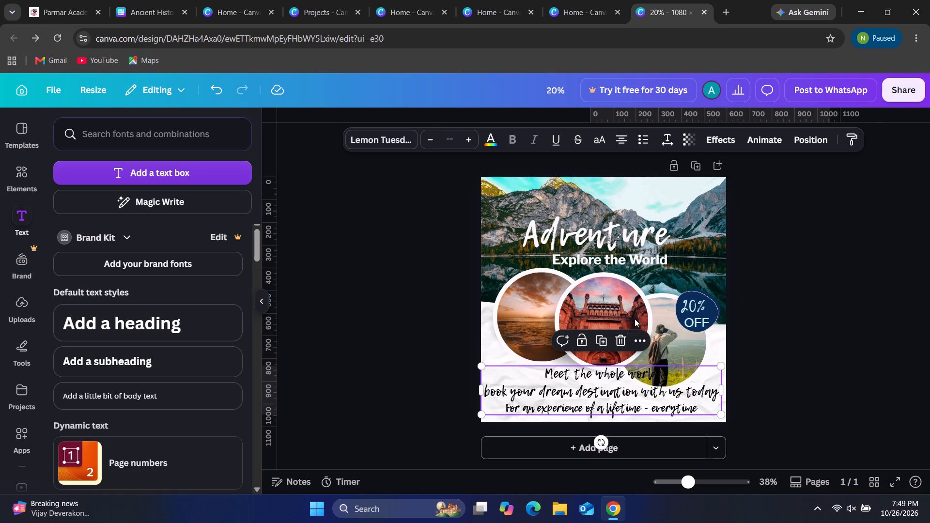
Scale the paragraph down further, widen its frame to nearly the page width, and shift it slightly right and down.
{"action": "left_click_drag", "start_coordinate": [724, 367], "coordinate": [703, 383]}
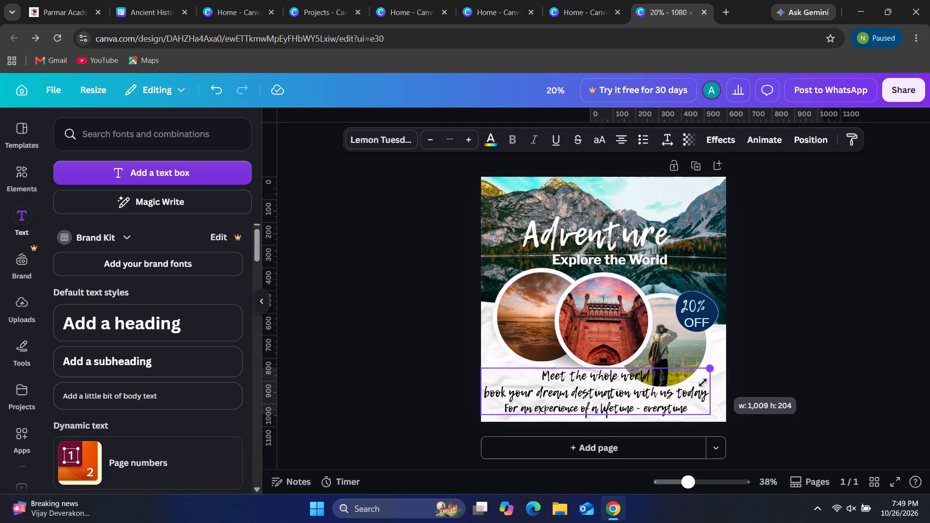
{"action": "left_click_drag", "start_coordinate": [703, 383], "coordinate": [684, 397]}
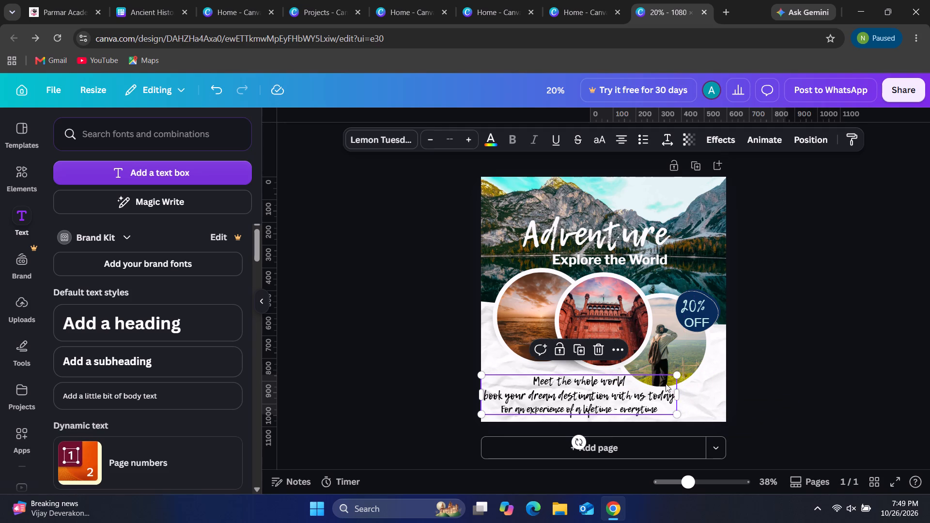
{"action": "left_click_drag", "start_coordinate": [680, 398], "coordinate": [726, 389]}
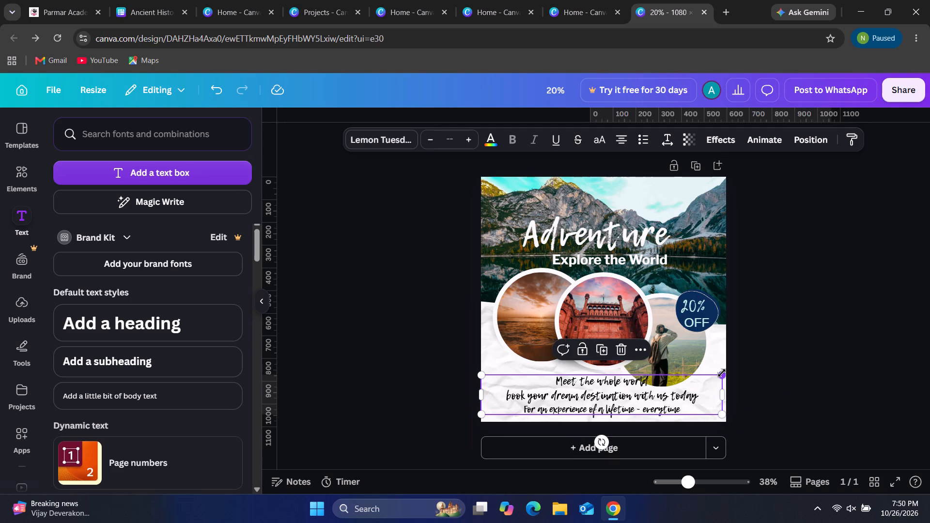
{"action": "left_click_drag", "start_coordinate": [722, 373], "coordinate": [713, 401]}
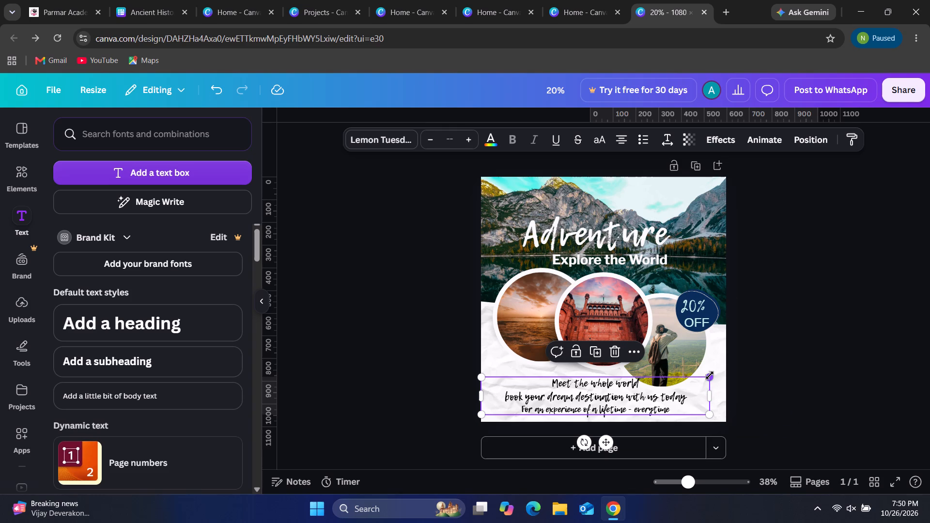
{"action": "left_click_drag", "start_coordinate": [710, 375], "coordinate": [704, 390]}
{"action": "left_click_drag", "start_coordinate": [704, 399], "coordinate": [718, 397]}
{"action": "left_click_drag", "start_coordinate": [673, 397], "coordinate": [677, 400]}
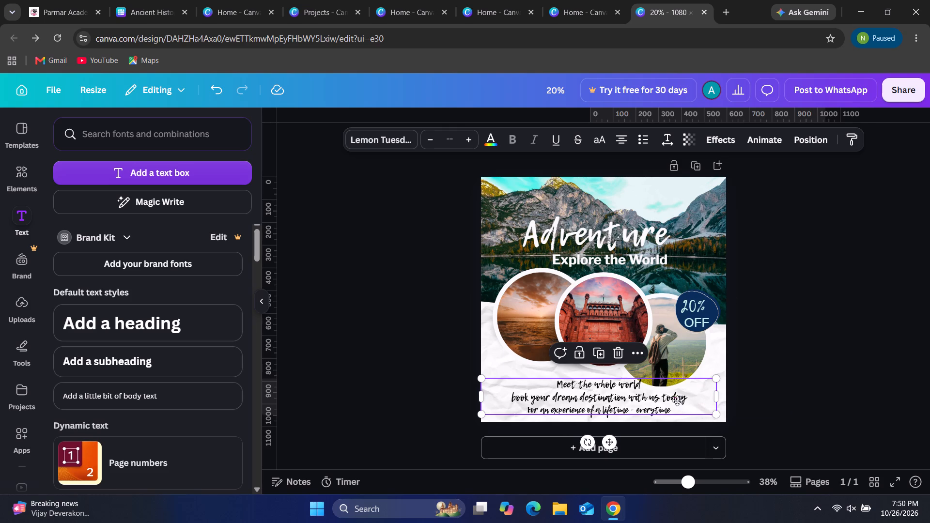
{"action": "left_click_drag", "start_coordinate": [677, 400], "coordinate": [682, 402]}
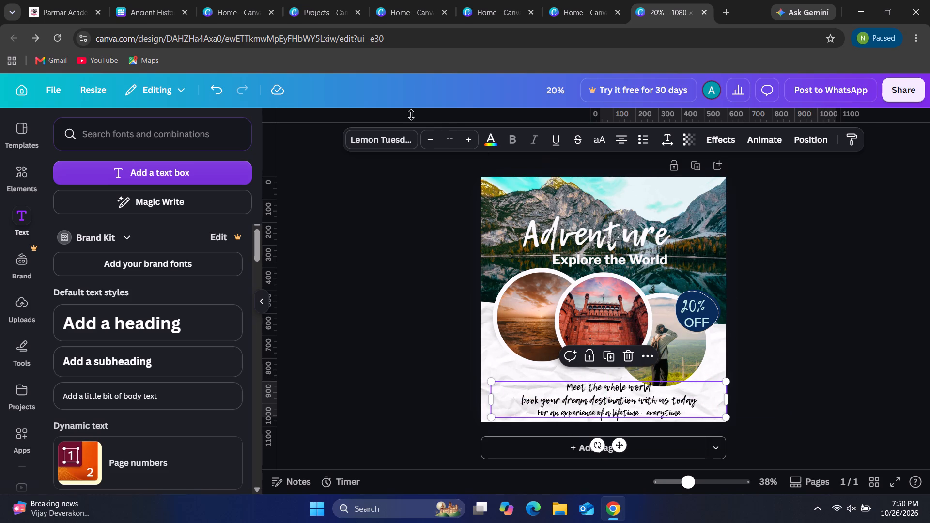
Change the whole paragraph's font to Poppins.
{"action": "left_click", "coordinate": [400, 146]}
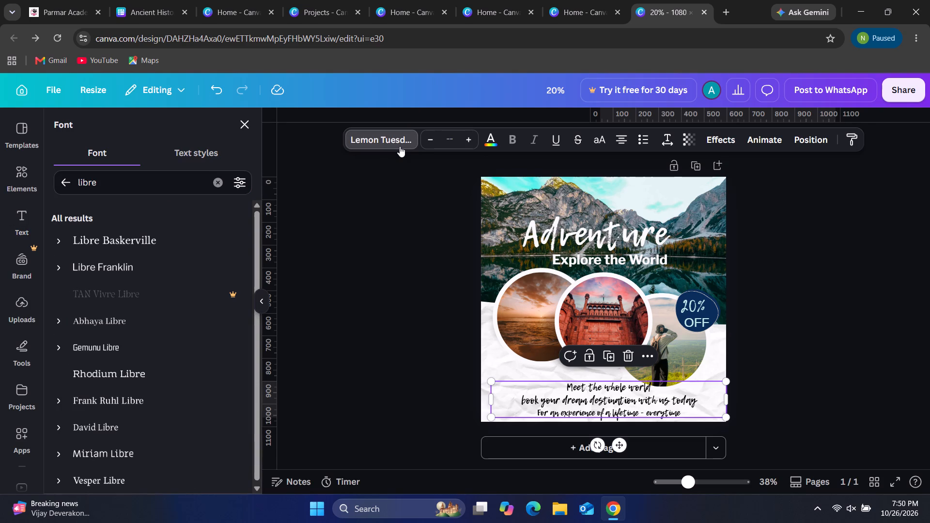
{"action": "left_click", "coordinate": [147, 184]}
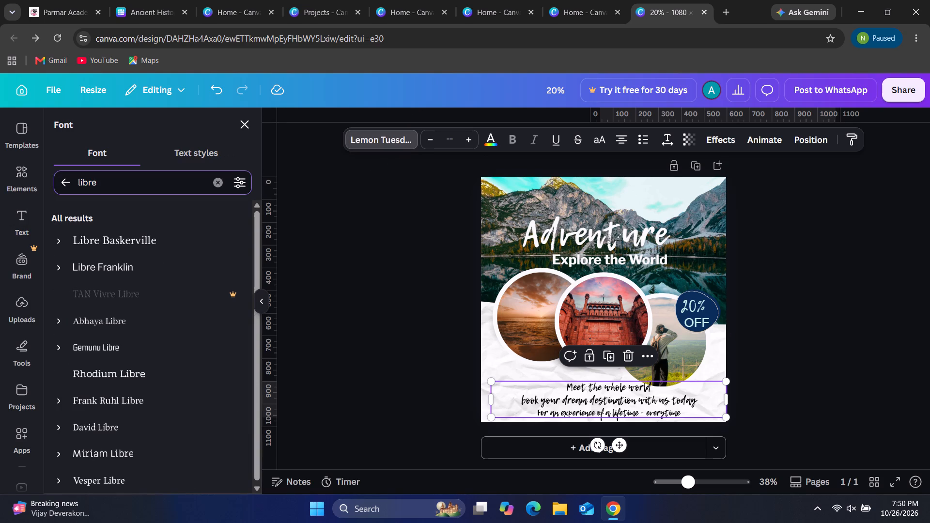
{"action": "key", "text": "BackSpace"}
{"action": "key", "text": "BackSpace"}
{"action": "key", "text": "BackSpace"}
{"action": "key", "text": "BackSpace"}
{"action": "key", "text": "BackSpace"}
{"action": "key", "text": "BackSpace"}
{"action": "key", "text": "BackSpace"}
{"action": "key", "text": "BackSpace"}
{"action": "key", "text": "BackSpace"}
{"action": "key", "text": "BackSpace"}
{"action": "key", "text": "BackSpace"}
{"action": "key", "text": "BackSpace"}
{"action": "key", "text": "BackSpace"}
{"action": "key", "text": "BackSpace"}
{"action": "key", "text": "BackSpace"}
{"action": "key", "text": "BackSpace"}
{"action": "key", "text": "BackSpace"}
{"action": "key", "text": "BackSpace"}
{"action": "key", "text": "BackSpace"}
{"action": "key", "text": "BackSpace"}
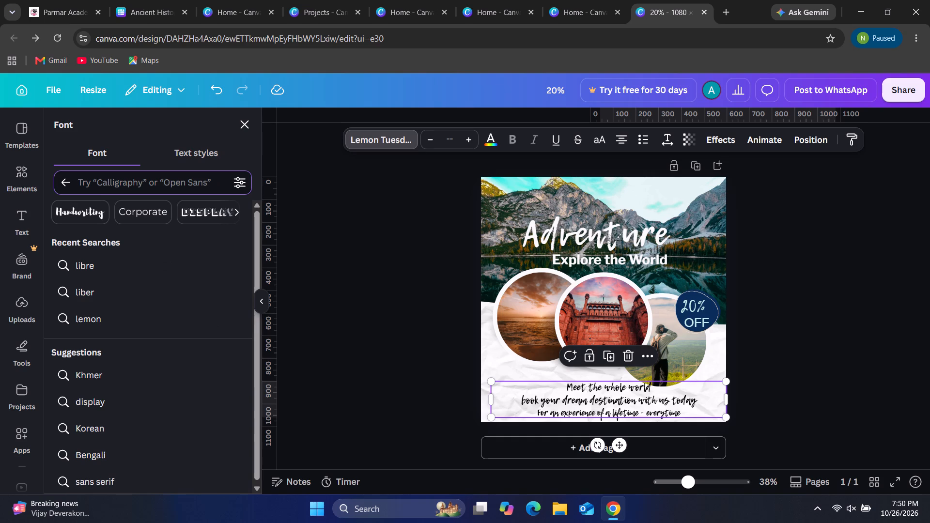
{"action": "left_click", "coordinate": [121, 176]}
{"action": "type", "text": "poppind"}
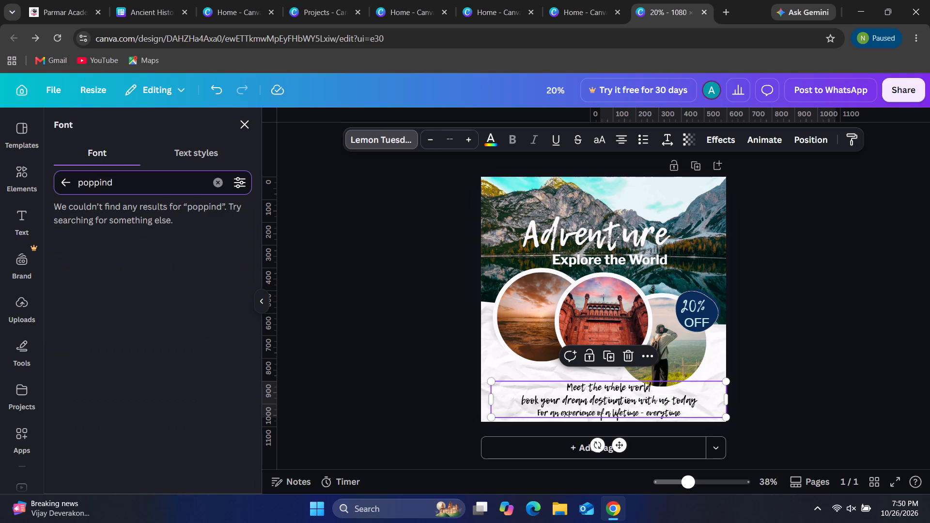
{"action": "key", "text": "BackSpace"}
{"action": "key", "text": "s"}
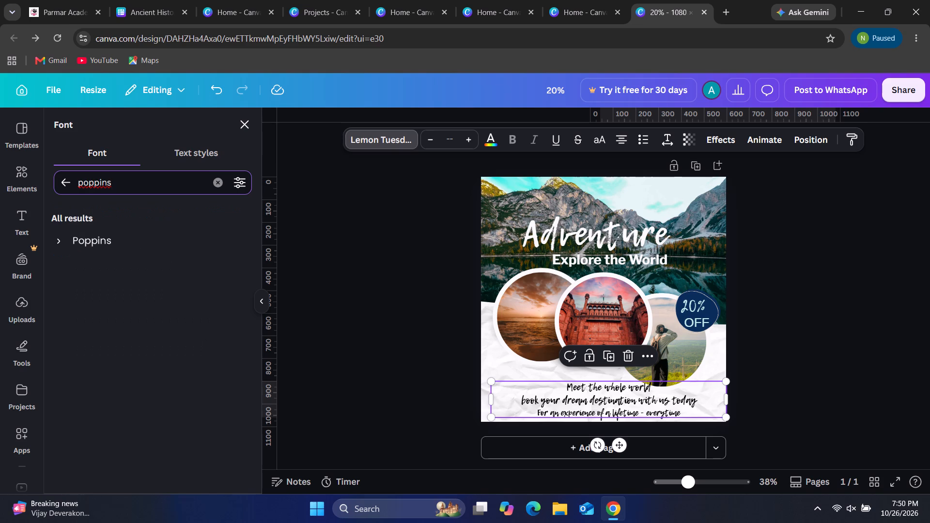
{"action": "left_click", "coordinate": [81, 240]}
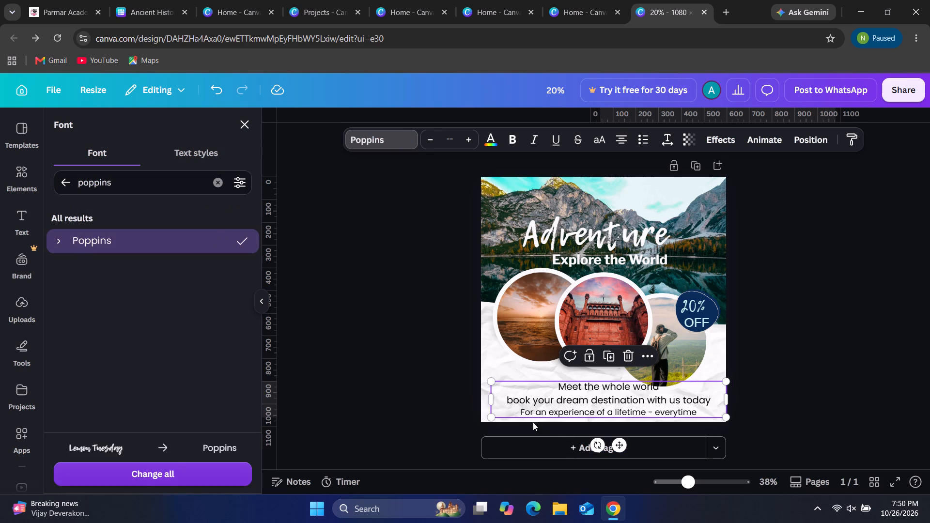
Nudge the paragraph slightly up and to the right.
{"action": "left_click", "coordinate": [522, 411]}
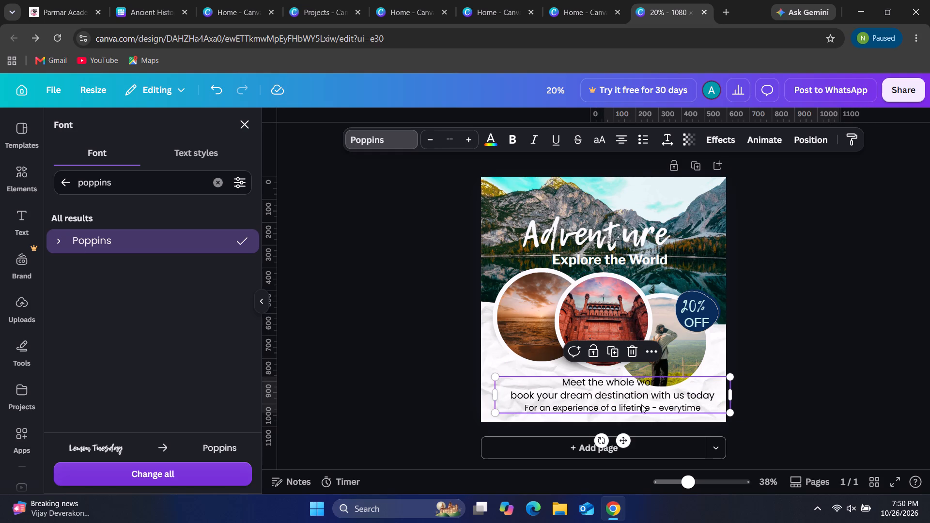
Copy the "For an experience of a lifetime - ever" portion of the paragraph's last line.
{"action": "left_click", "coordinate": [679, 409]}
{"action": "left_click_drag", "start_coordinate": [679, 409], "coordinate": [542, 423]}
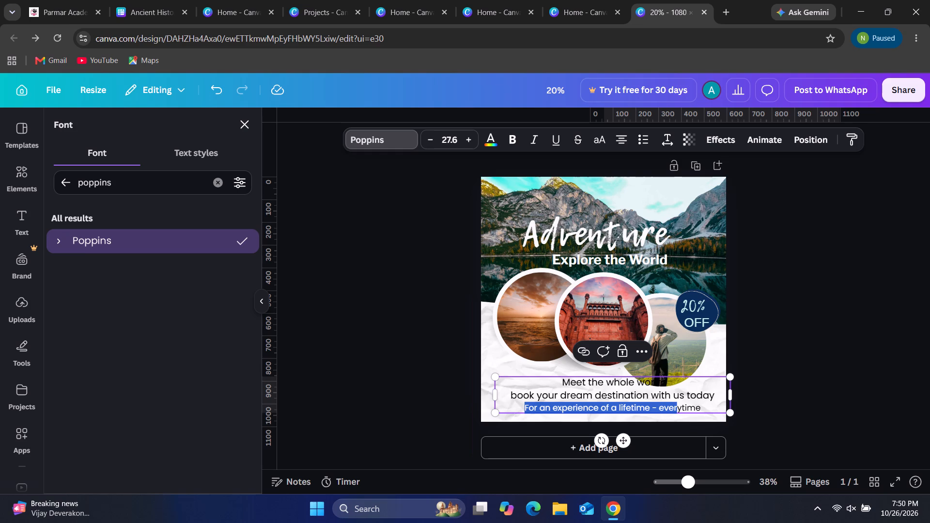
{"action": "key", "text": "ctrl+c"}
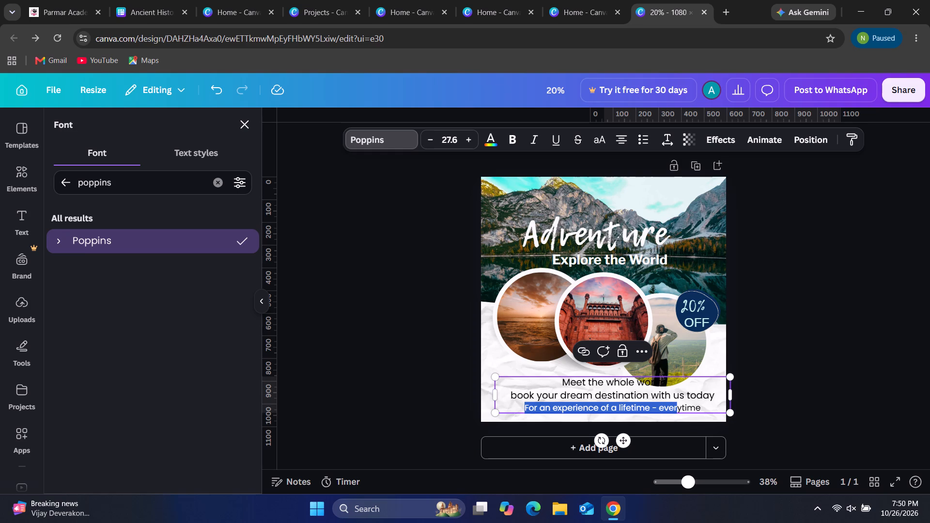
Delete the whole last line of the promotional paragraph, keeping only the first two lines.
{"action": "left_click", "coordinate": [702, 409]}
{"action": "key", "text": "BackSpace"}
{"action": "key", "text": "BackSpace"}
{"action": "key", "text": "BackSpace"}
{"action": "key", "text": "BackSpace"}
{"action": "key", "text": "BackSpace"}
{"action": "key", "text": "BackSpace"}
{"action": "key", "text": "BackSpace"}
{"action": "key", "text": "BackSpace"}
{"action": "key", "text": "BackSpace"}
{"action": "key", "text": "BackSpace"}
{"action": "key", "text": "BackSpace"}
{"action": "key", "text": "BackSpace"}
{"action": "key", "text": "BackSpace"}
{"action": "key", "text": "BackSpace"}
{"action": "key", "text": "BackSpace"}
{"action": "key", "text": "BackSpace"}
{"action": "key", "text": "BackSpace"}
{"action": "key", "text": "BackSpace"}
{"action": "key", "text": "BackSpace"}
{"action": "key", "text": "BackSpace"}
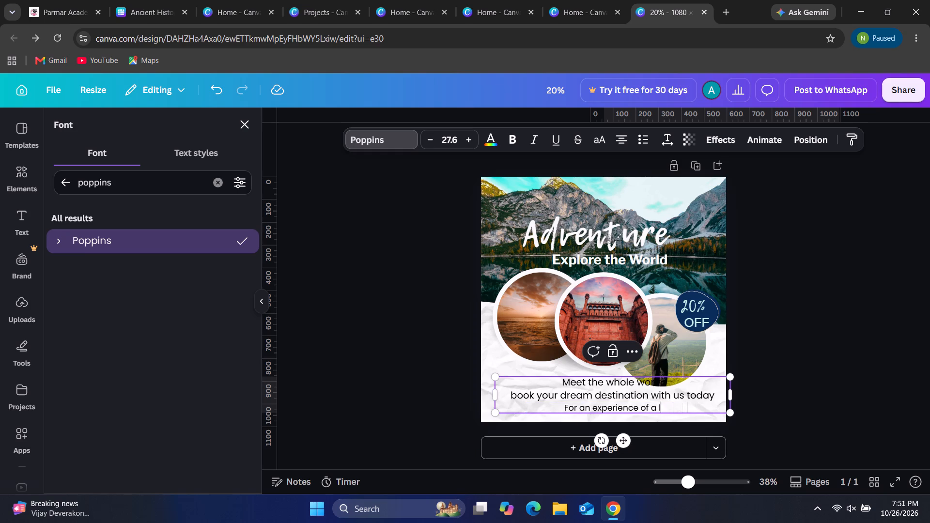
{"action": "key", "text": "BackSpace"}
{"action": "key", "text": "BackSpace"}
{"action": "key", "text": "BackSpace"}
{"action": "key", "text": "BackSpace"}
{"action": "key", "text": "BackSpace"}
{"action": "key", "text": "BackSpace"}
{"action": "key", "text": "BackSpace"}
{"action": "key", "text": "BackSpace"}
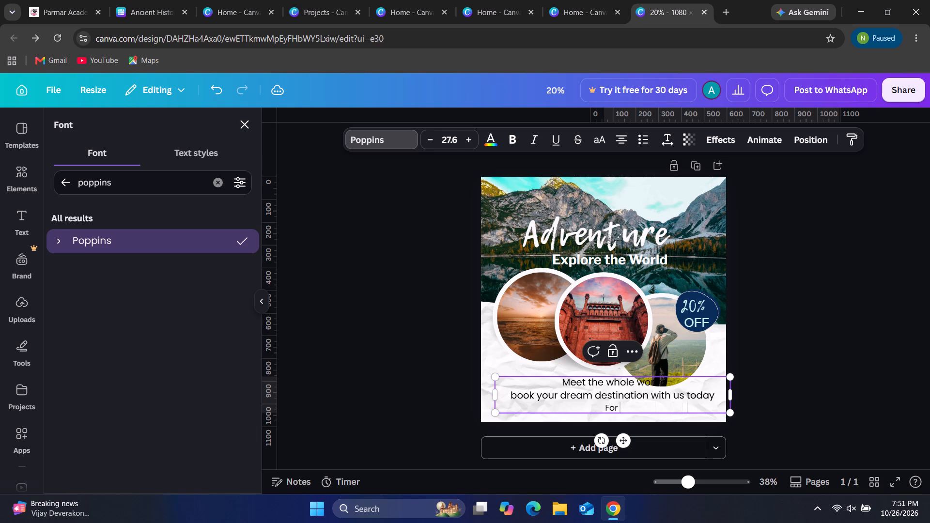
{"action": "key", "text": "BackSpace"}
{"action": "key", "text": "BackSpace"}
{"action": "key", "text": "BackSpace"}
{"action": "key", "text": "BackSpace"}
{"action": "key", "text": "BackSpace"}
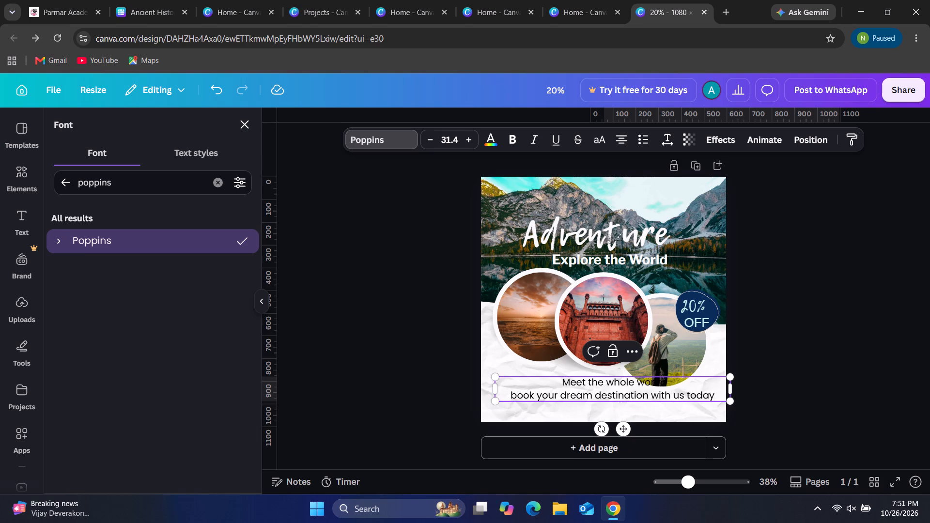
Paste the copied text as a new third line and complete it as "For an experience of a lifetime - everytime.".
{"action": "key", "text": "Return"}
{"action": "key", "text": "ctrl+v"}
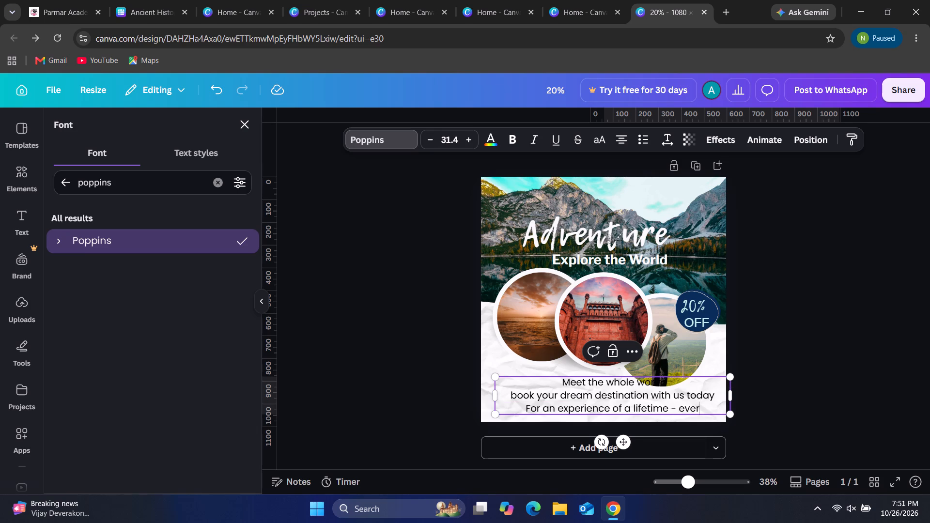
{"action": "type", "text": "ytime"}
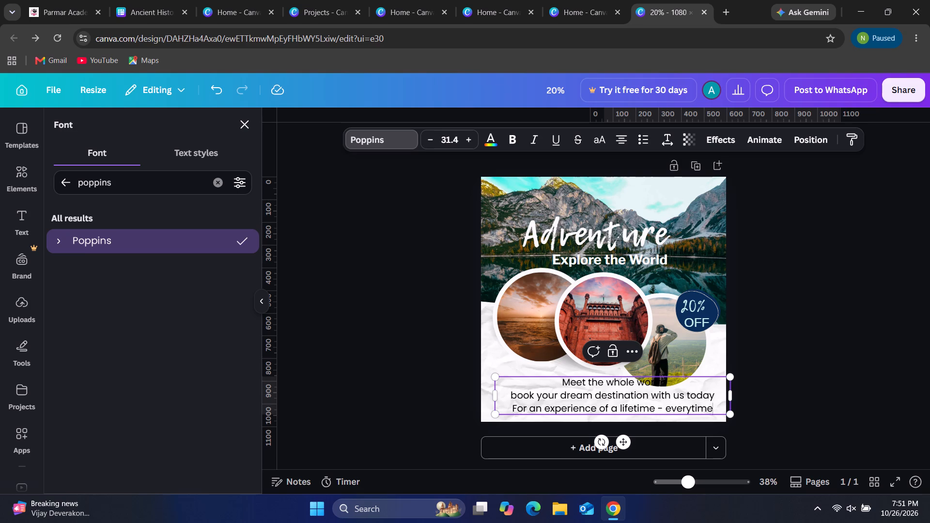
{"action": "key", "text": "period"}
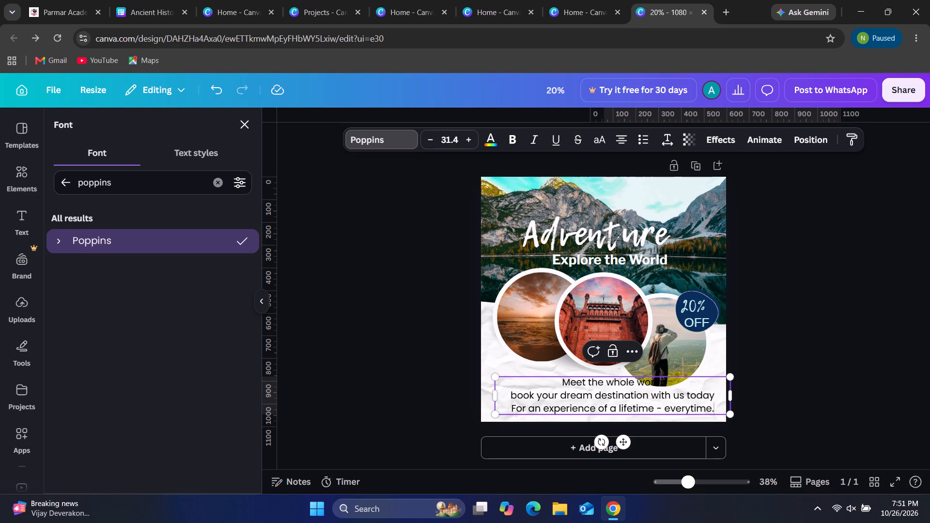
Scale the promotional paragraph down proportionally to a font size of about 16.8.
{"action": "left_click_drag", "start_coordinate": [728, 378], "coordinate": [715, 397]}
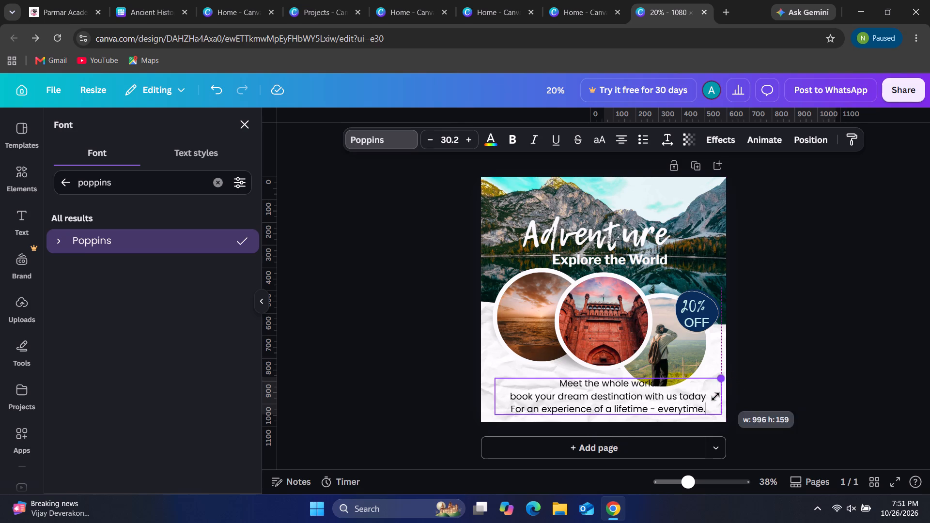
{"action": "left_click_drag", "start_coordinate": [715, 397], "coordinate": [629, 459]}
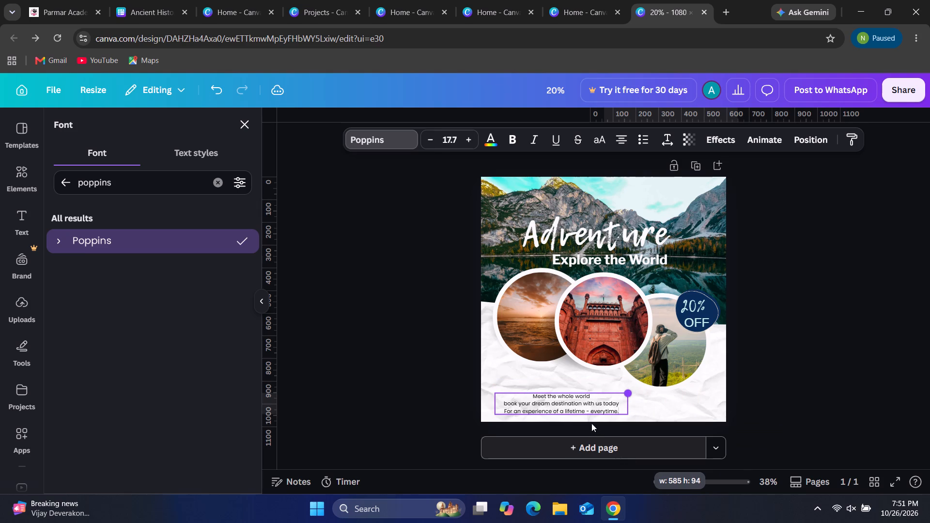
Move the small promotional paragraph right and slightly up, roughly centring it near the page's bottom edge.
{"action": "left_click_drag", "start_coordinate": [590, 413], "coordinate": [616, 410]}
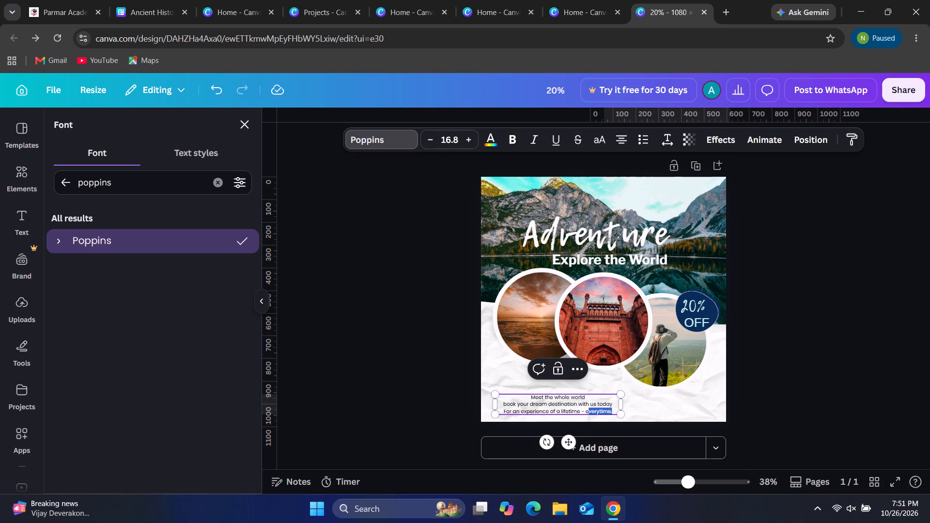
{"action": "left_click_drag", "start_coordinate": [616, 410], "coordinate": [604, 411]}
{"action": "left_click", "coordinate": [649, 411]}
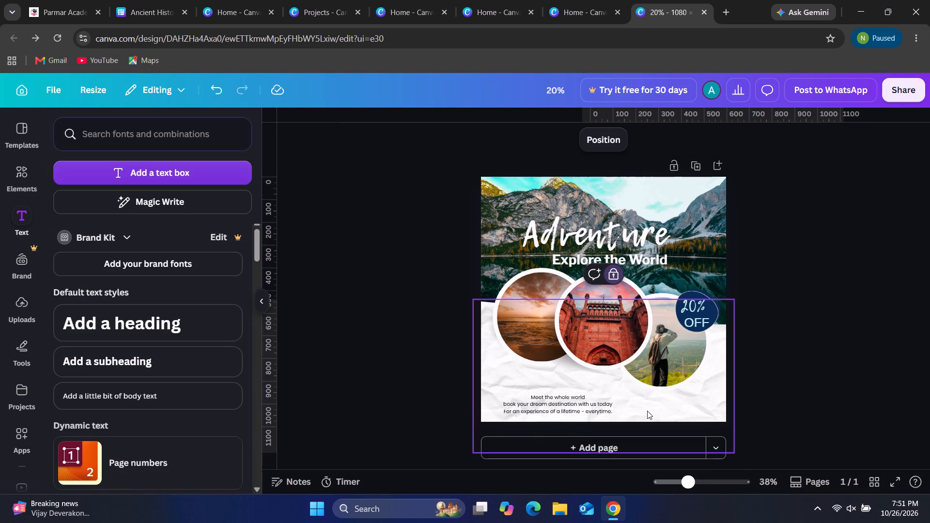
{"action": "left_click", "coordinate": [576, 404]}
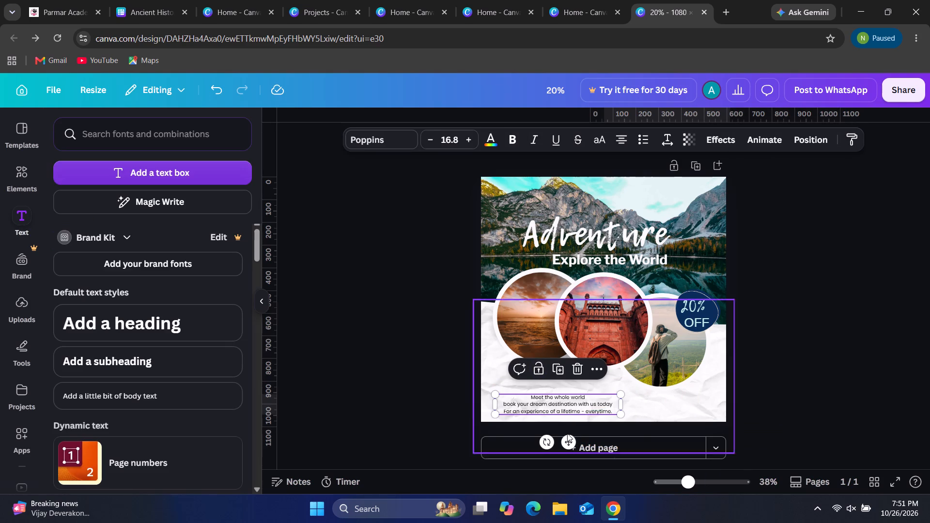
{"action": "left_click_drag", "start_coordinate": [564, 445], "coordinate": [603, 442]}
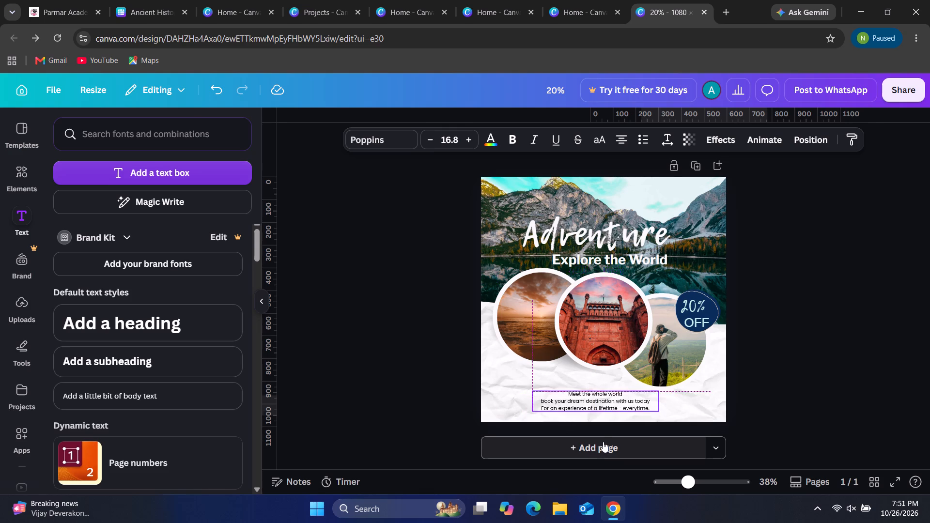
{"action": "left_click_drag", "start_coordinate": [603, 442], "coordinate": [613, 441]}
{"action": "left_click", "coordinate": [713, 386]}
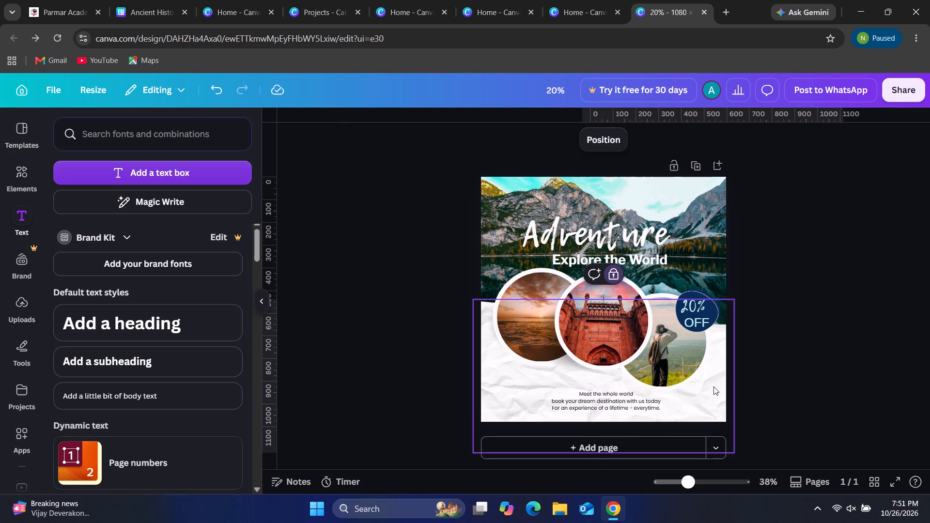
{"action": "left_click", "coordinate": [884, 283]}
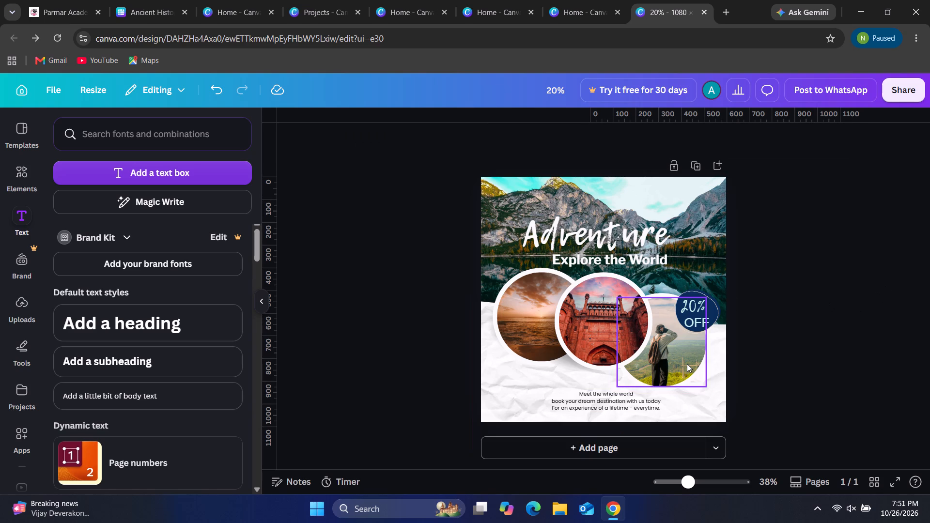
Move the hiker photo together with its white circle slightly right and up, closer in line with the other two photos.
{"action": "left_click", "coordinate": [658, 295]}
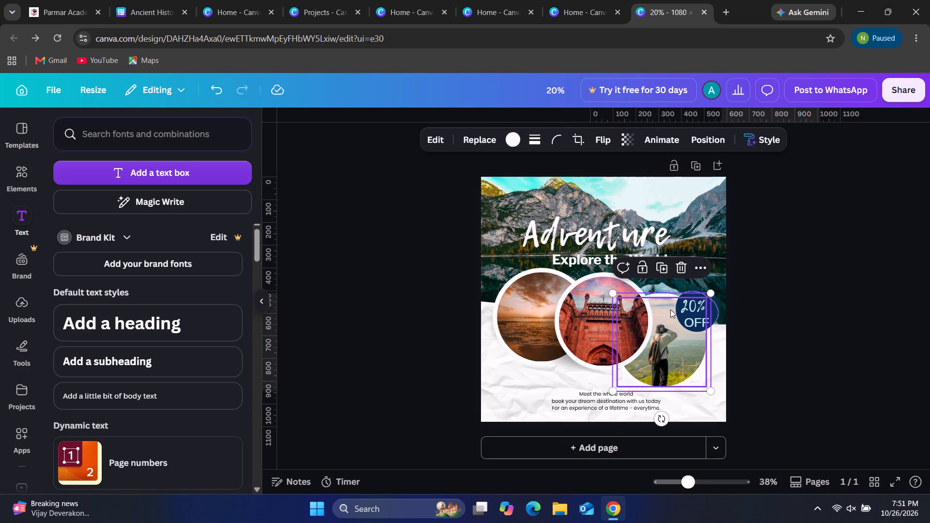
{"action": "left_click", "coordinate": [670, 309], "text": "shift"}
{"action": "left_click_drag", "start_coordinate": [670, 308], "coordinate": [676, 303], "text": "shift"}
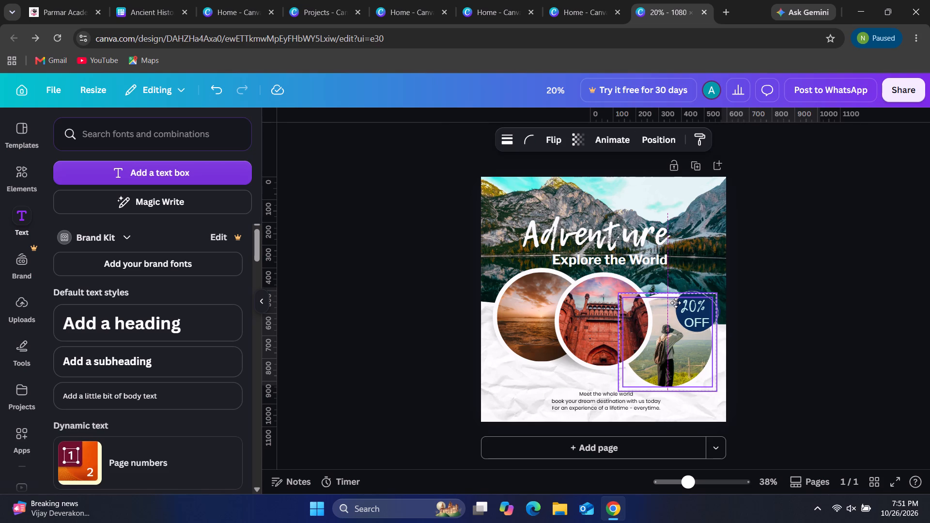
{"action": "left_click_drag", "start_coordinate": [676, 303], "coordinate": [680, 293], "text": "shift"}
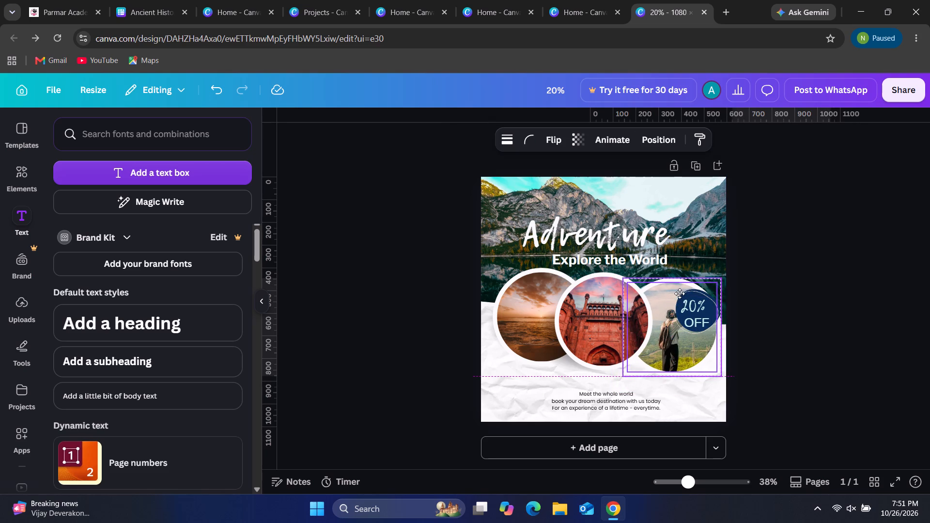
{"action": "left_click_drag", "start_coordinate": [680, 293], "coordinate": [674, 293], "text": "shift"}
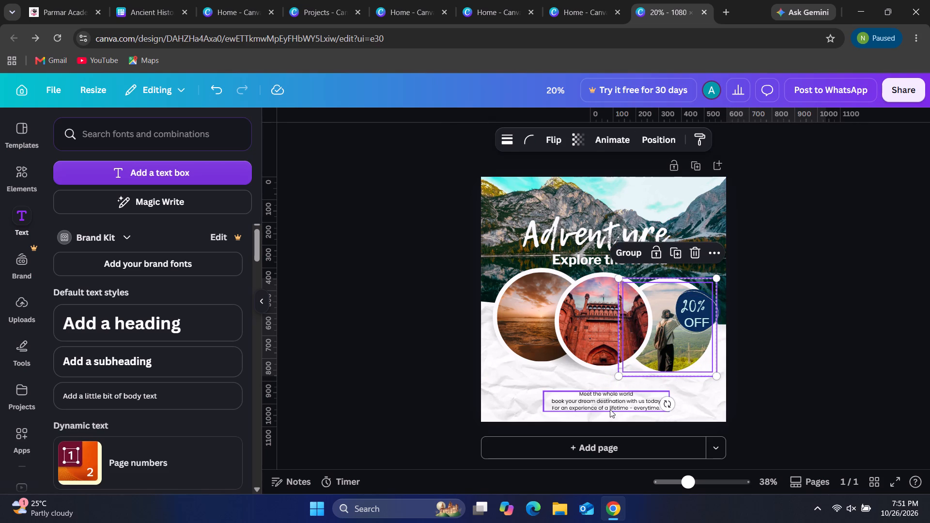
Enlarge the promotional paragraph to a font size of about 22.8 and position it just below the three photos.
{"action": "left_click", "coordinate": [610, 409]}
{"action": "left_click_drag", "start_coordinate": [540, 393], "coordinate": [507, 381]}
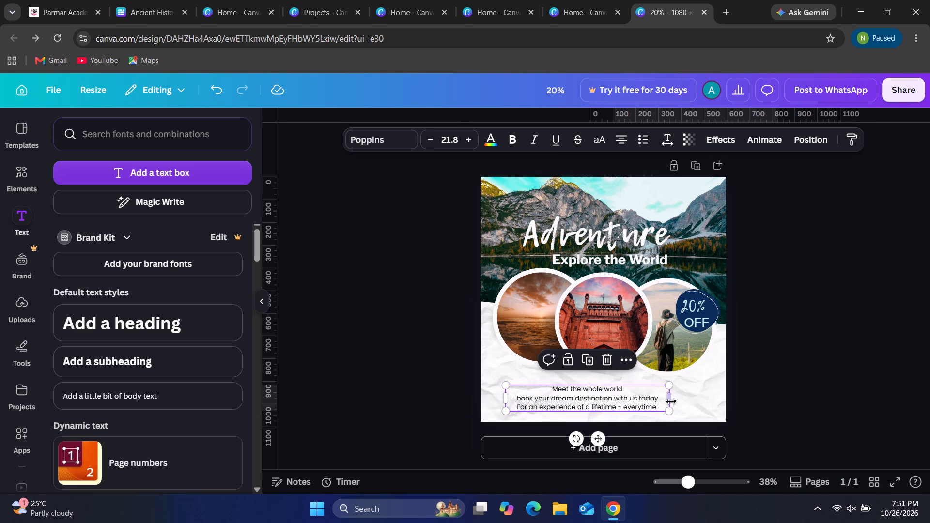
{"action": "left_click_drag", "start_coordinate": [668, 385], "coordinate": [677, 385]}
{"action": "left_click_drag", "start_coordinate": [601, 438], "coordinate": [619, 432]}
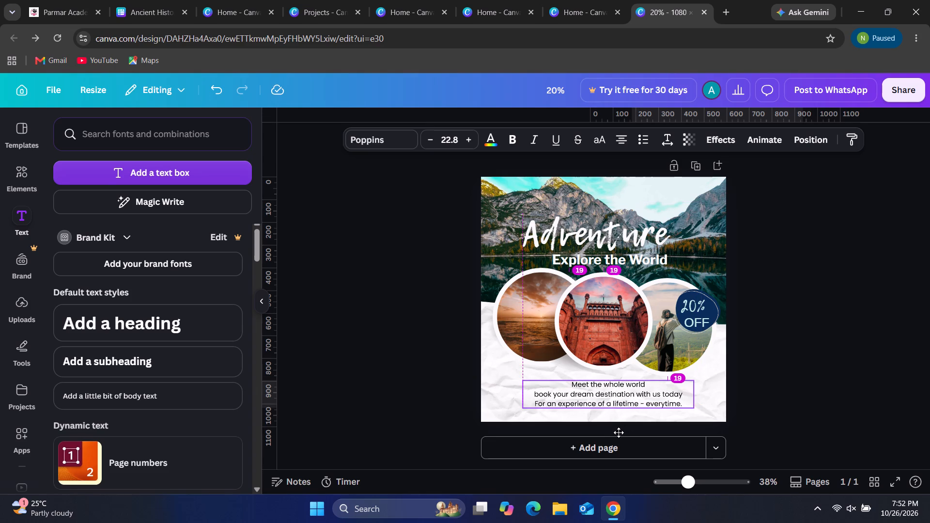
{"action": "left_click_drag", "start_coordinate": [619, 432], "coordinate": [622, 431]}
{"action": "left_click", "coordinate": [806, 331]}
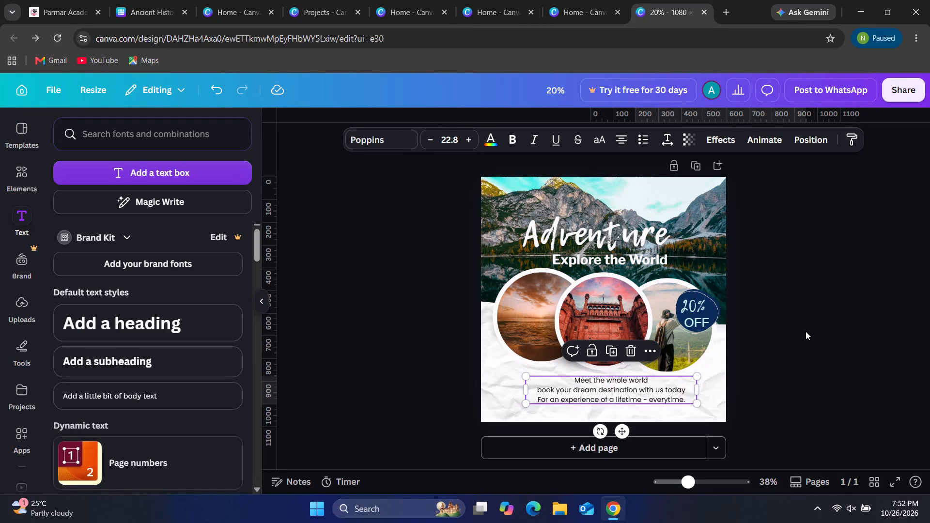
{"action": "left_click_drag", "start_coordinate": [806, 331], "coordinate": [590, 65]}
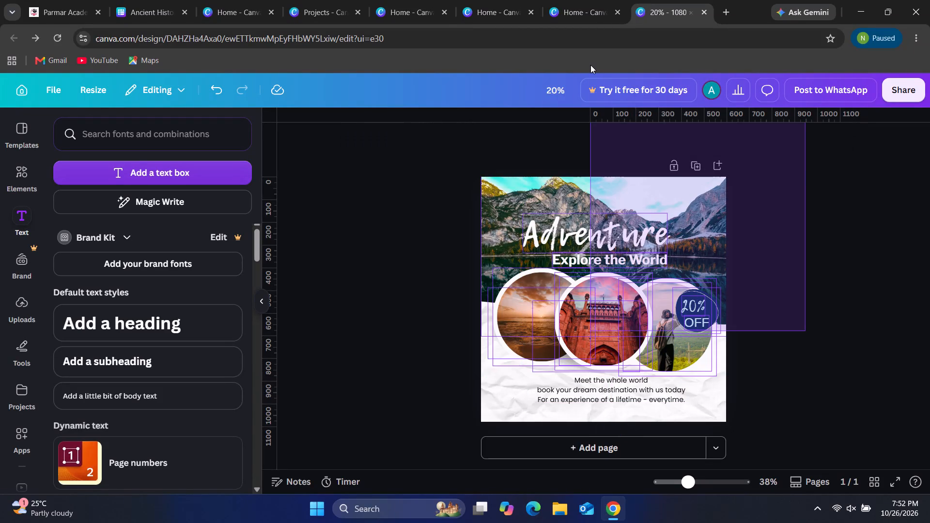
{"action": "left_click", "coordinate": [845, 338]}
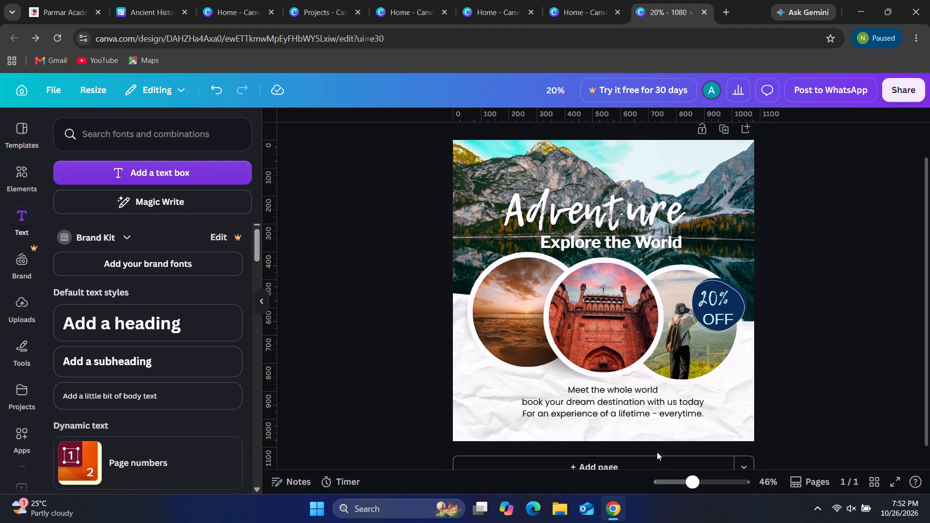
Add an exclamation mark after "Meet the whole world" in the paragraph's first line.
{"action": "left_click", "coordinate": [654, 390]}
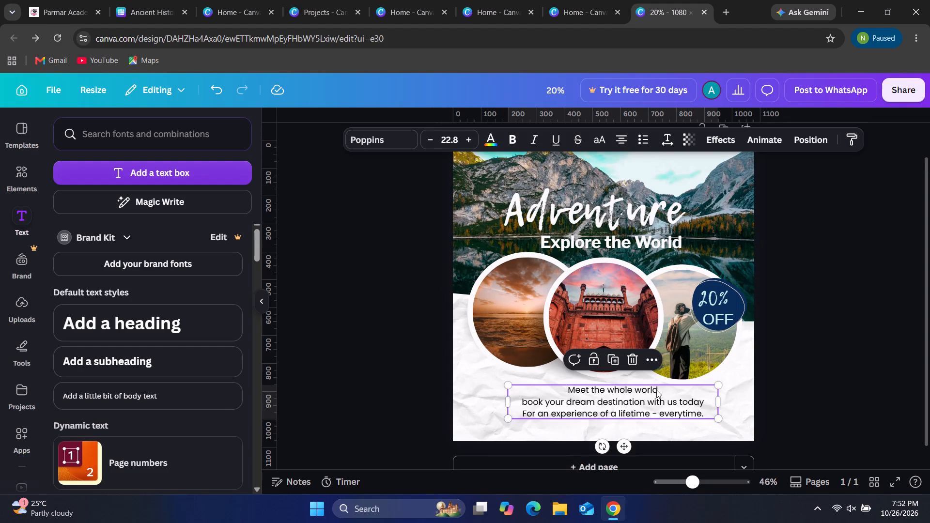
{"action": "left_click", "coordinate": [659, 390]}
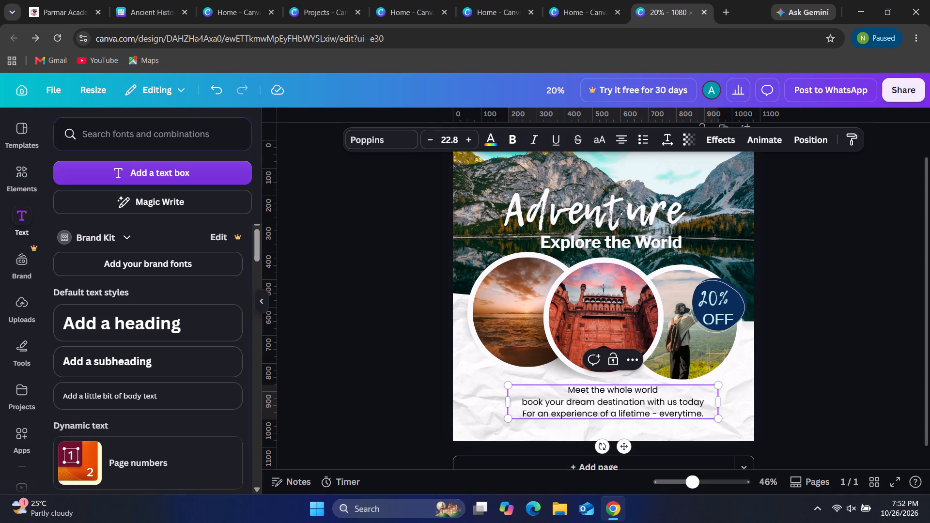
{"action": "key", "text": "shift+exclam"}
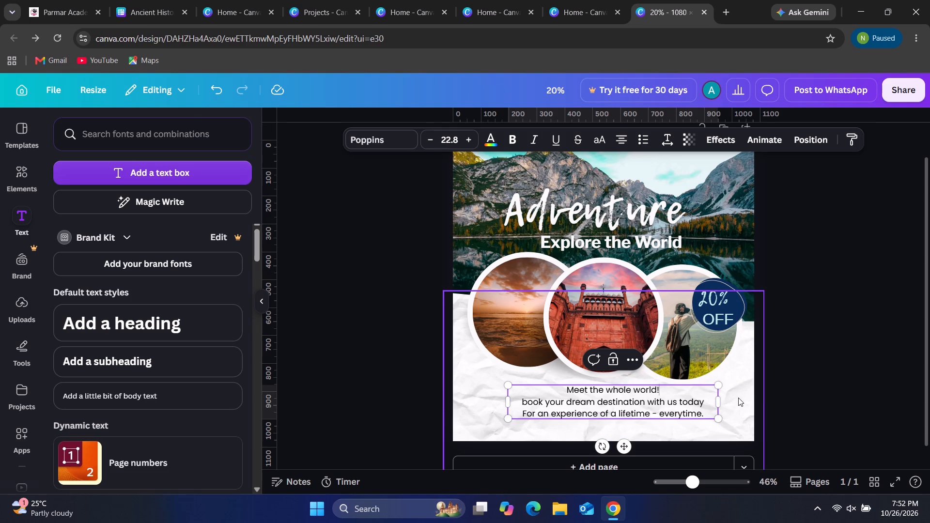
{"action": "left_click", "coordinate": [815, 389]}
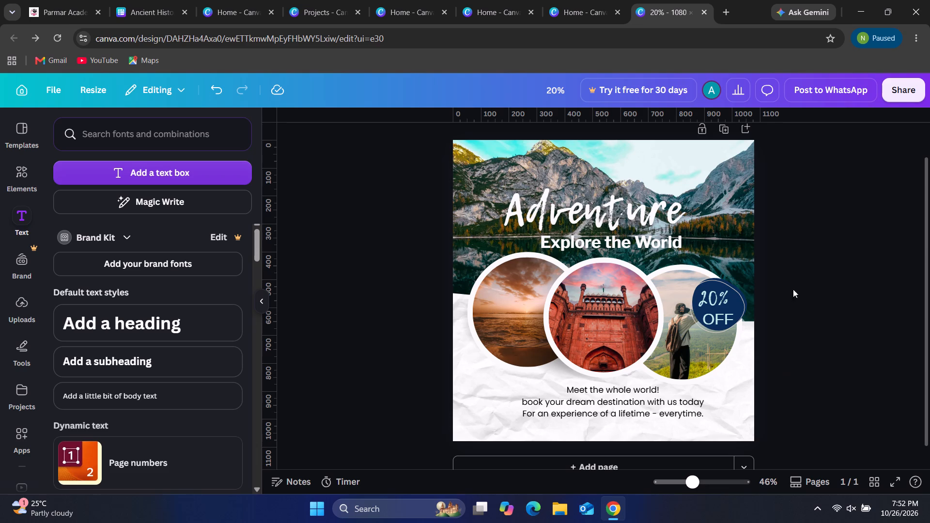
Minimize the browser window and open the K-logo app from the hidden system tray icons.
{"action": "left_click", "coordinate": [862, 2]}
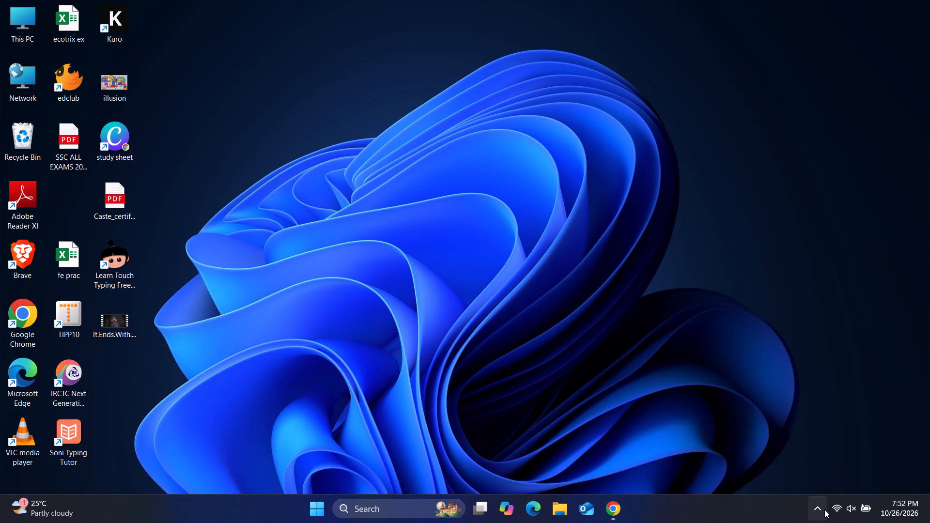
{"action": "left_click", "coordinate": [824, 509]}
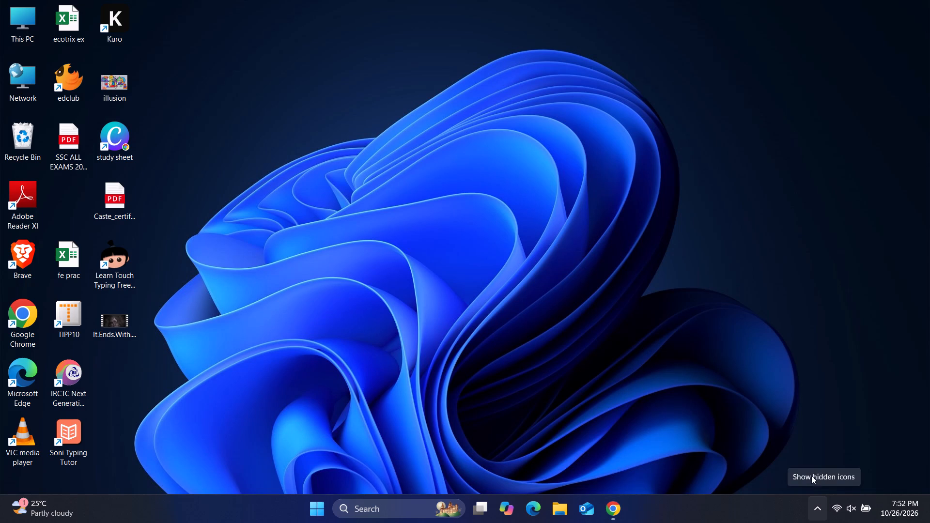
{"action": "left_click", "coordinate": [821, 474]}
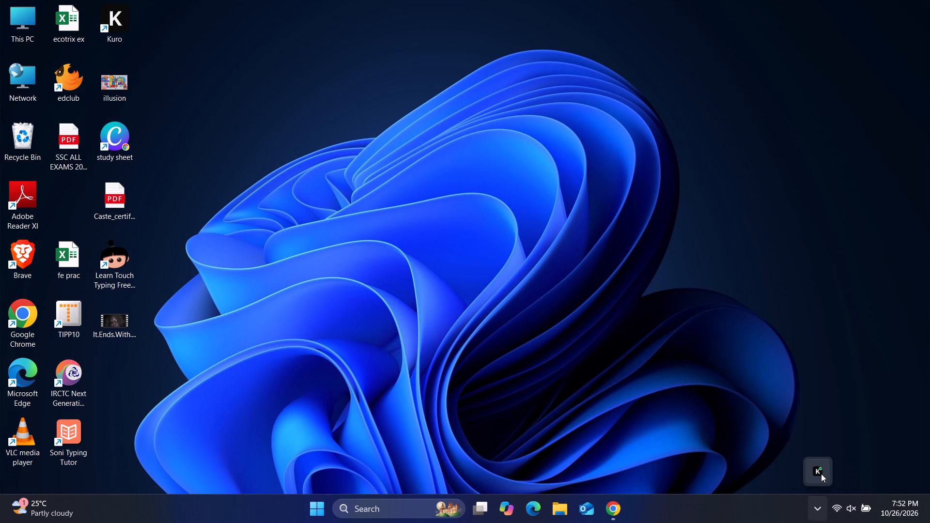
{"action": "left_click", "coordinate": [819, 473]}
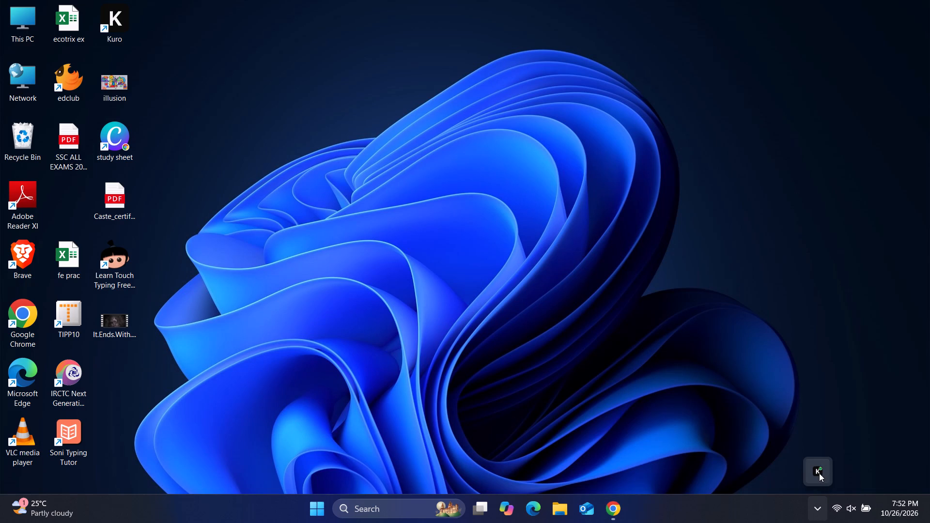